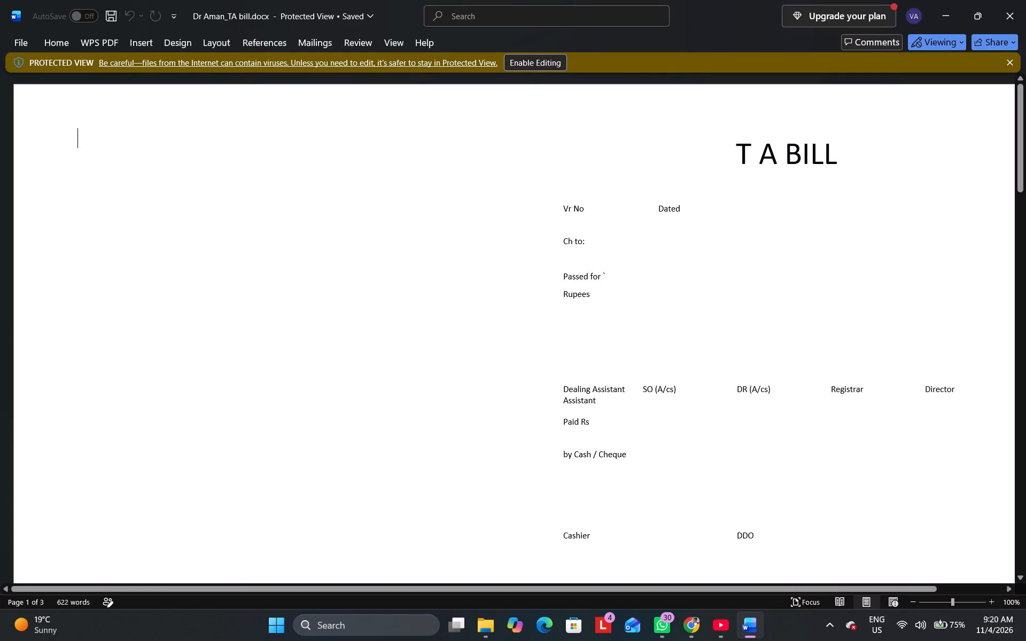
Enable editing for the protected TA bill document.
click(530, 69)
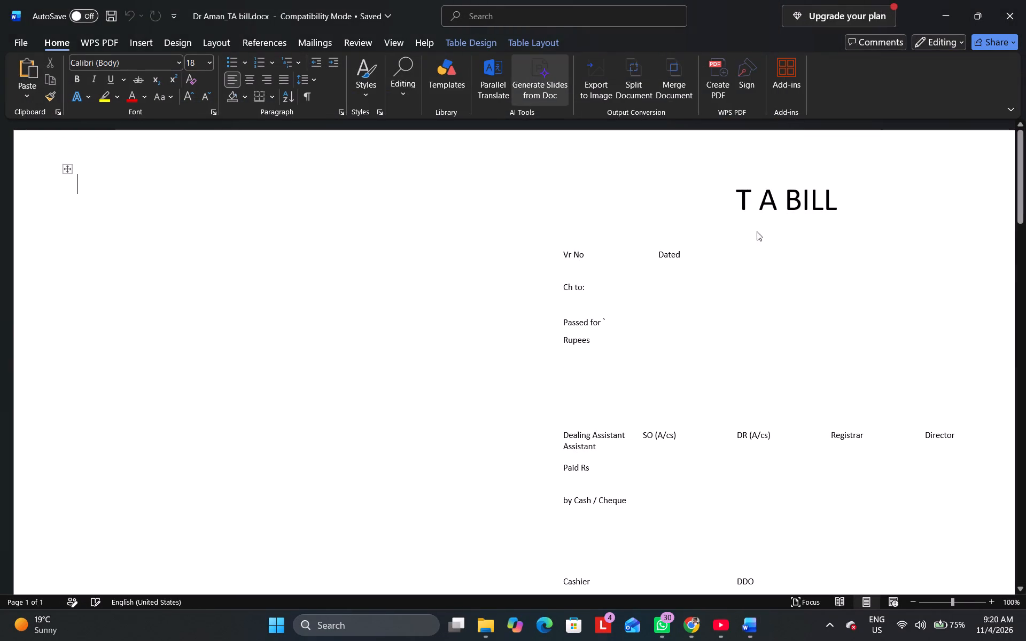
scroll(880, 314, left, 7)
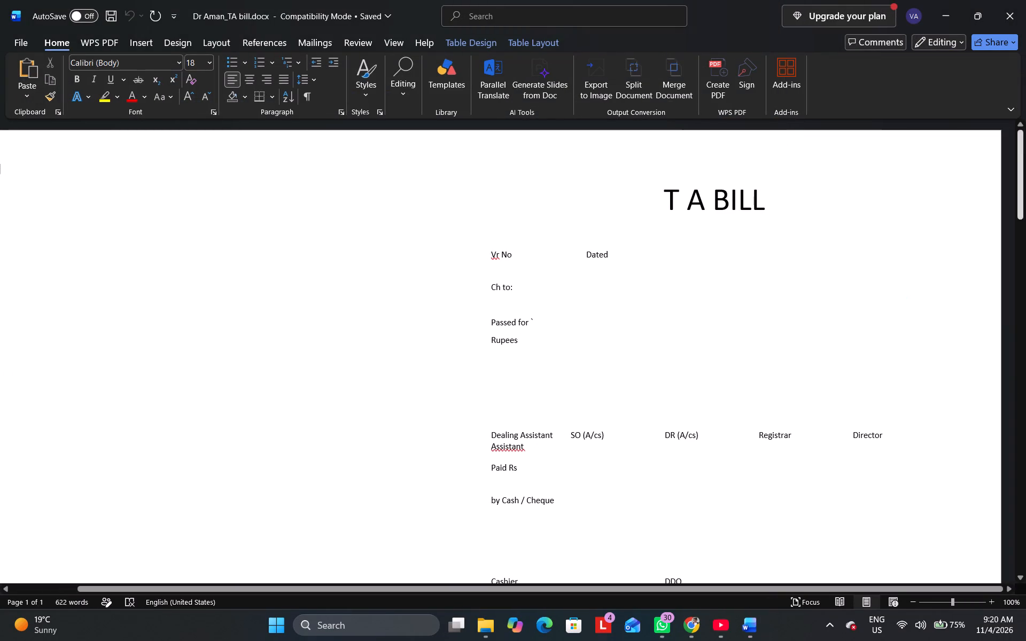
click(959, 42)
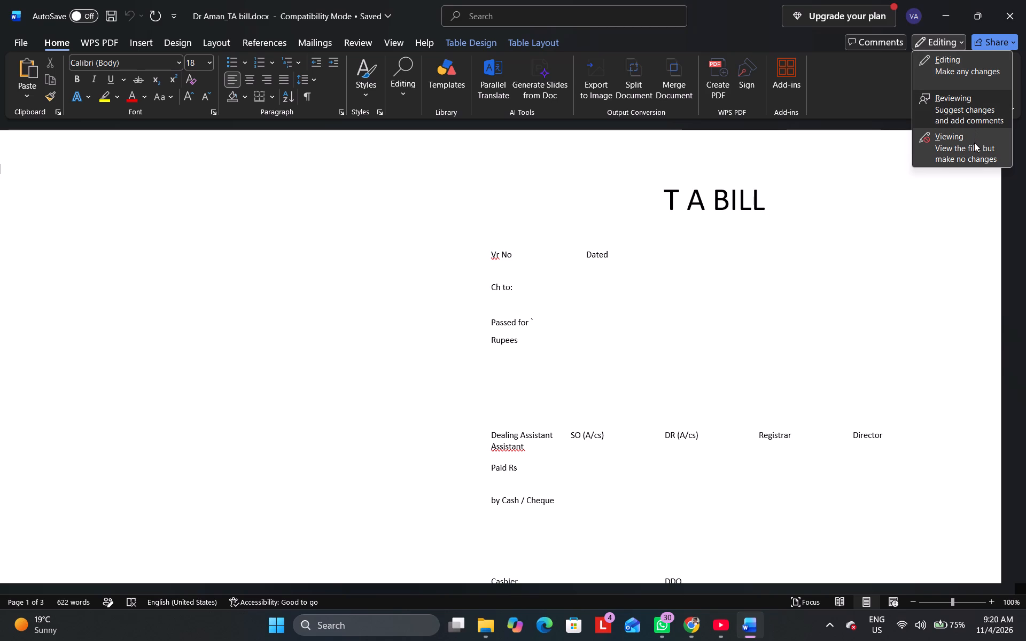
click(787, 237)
Look through all three pages of the TA bill, examining the cover sheet, journey tables, allowances and claim totals.
scroll(787, 237, down, 2)
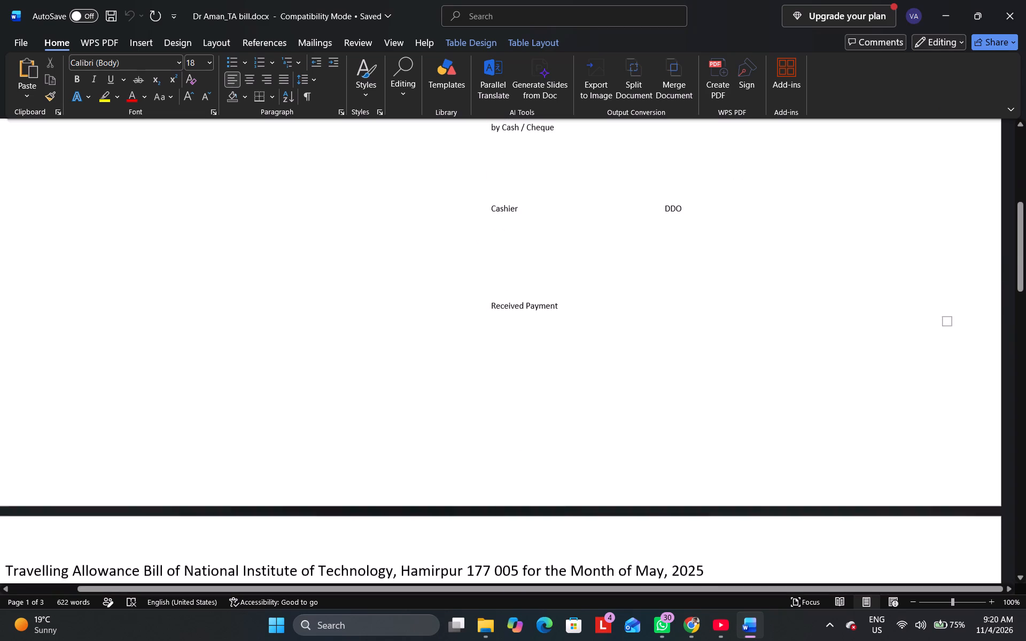
scroll(787, 237, down, 2)
scroll(787, 237, up, 6)
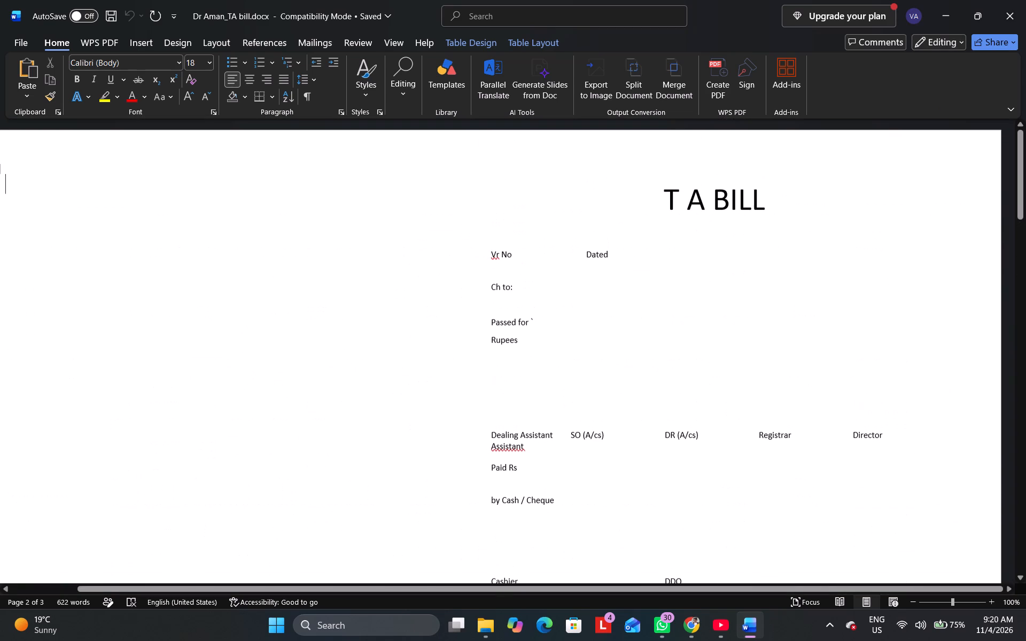
scroll(787, 237, up, 2)
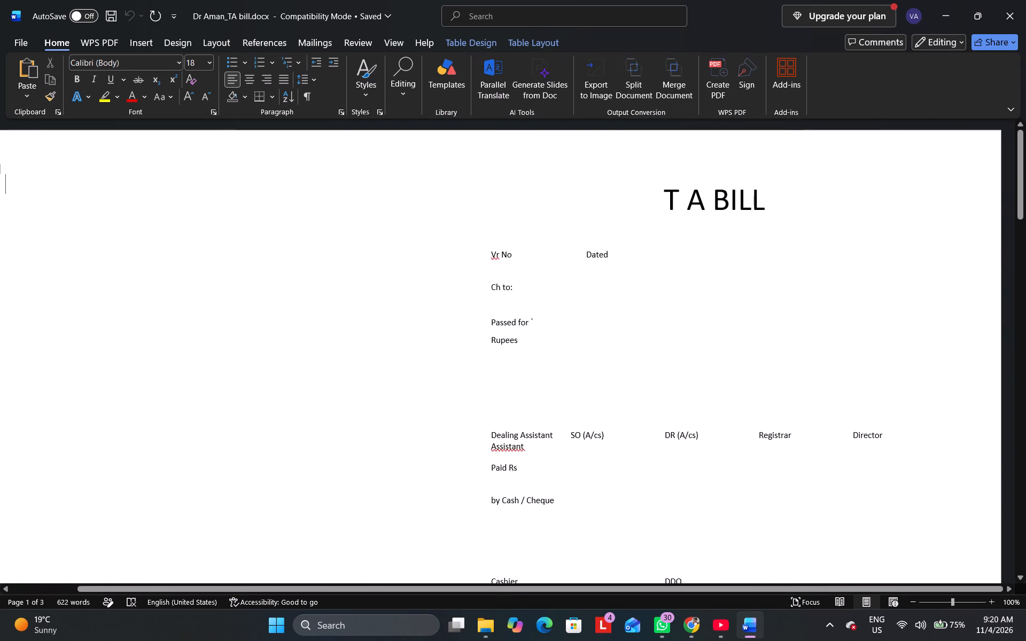
scroll(787, 237, down, 7)
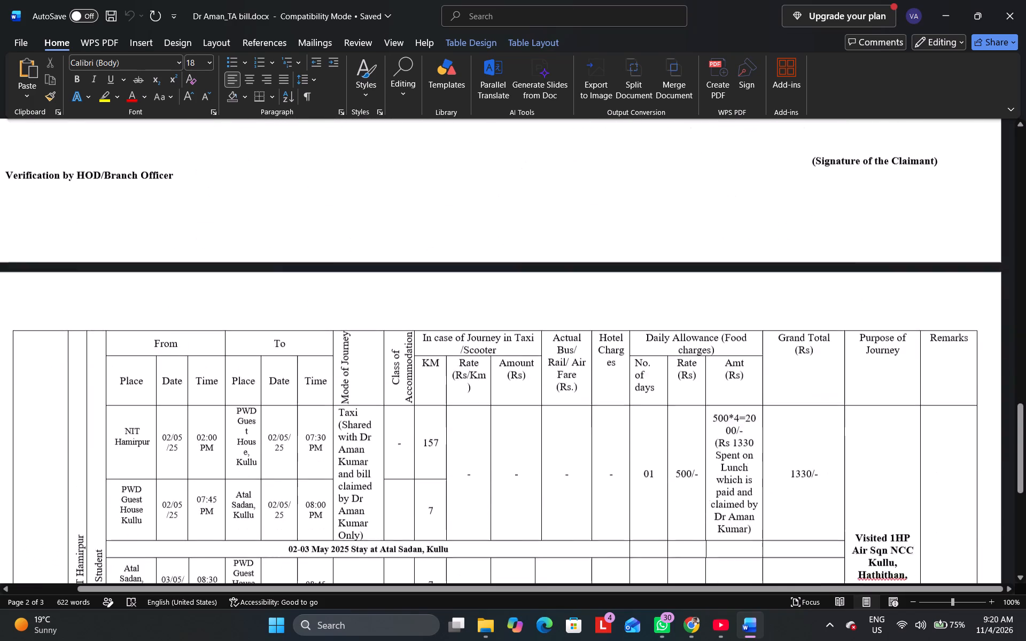
scroll(787, 237, down, 7)
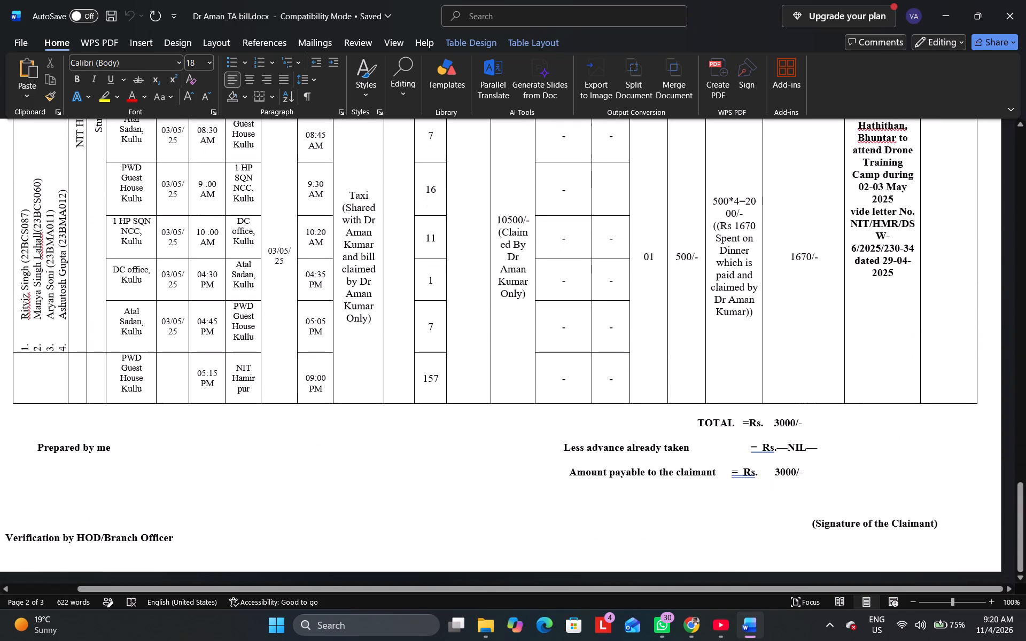
scroll(787, 237, down, 2)
scroll(787, 237, up, 6)
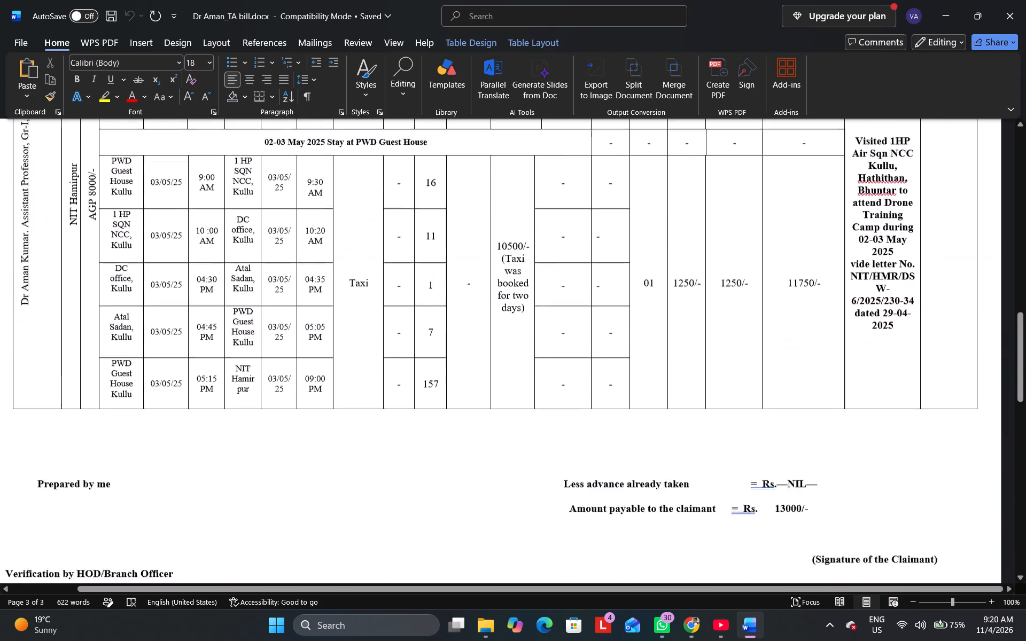
scroll(787, 237, up, 2)
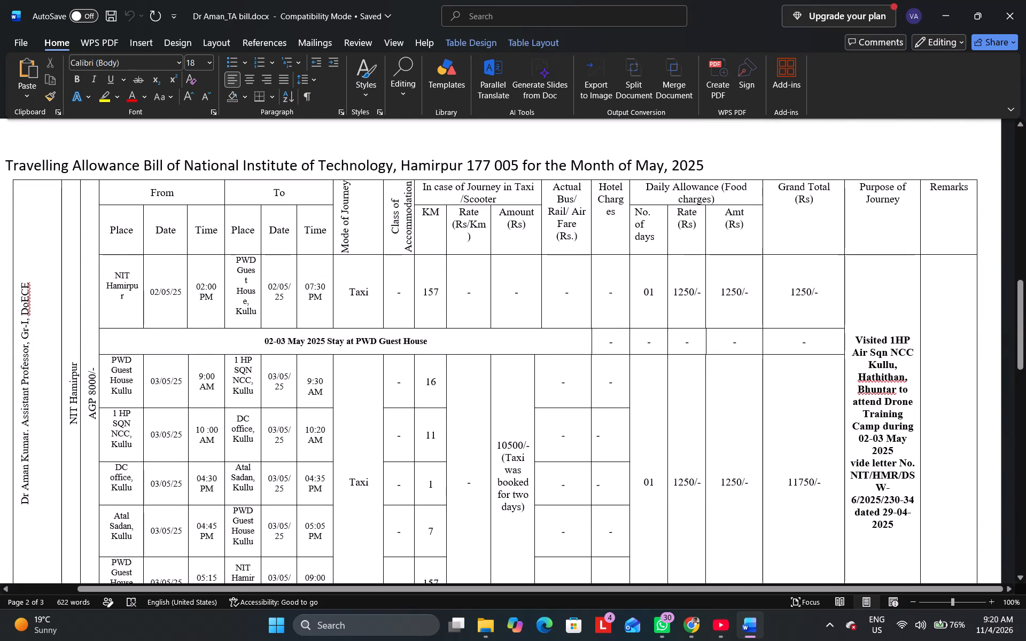
scroll(787, 237, up, 1)
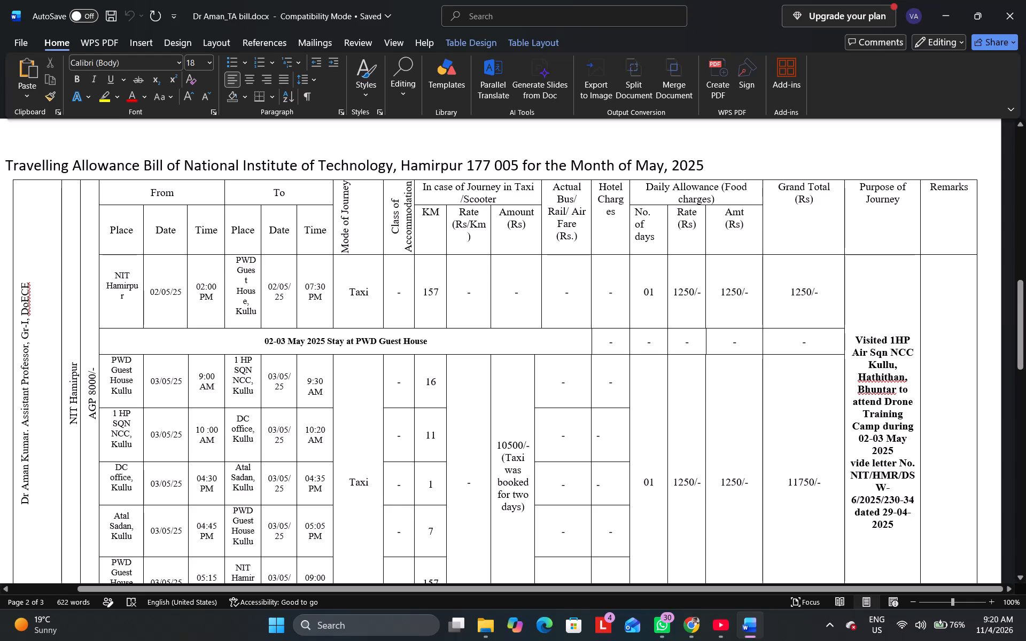
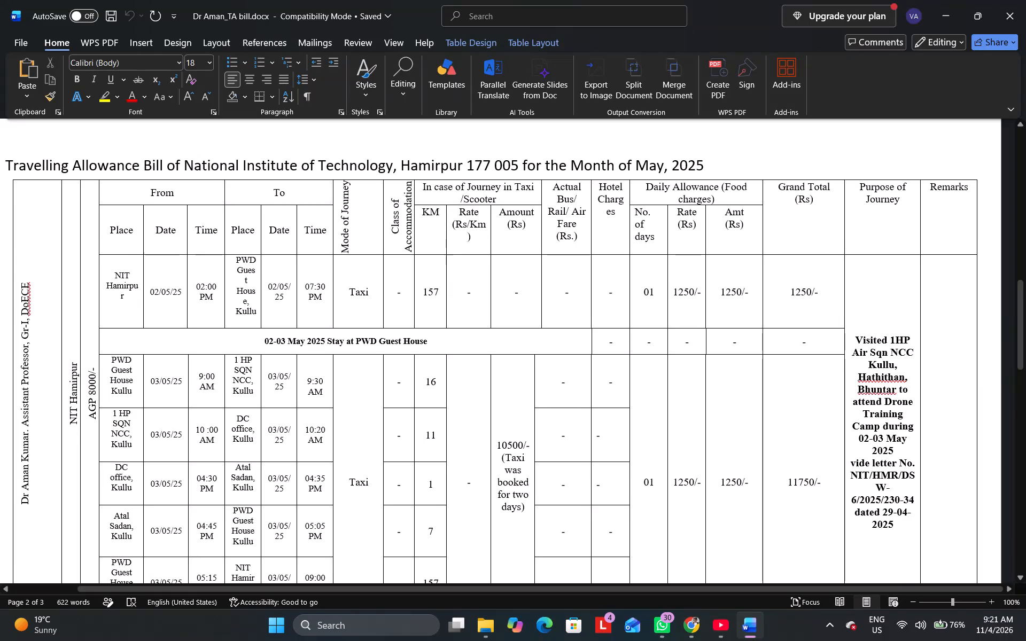
Re-examine the faculty claimant's and the students' journey tables, including travel legs, allowances, claim amounts and signature sections.
scroll(349, 366, down, 1)
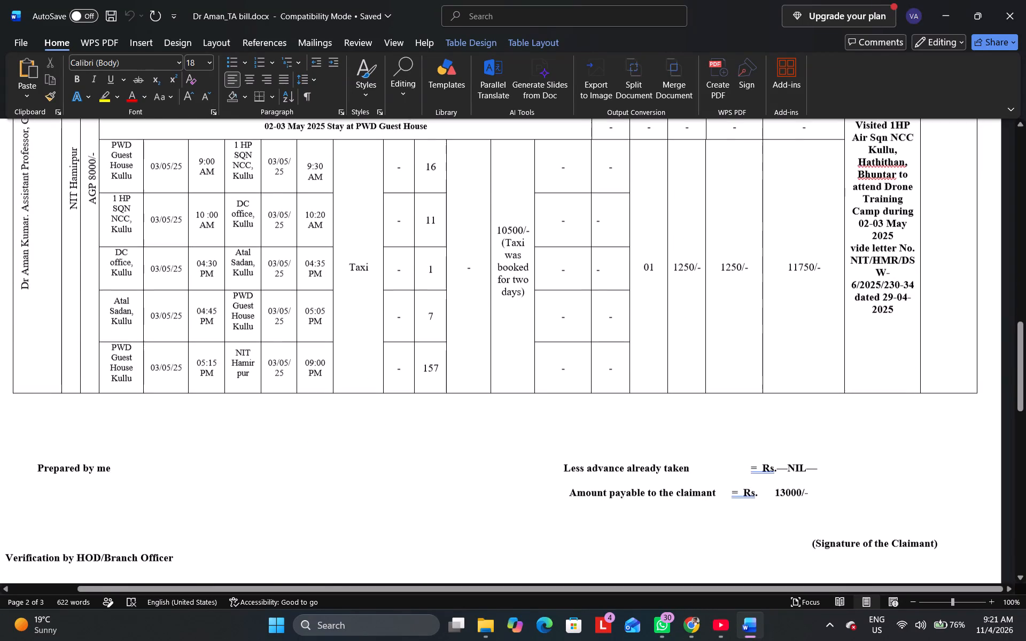
scroll(349, 366, down, 3)
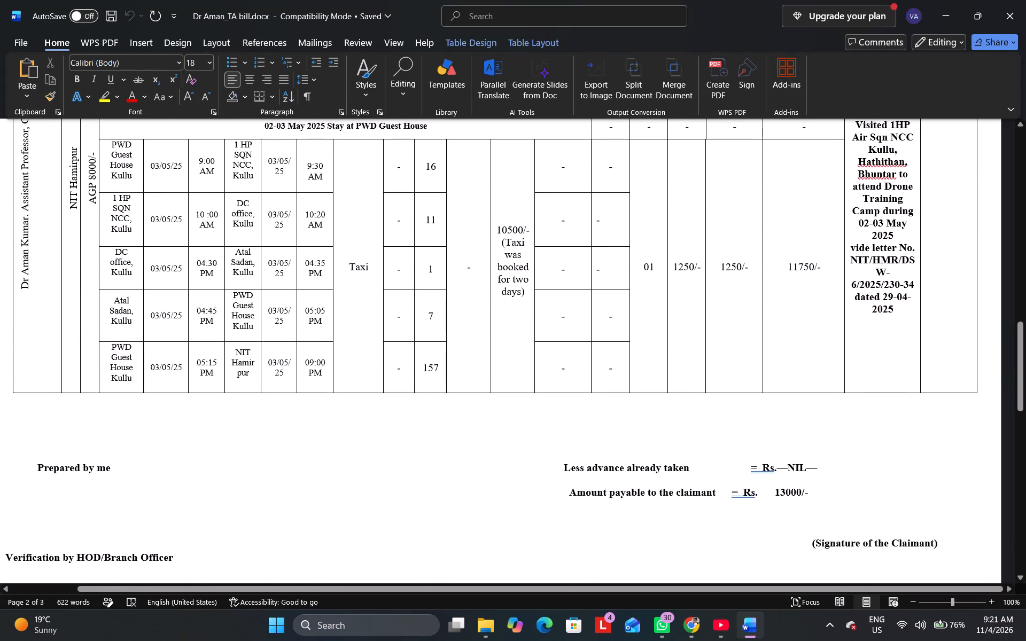
scroll(349, 366, up, 1)
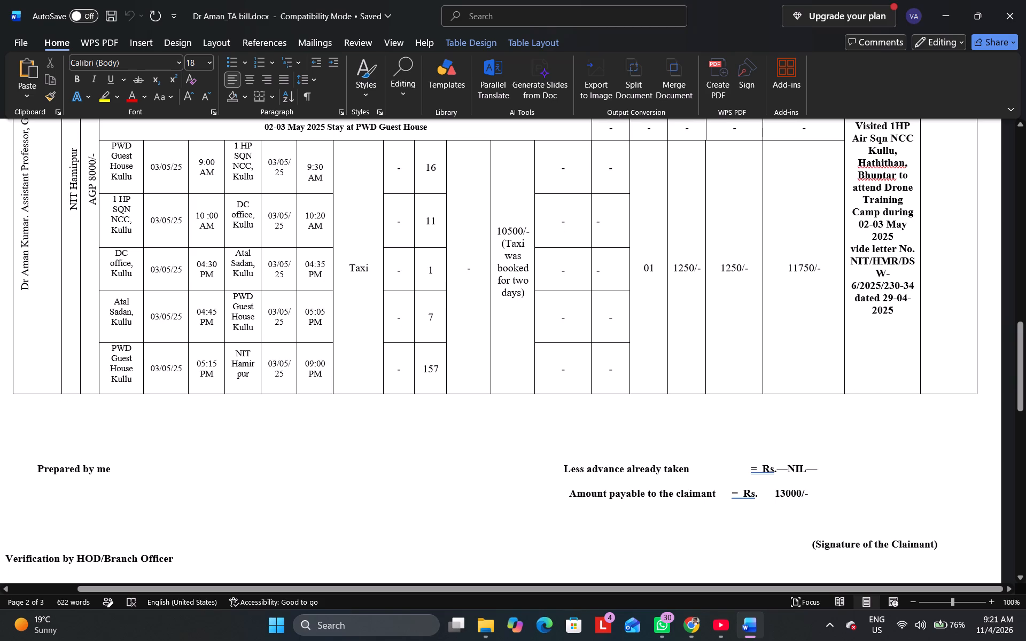
scroll(349, 366, up, 1)
scroll(349, 366, right, 1)
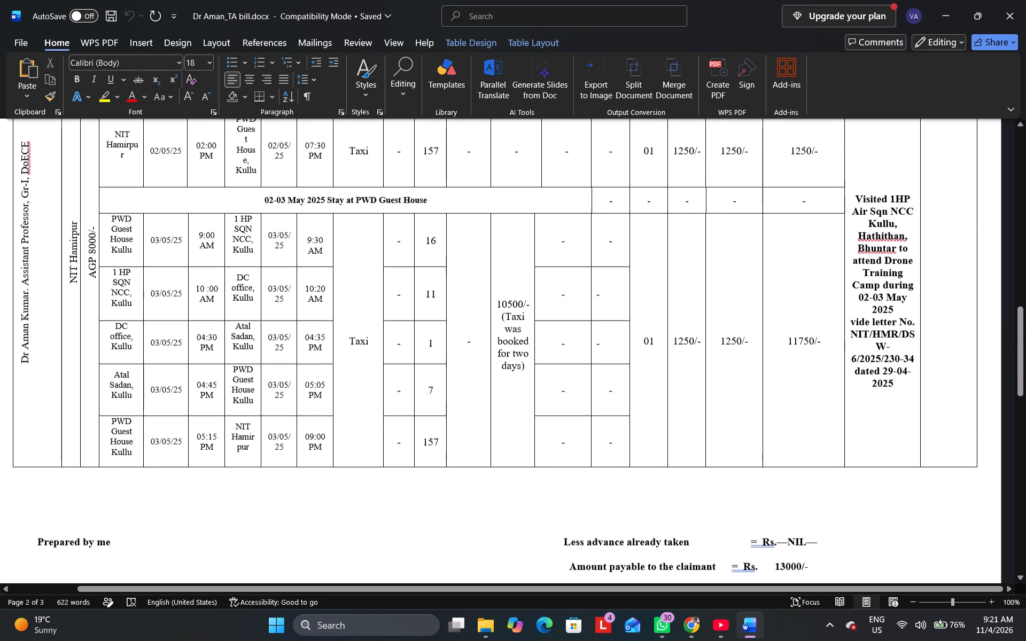
scroll(349, 366, right, 1)
scroll(349, 366, down, 2)
scroll(349, 366, up, 1)
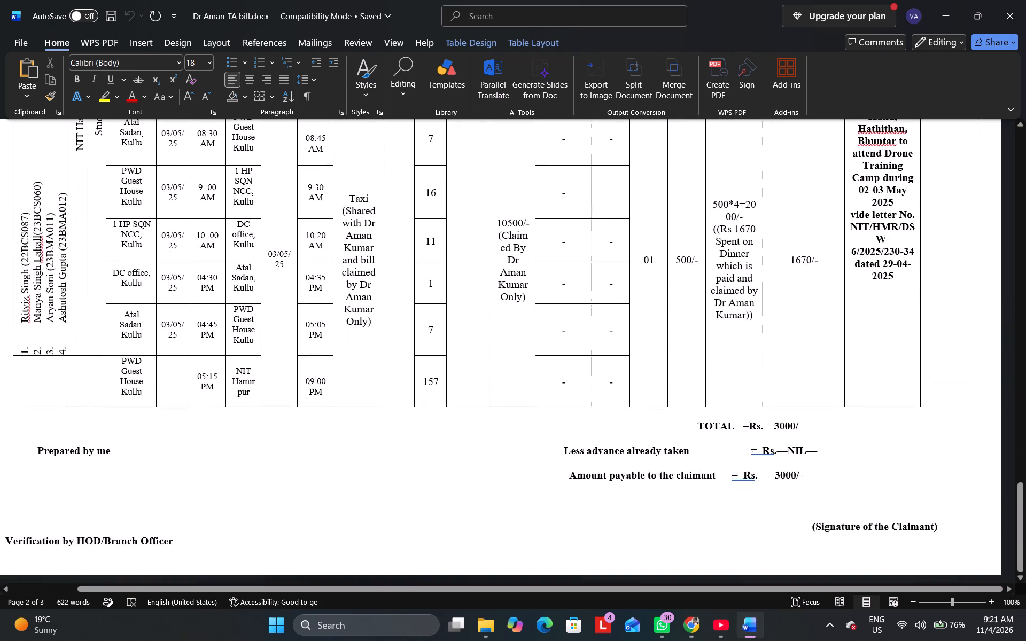
scroll(349, 366, up, 2)
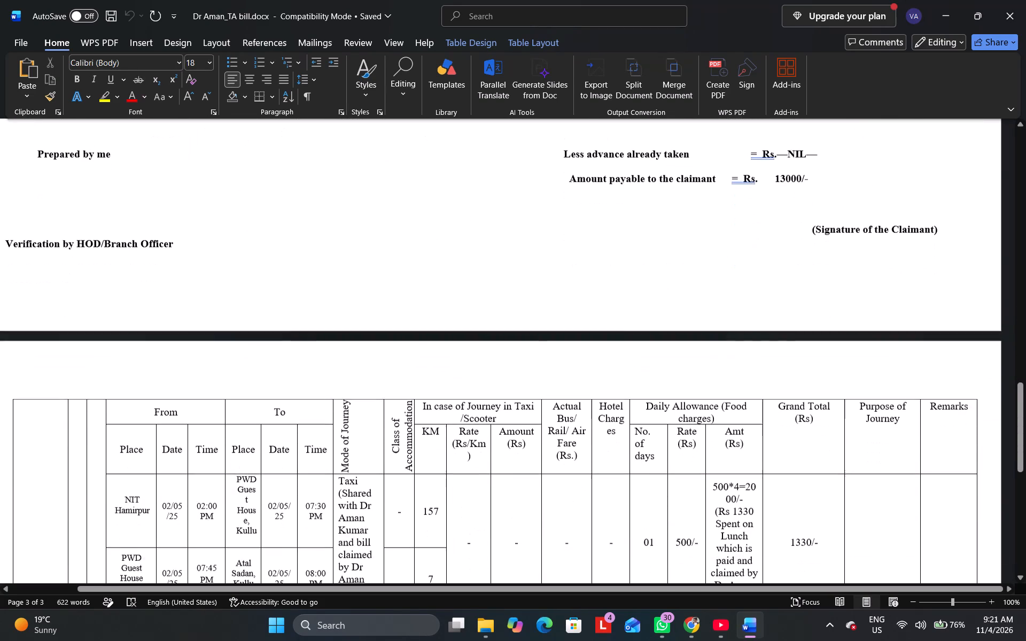
scroll(349, 366, down, 4)
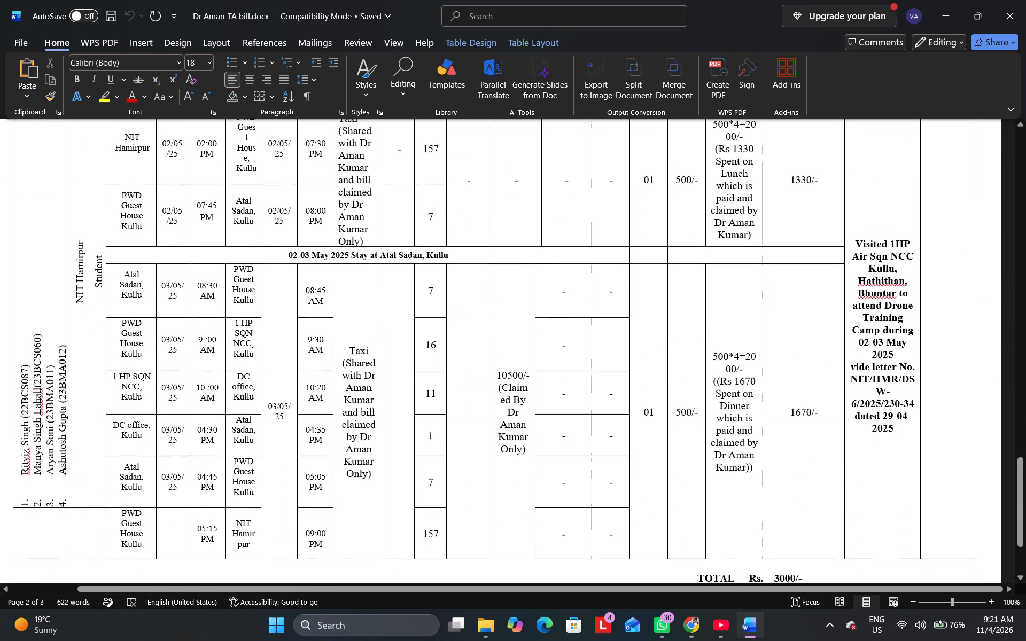
scroll(349, 366, down, 2)
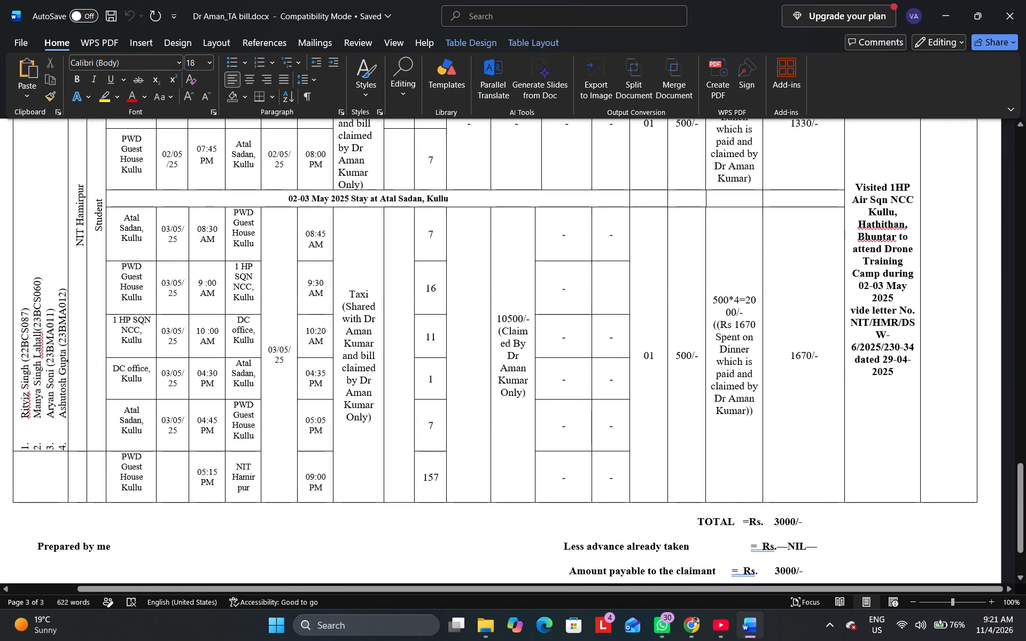
scroll(349, 366, down, 1)
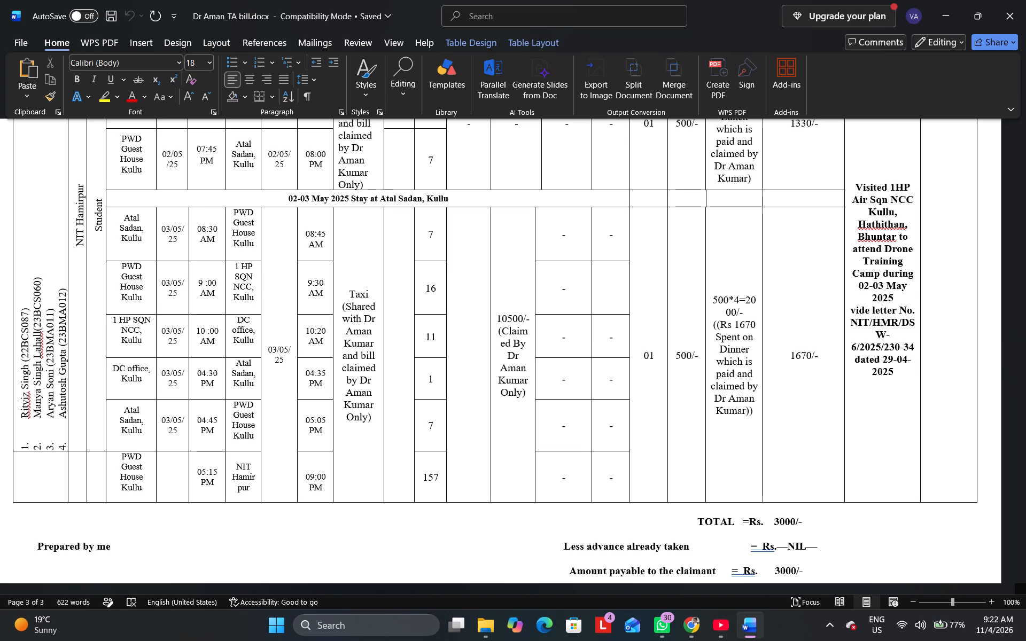
click(349, 366)
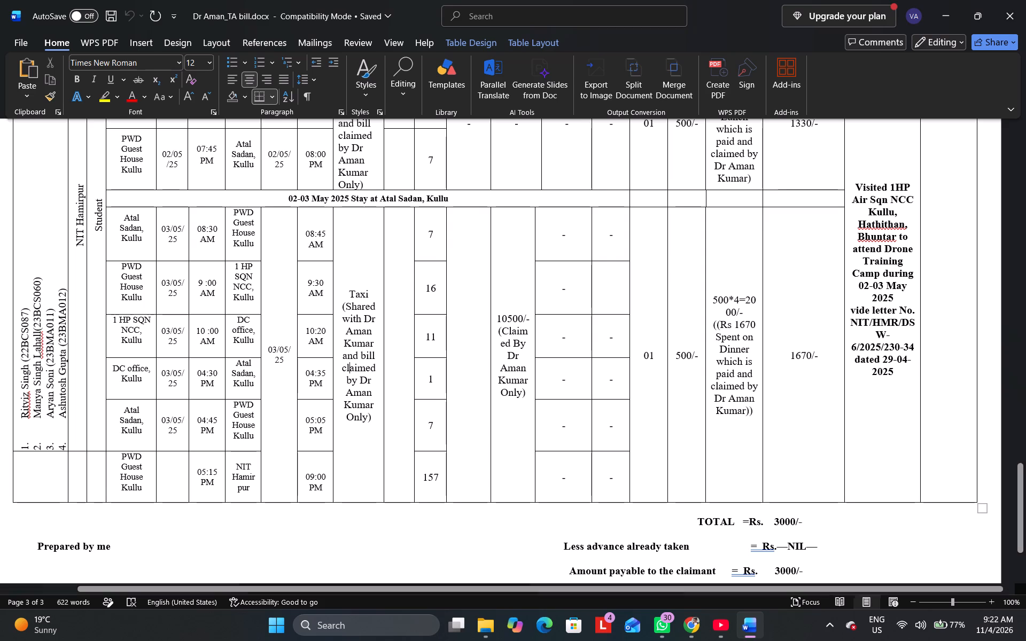
scroll(355, 386, down, 1)
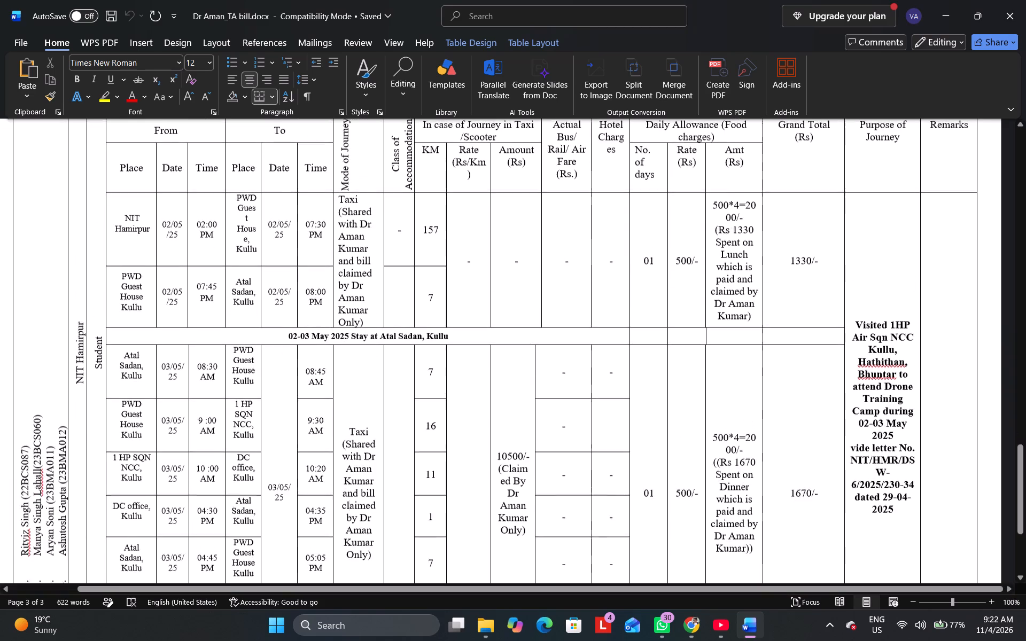
scroll(355, 386, down, 4)
scroll(355, 386, up, 2)
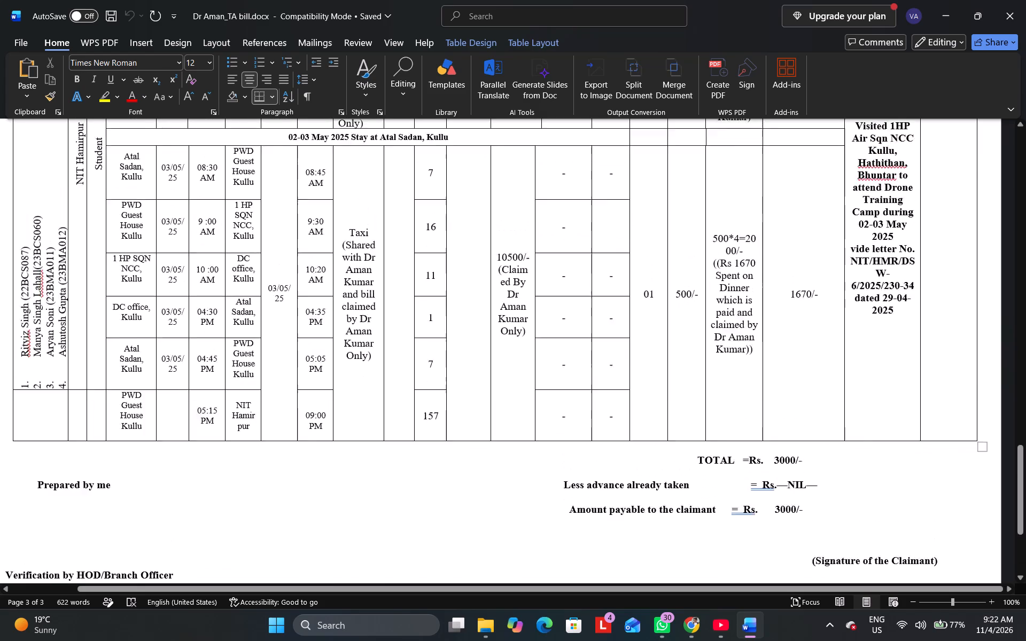
scroll(355, 386, up, 2)
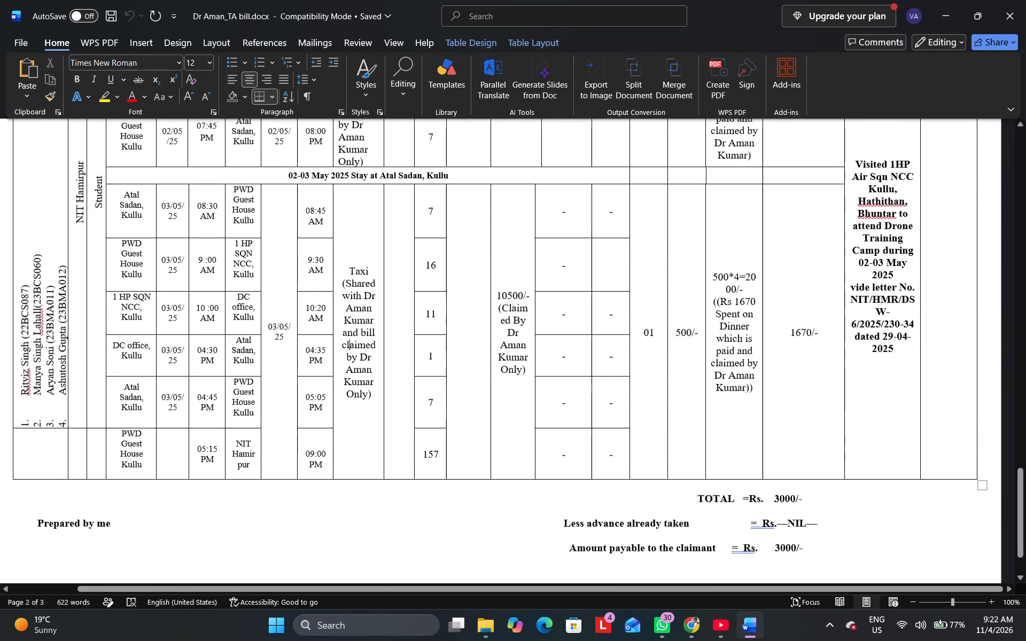
scroll(355, 386, up, 4)
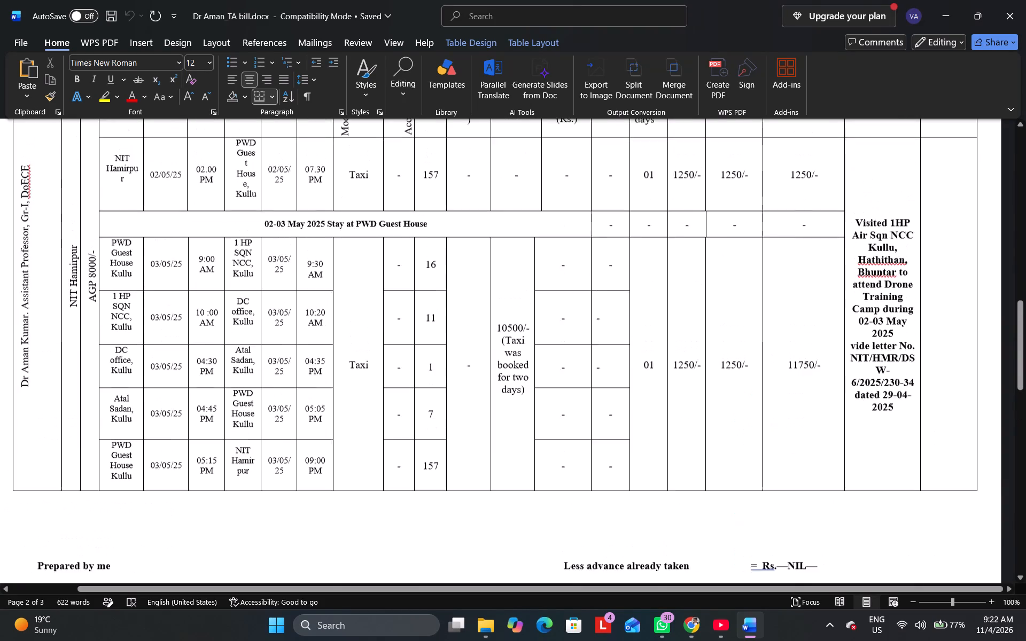
scroll(355, 386, up, 2)
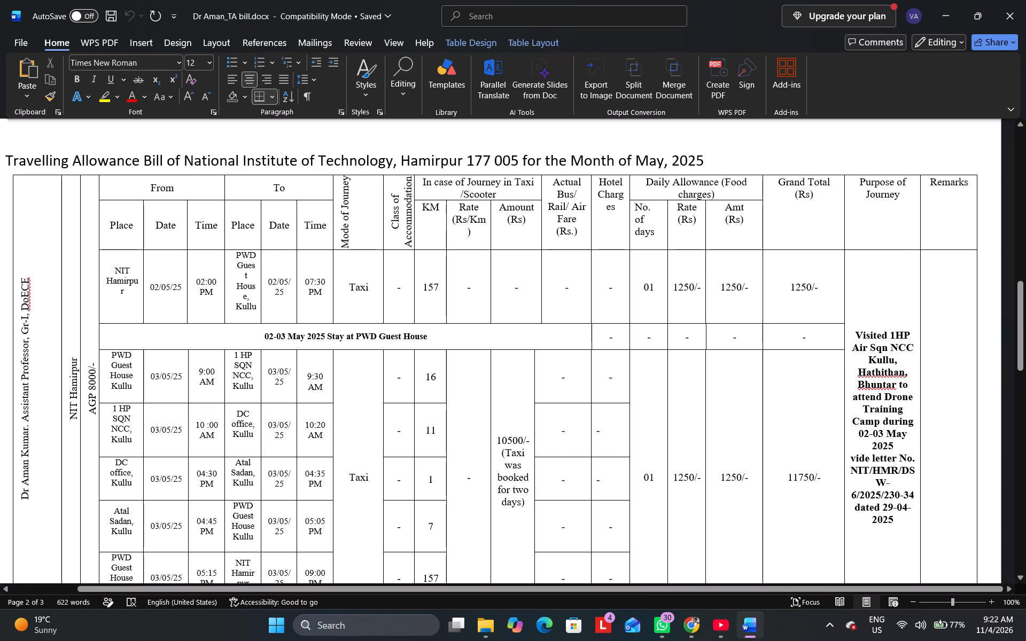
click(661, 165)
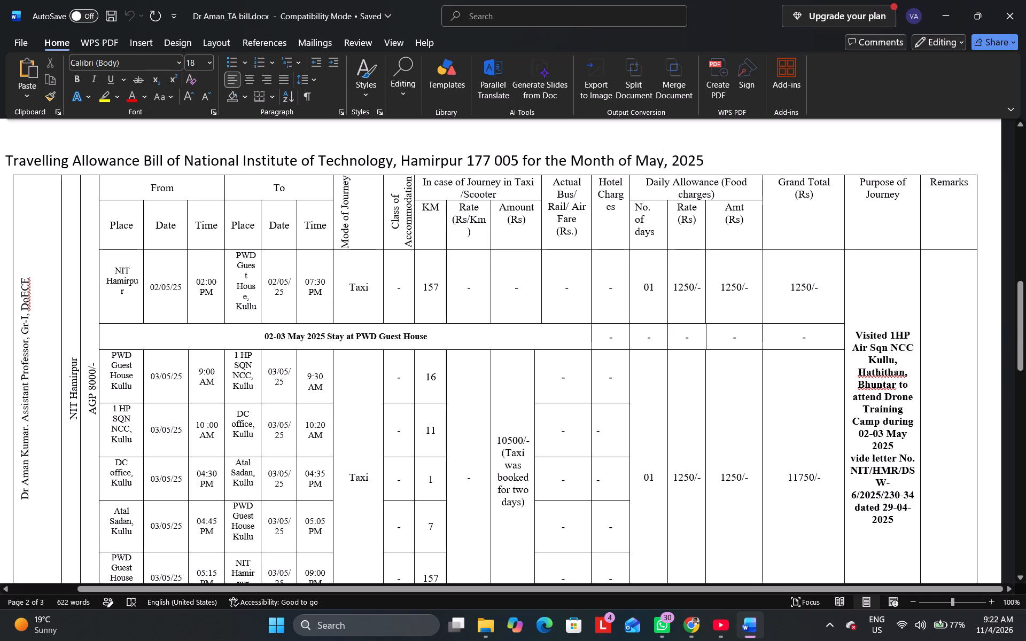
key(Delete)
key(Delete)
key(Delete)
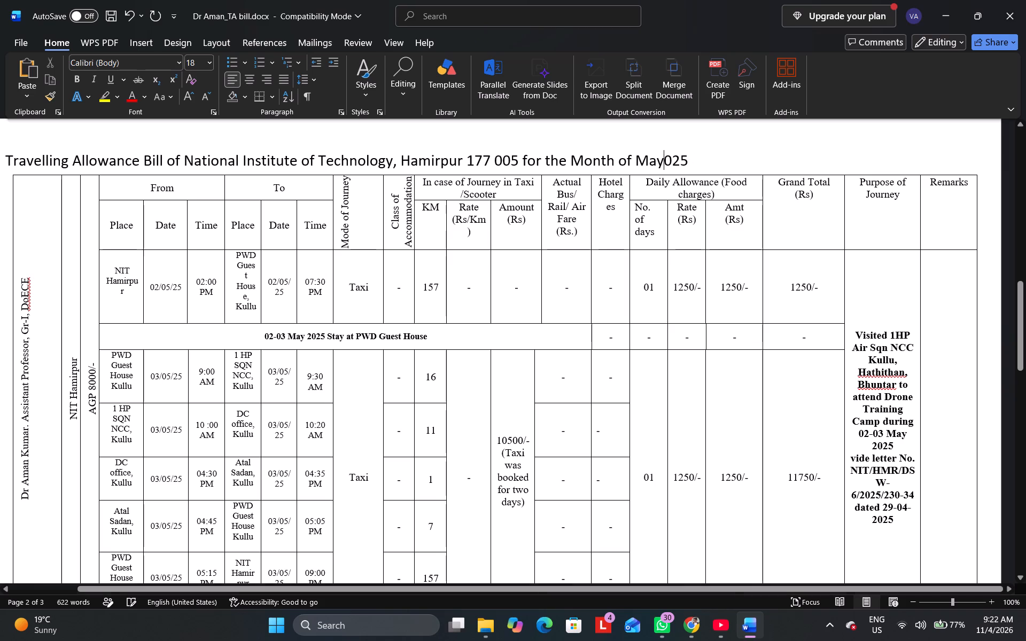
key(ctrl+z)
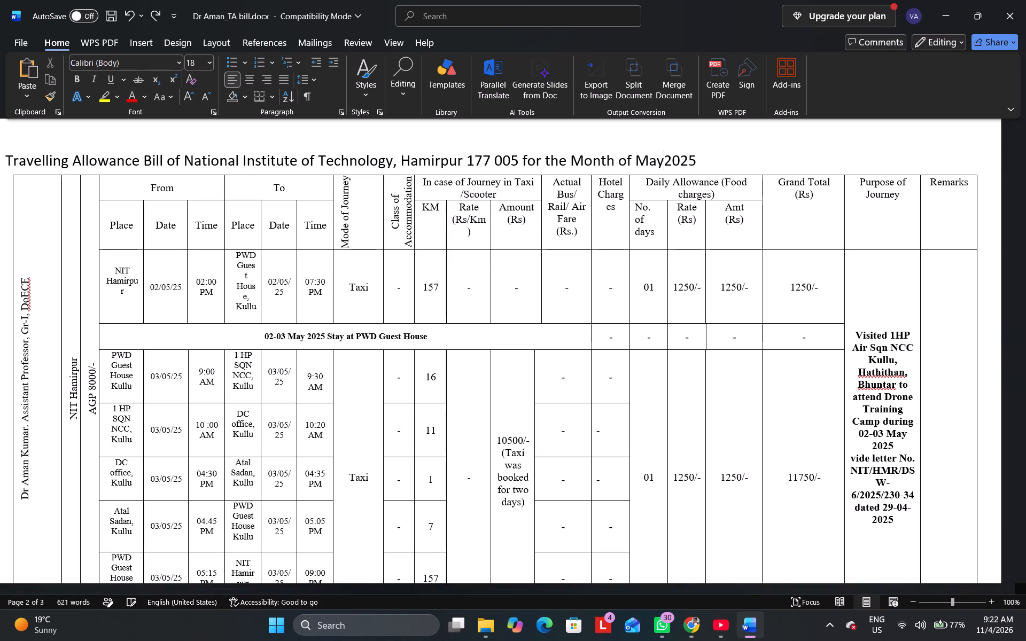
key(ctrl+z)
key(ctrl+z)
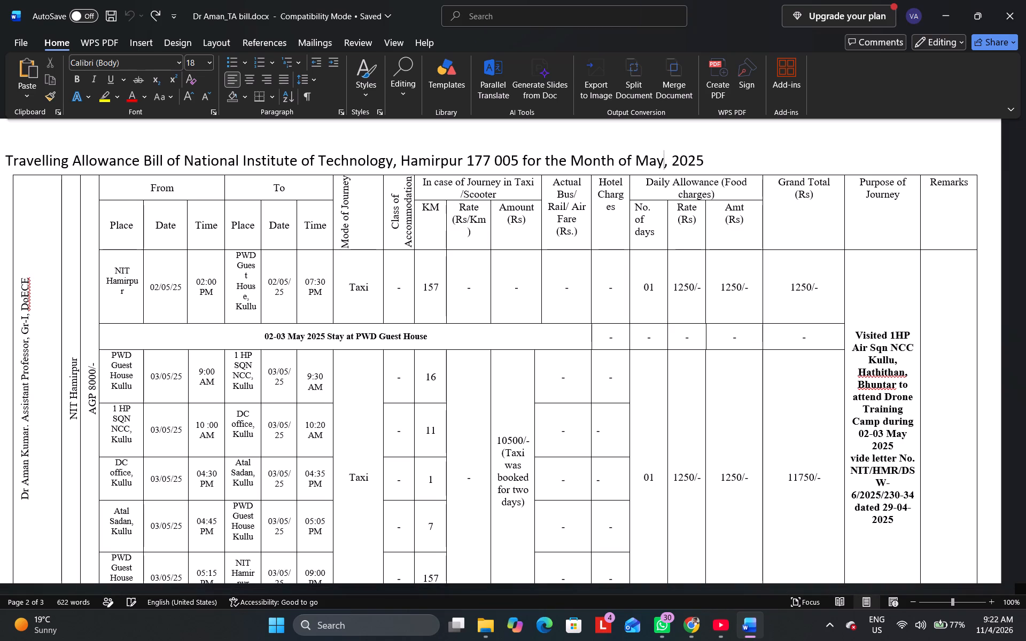
Change the month and year in the travelling allowance bill heading on page 2 to June,2026.
key(BackSpace)
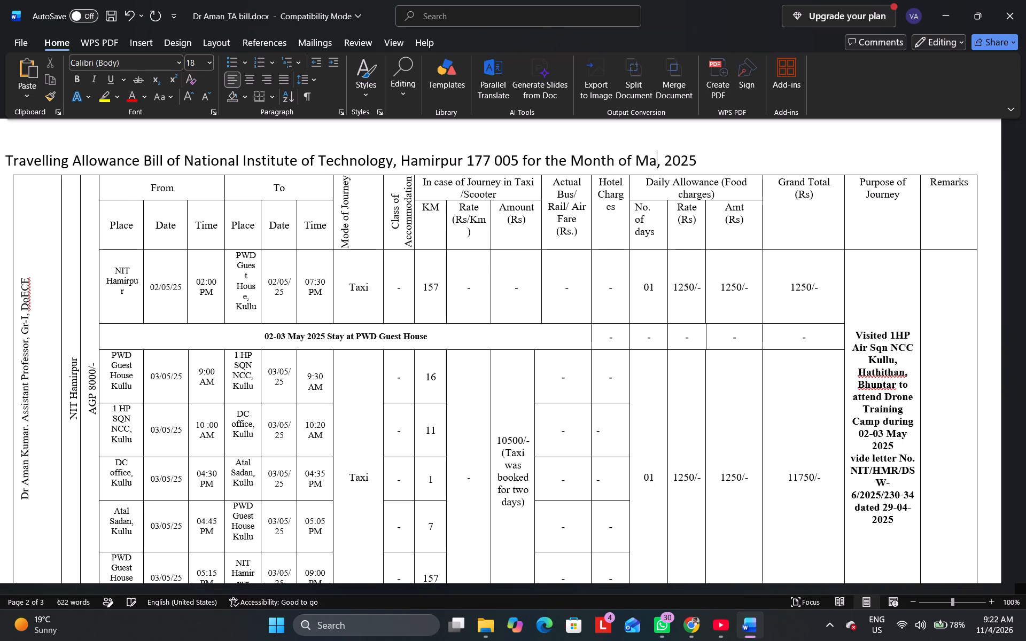
key(BackSpace)
key(BackSpace)
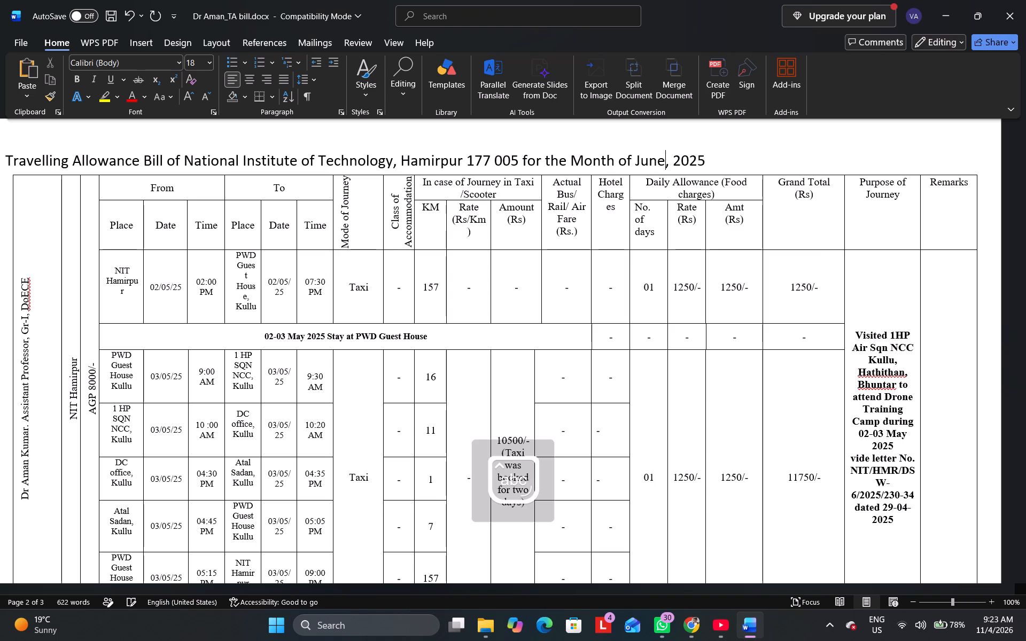
key(Right)
key(Right)
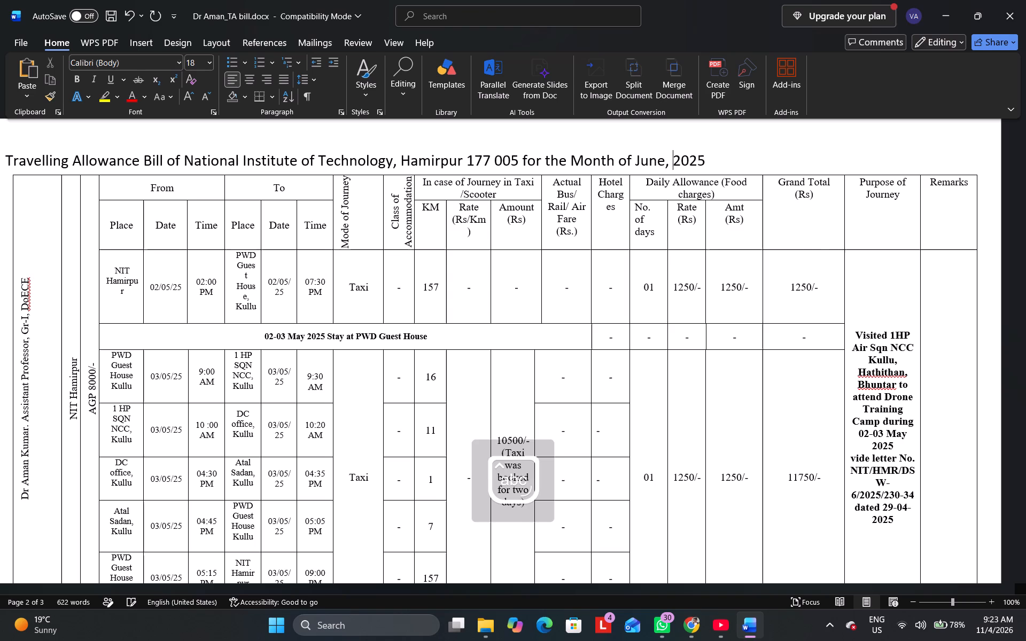
key(BackSpace)
key(Right)
key(Right)
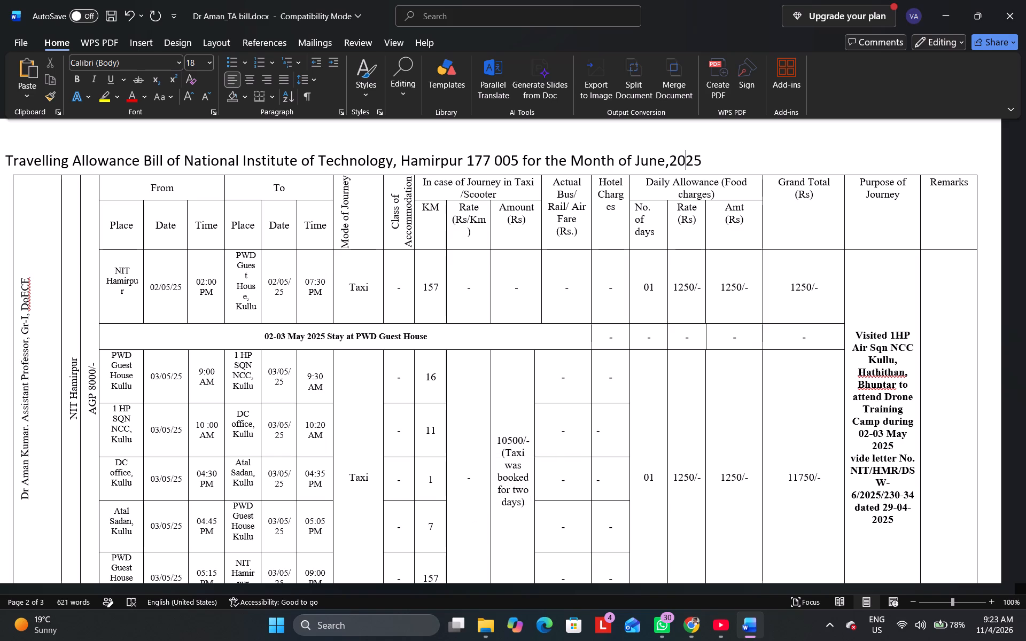
key(Right)
key(Right)
key(BackSpace)
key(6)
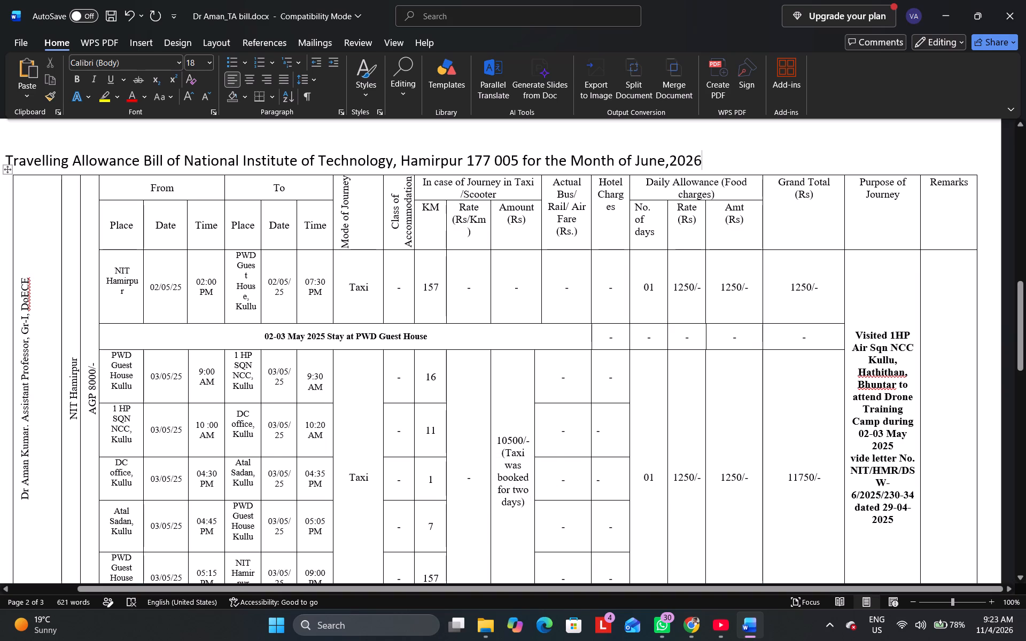
Replace the faculty claimant's name and designation in the page 2 journey table with "Cadet" followed by the new claimant's full name.
scroll(49, 408, right, 1)
scroll(49, 408, down, 6)
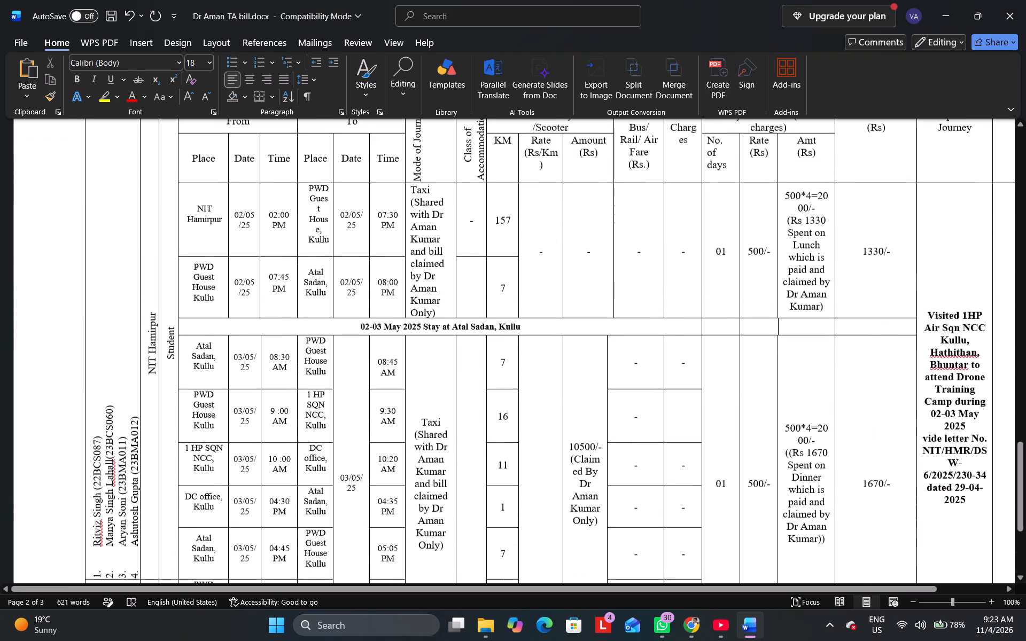
scroll(49, 408, up, 6)
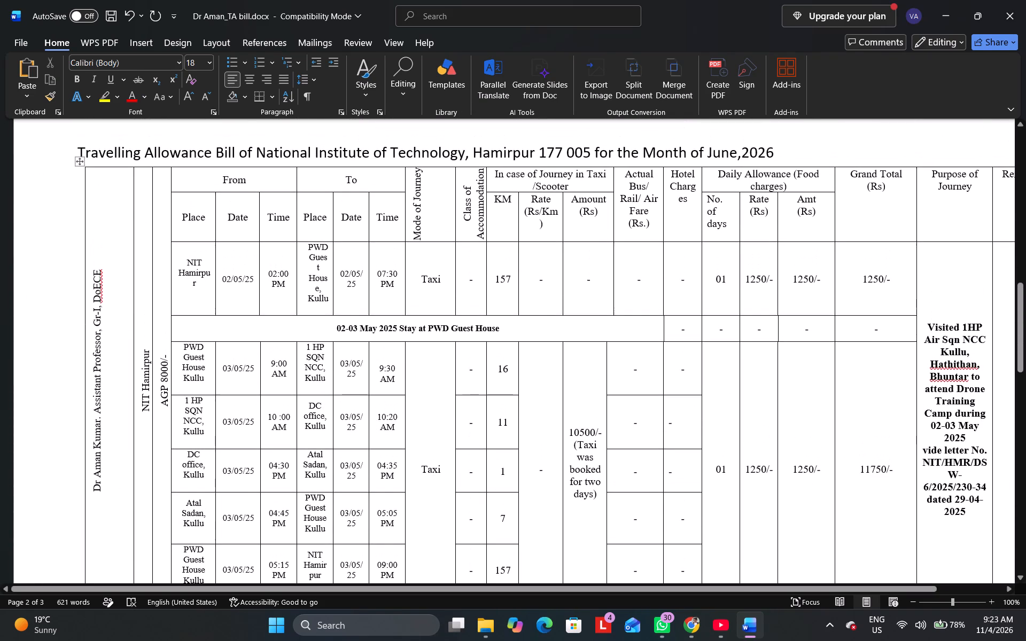
drag(97, 262, 88, 481)
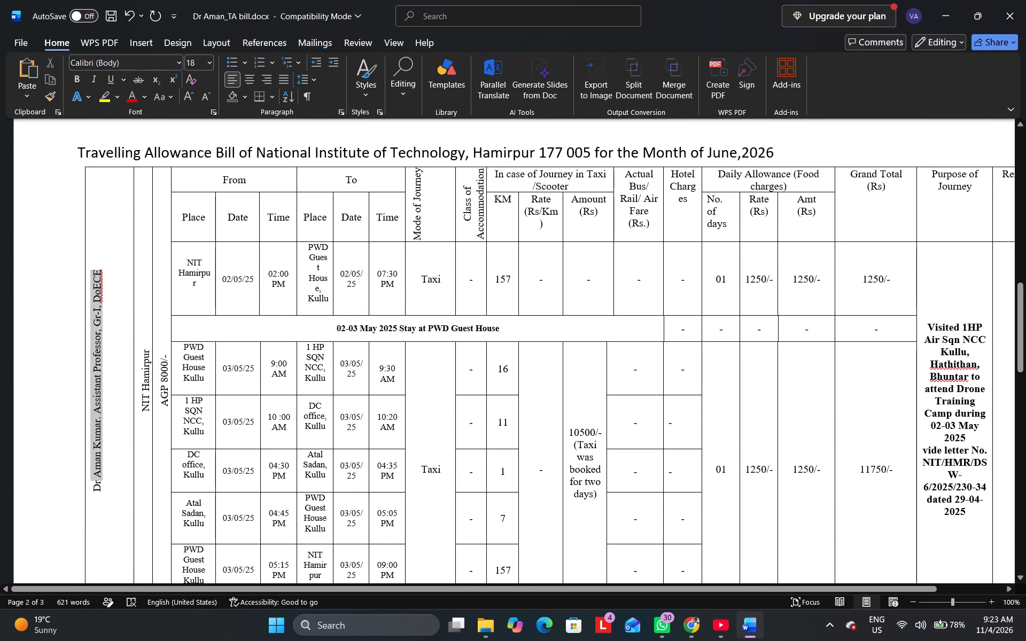
drag(88, 481, 90, 496)
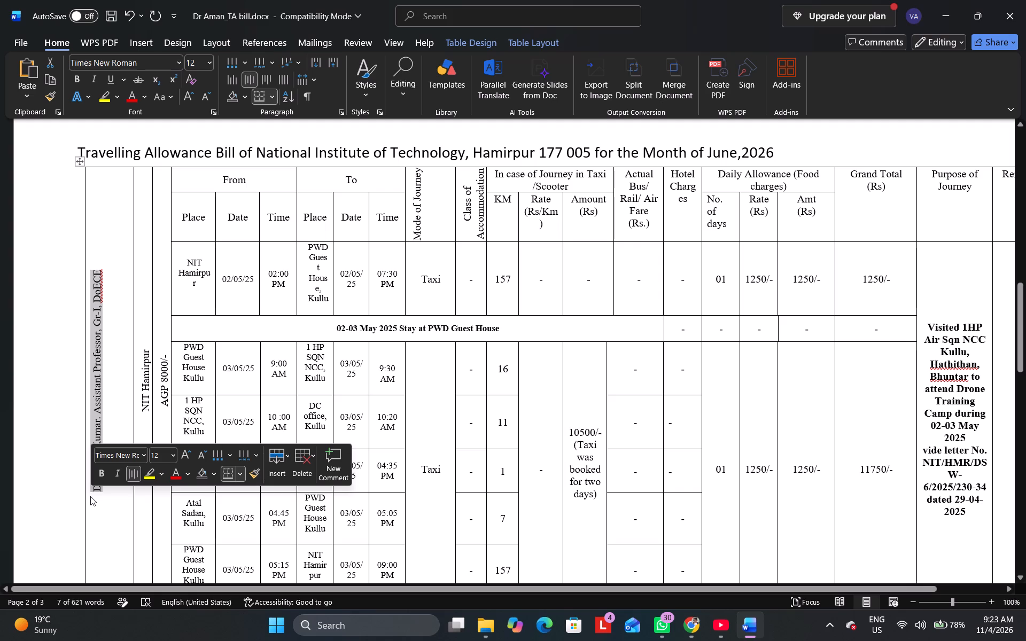
key(BackSpace)
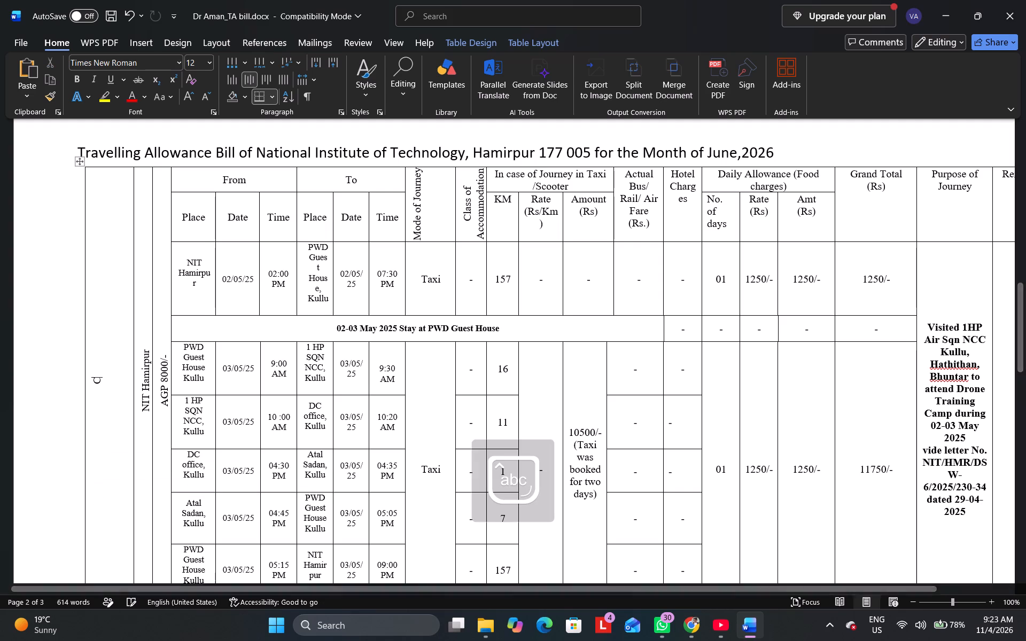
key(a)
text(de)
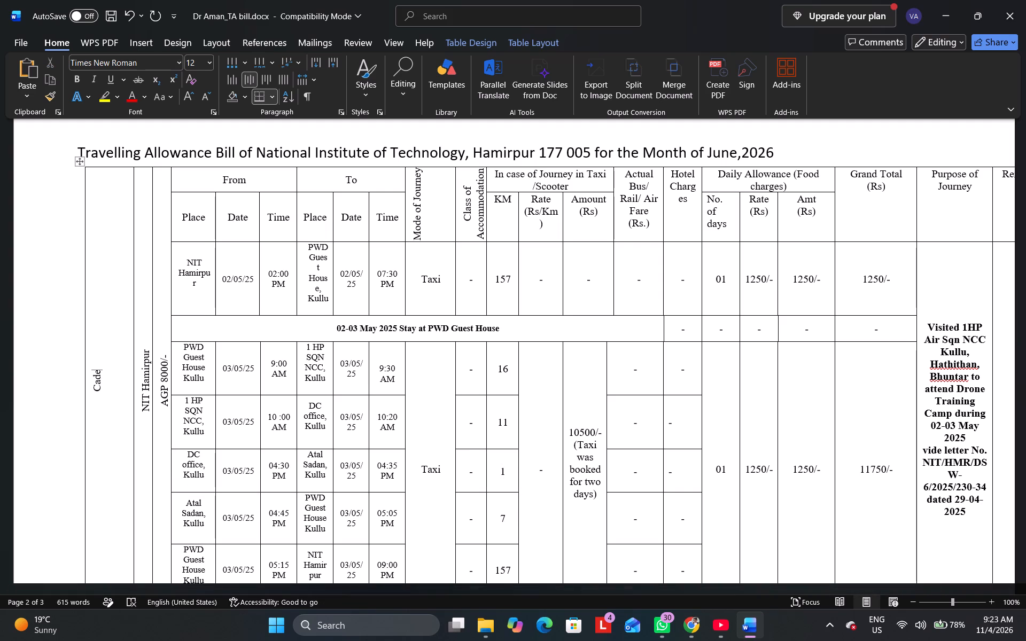
scroll(212, 497, down, 7)
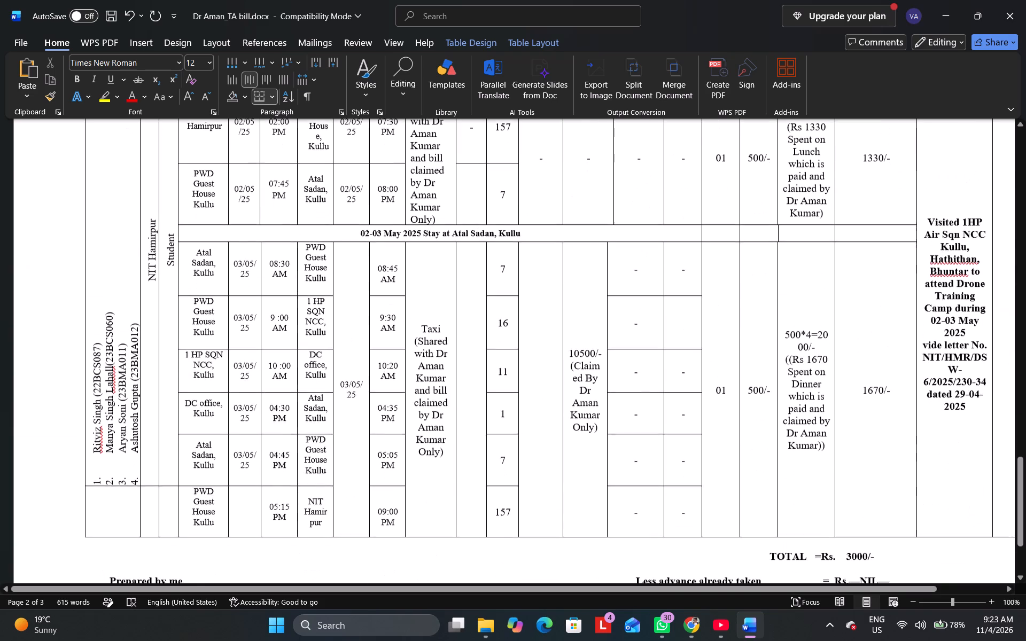
scroll(212, 497, up, 8)
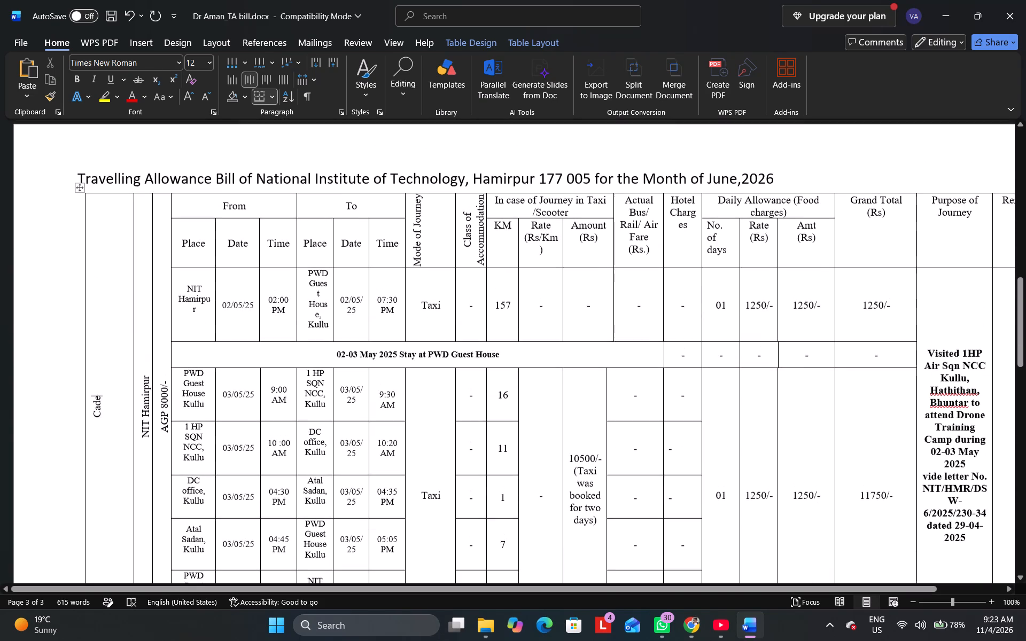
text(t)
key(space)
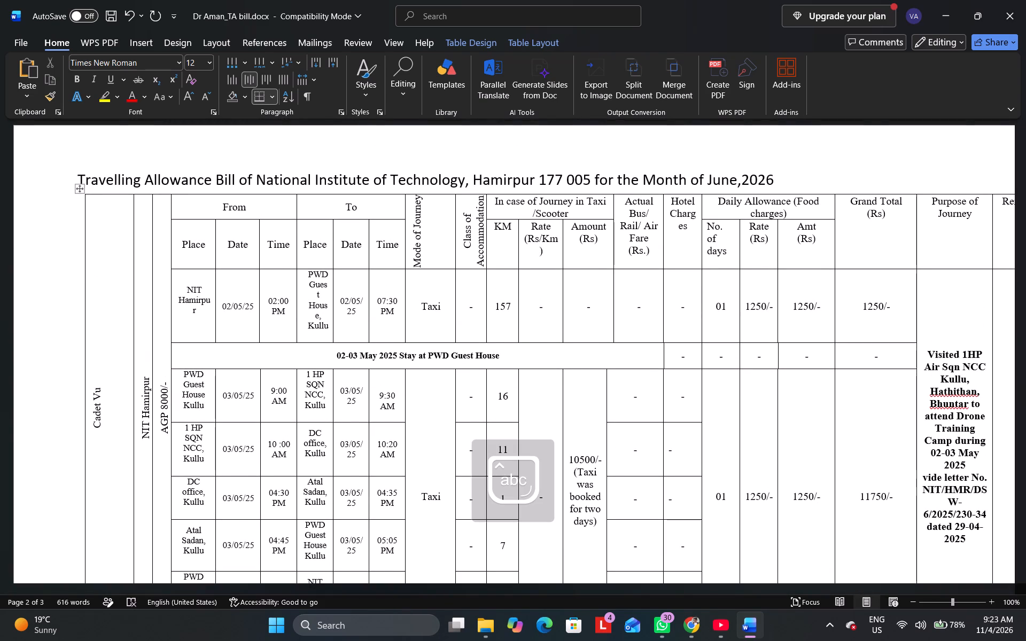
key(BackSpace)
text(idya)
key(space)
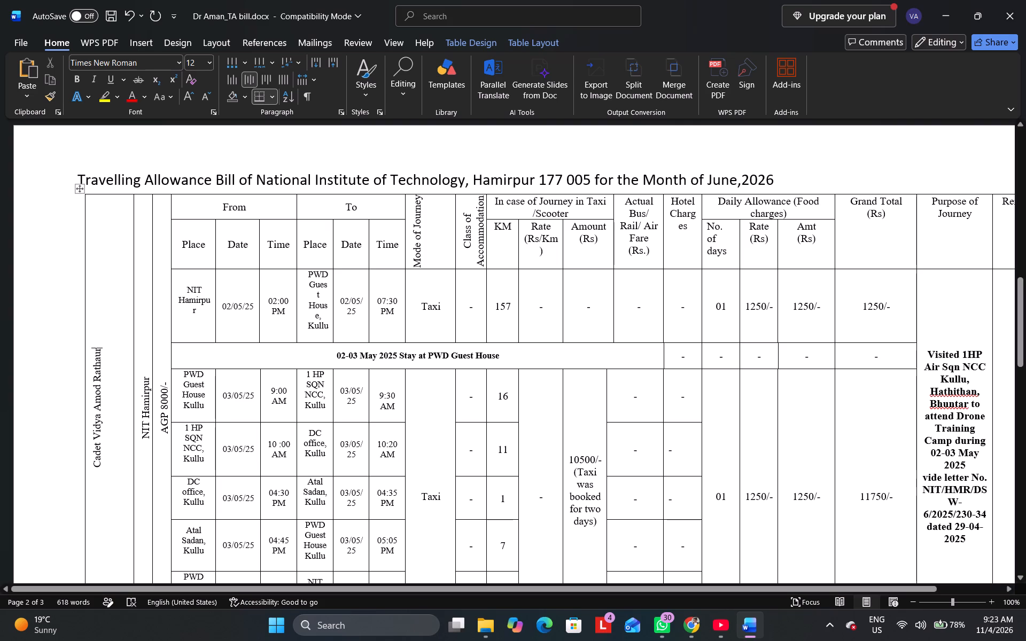
Add the cadet's ID number in parentheses on a new line below the claimant's name in the page 2 journey table.
click(106, 459)
click(94, 346)
key(Return)
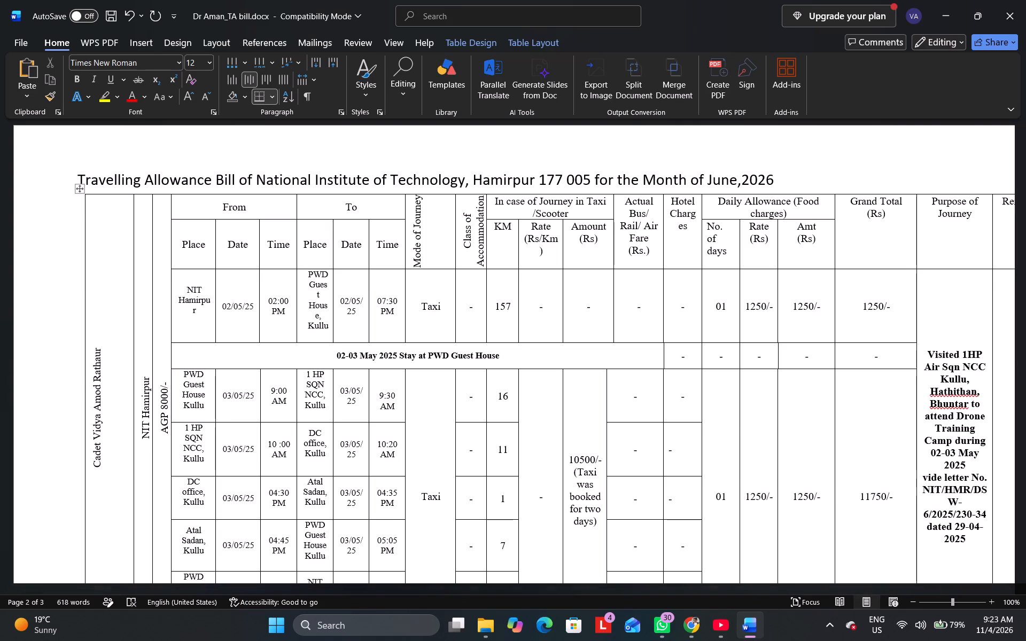
key(shift+parenleft)
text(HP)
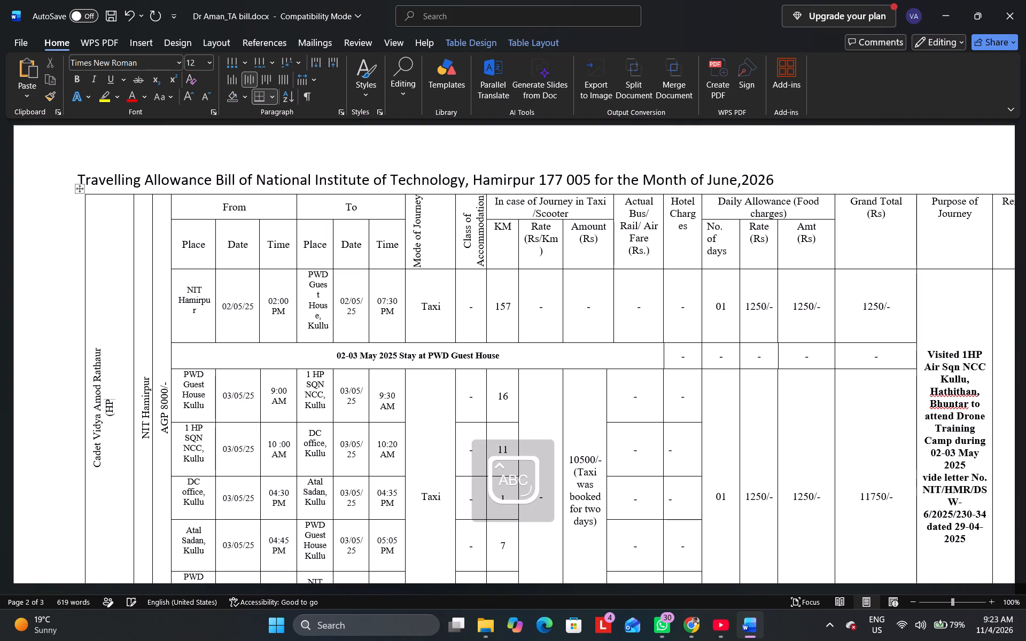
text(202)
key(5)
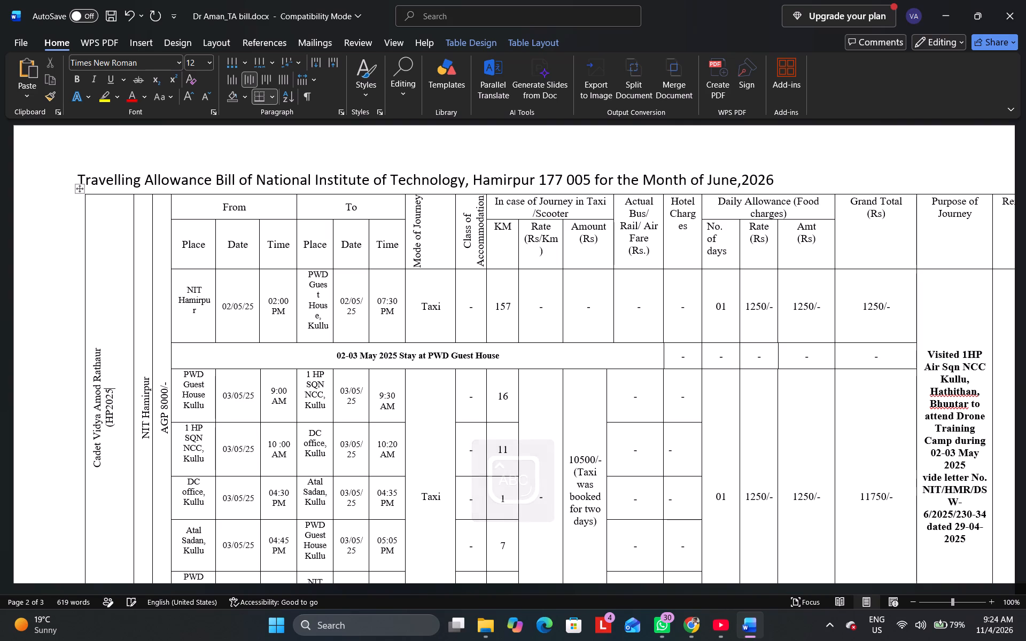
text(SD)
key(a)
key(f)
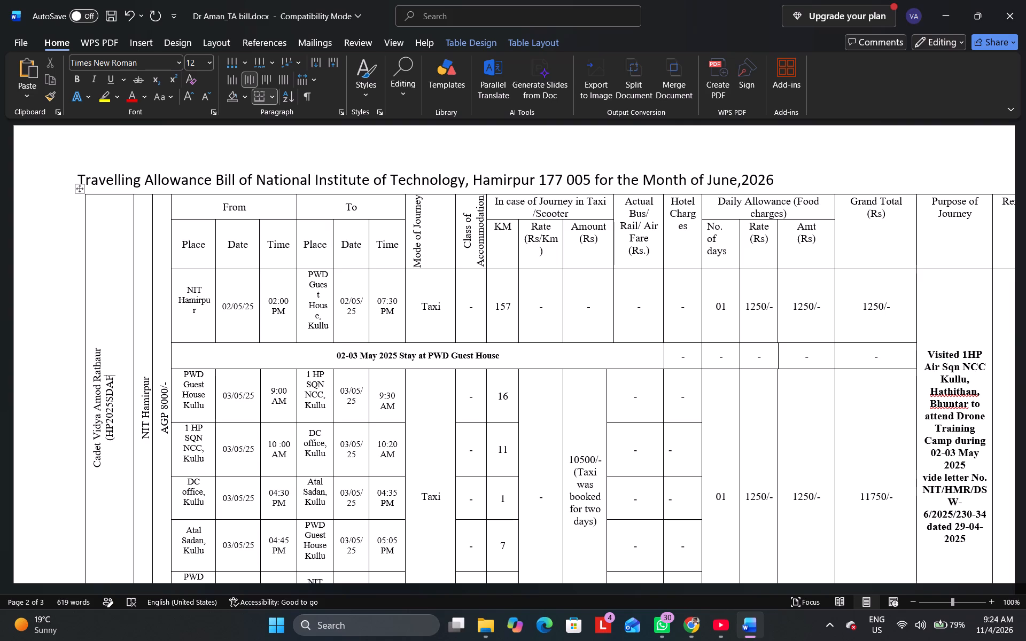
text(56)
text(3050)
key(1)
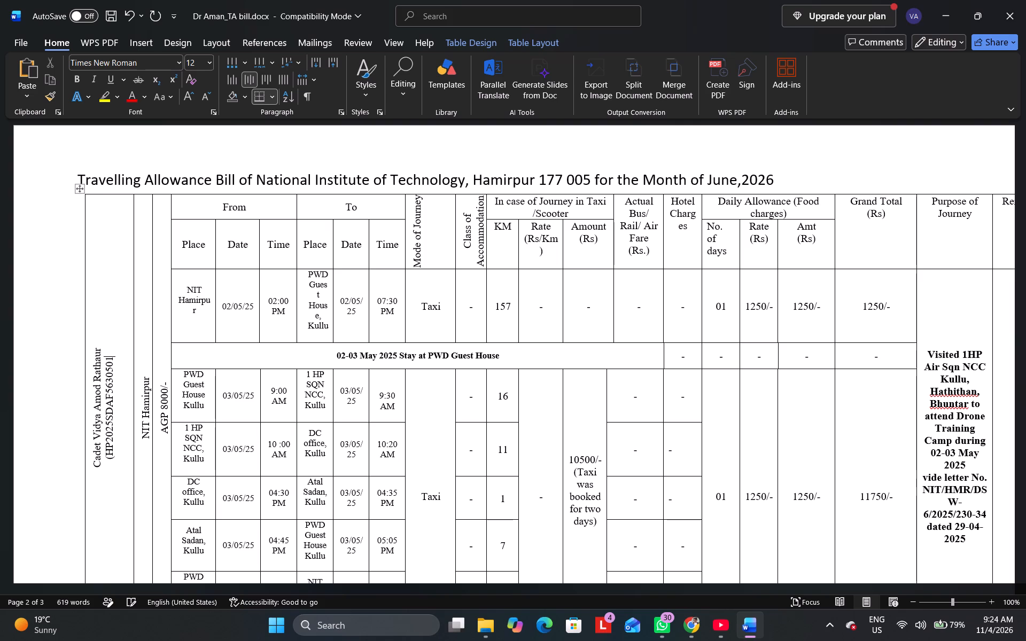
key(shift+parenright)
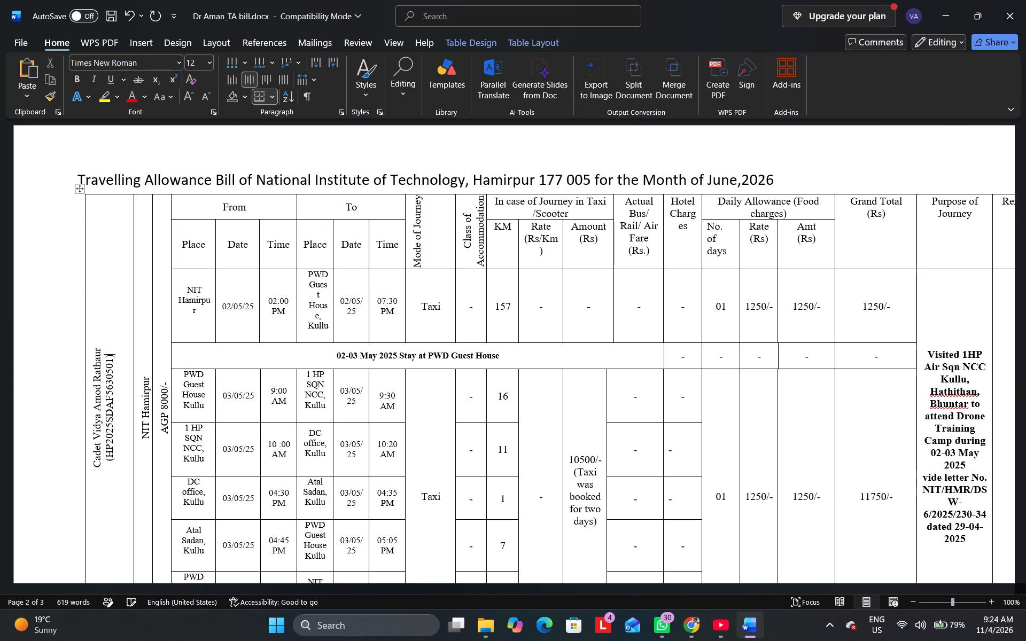
Delete the amount from the claimant's AGP entry in the journey table, keeping only "AGP -".
click(164, 385)
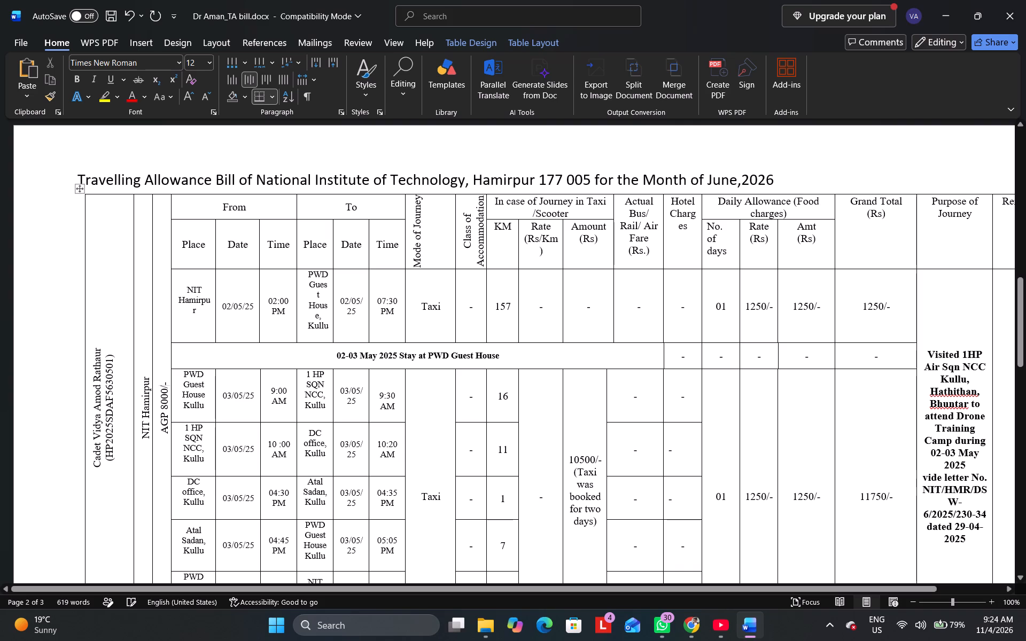
key(BackSpace)
key(BackSpace)
key(BackSpace)
key(BackSpace)
key(BackSpace)
Set the font colour of the "AGP -" text in the journey table to the standard dark red.
drag(164, 386, 160, 428)
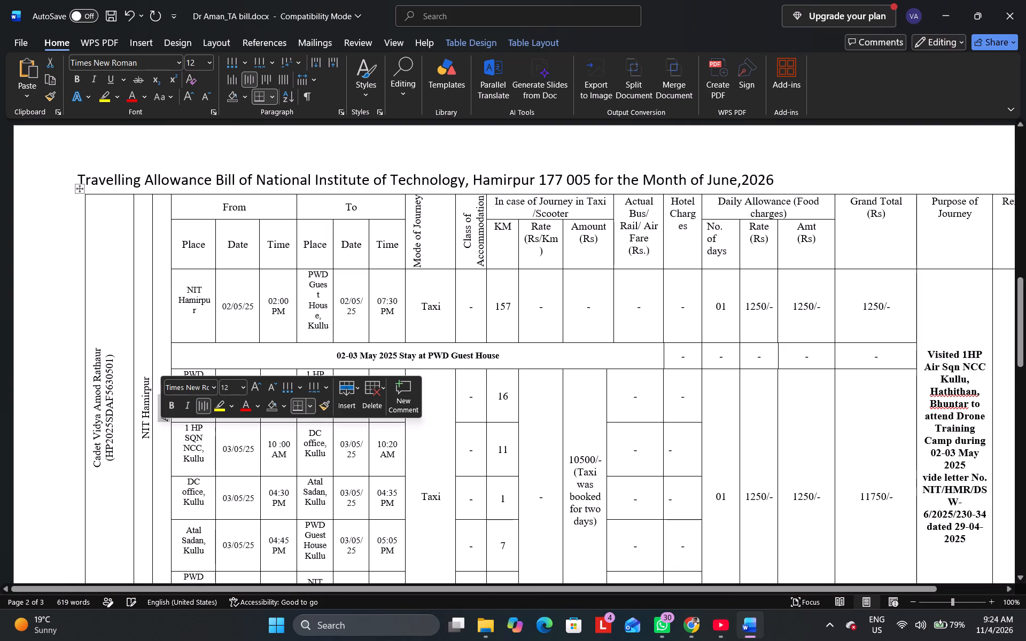
click(131, 101)
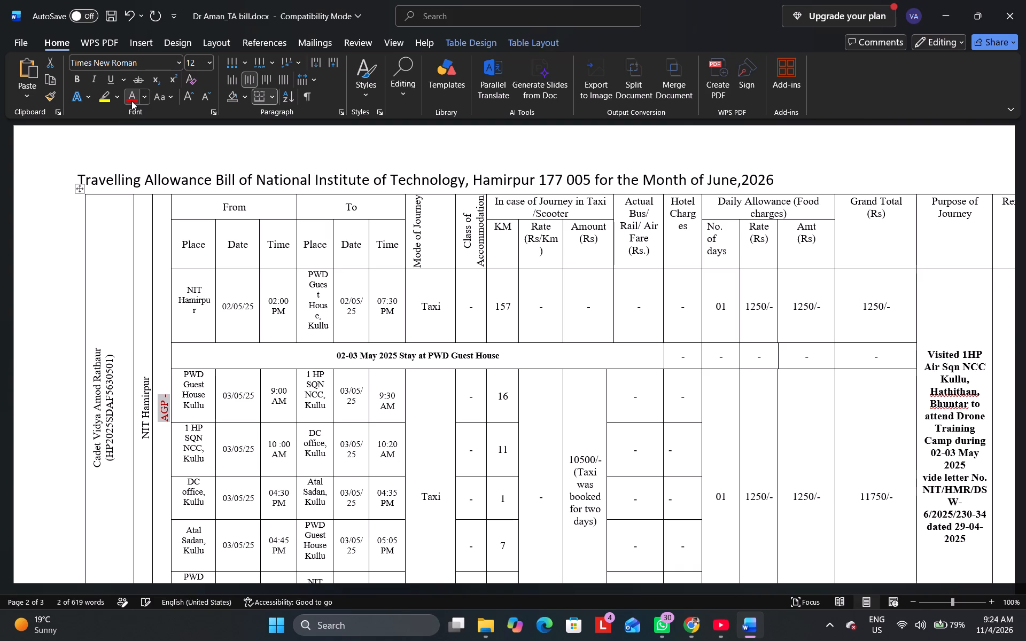
click(143, 98)
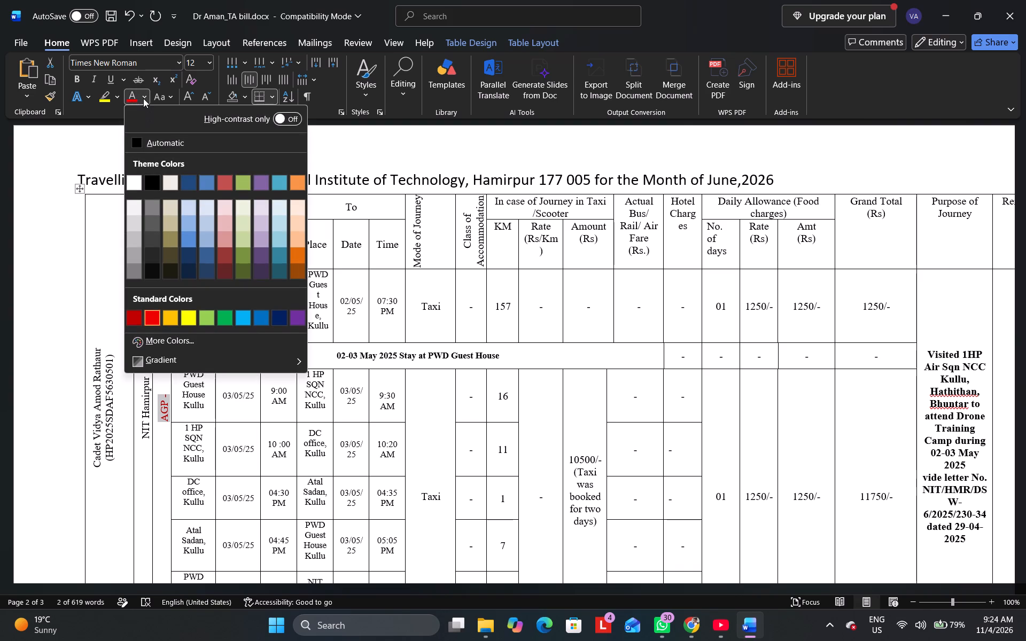
click(168, 315)
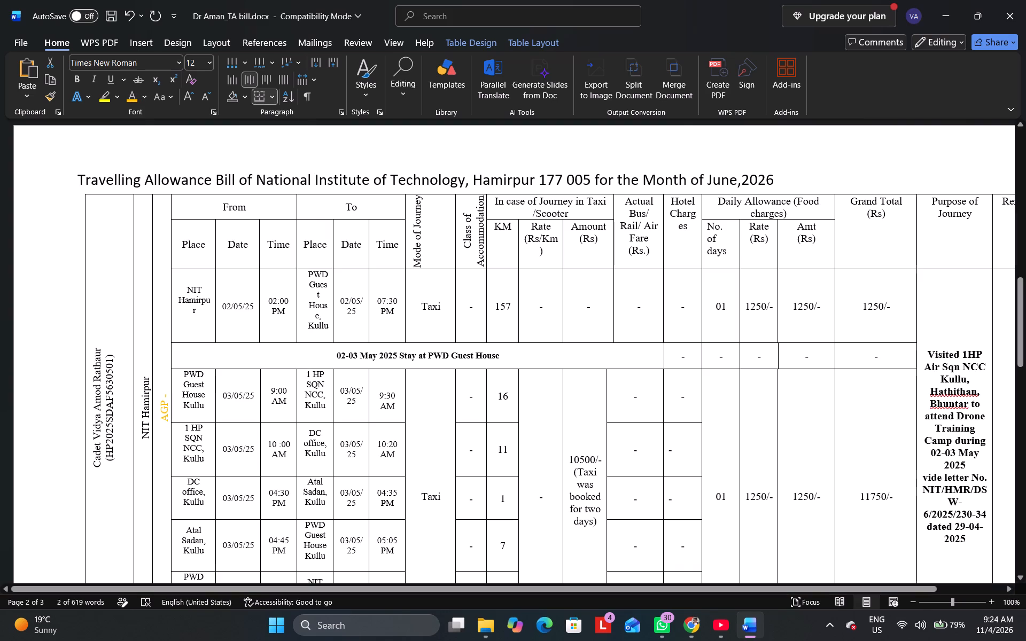
click(142, 97)
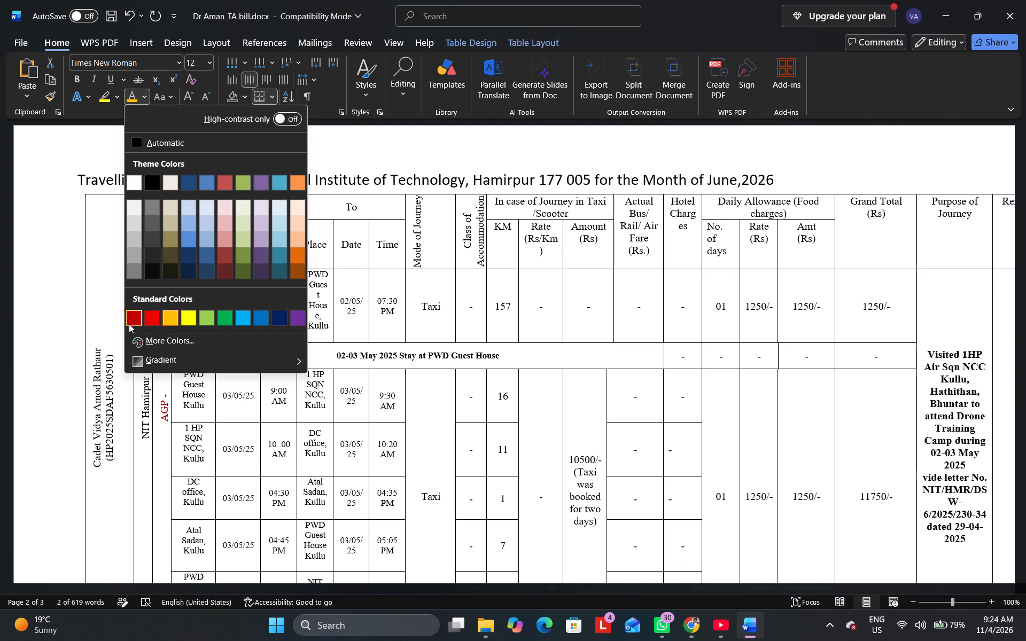
click(129, 324)
click(169, 329)
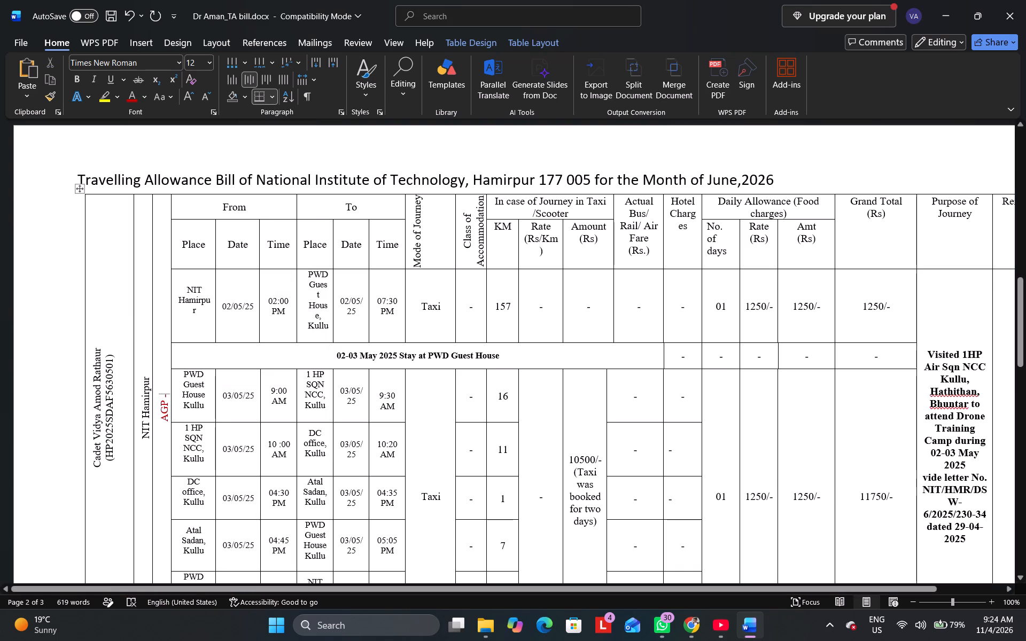
Change the departure date of the first journey leg from NIT Hamirpur to 22/06/26.
click(252, 304)
key(BackSpace)
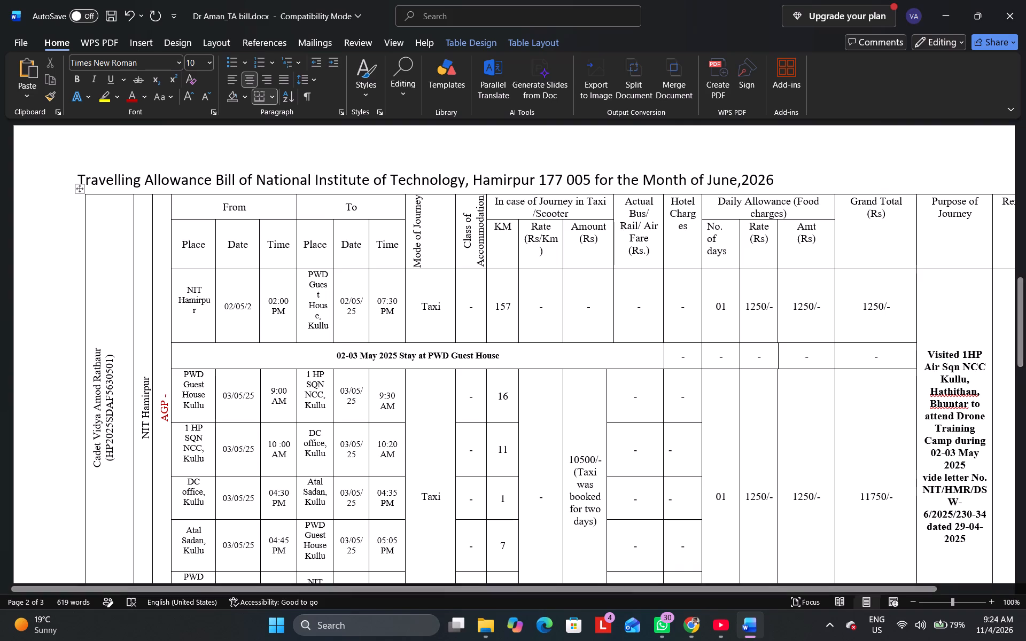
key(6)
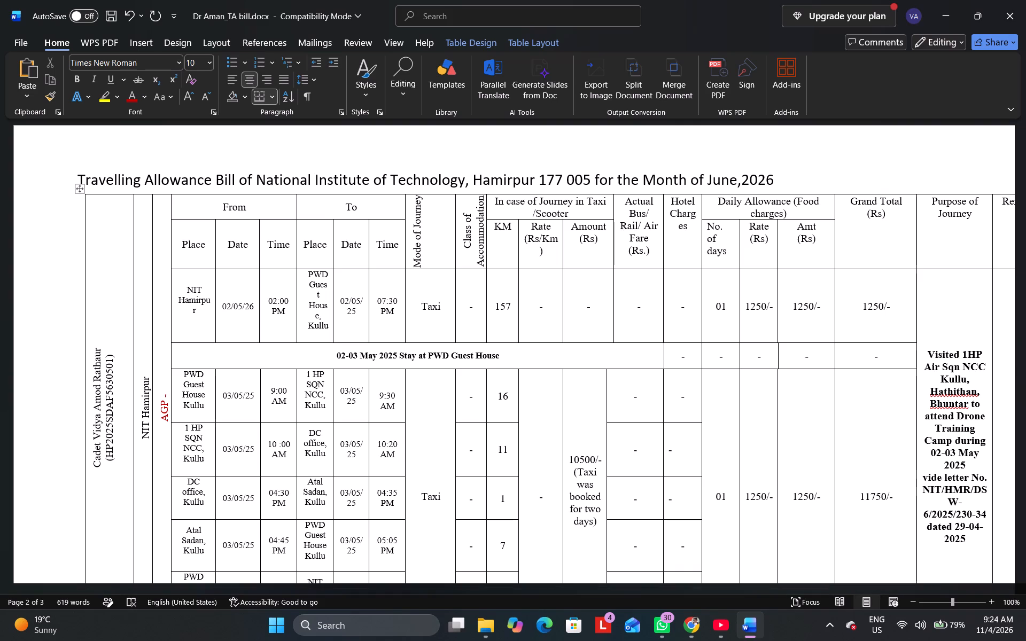
key(Left)
key(Left)
key(Left)
key(Left)
key(Right)
key(BackSpace)
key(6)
key(Left)
key(Left)
key(Left)
key(Left)
key(Right)
key(BackSpace)
key(BackSpace)
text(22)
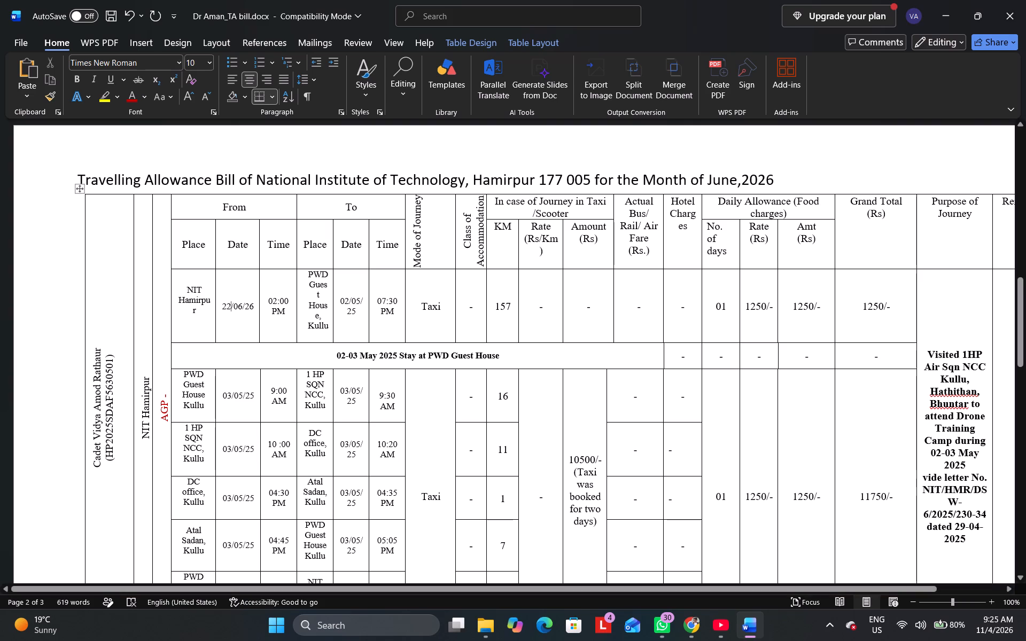
Set the departure time of the first journey leg from NIT Hamirpur to 07:00 AM.
click(276, 302)
key(BackSpace)
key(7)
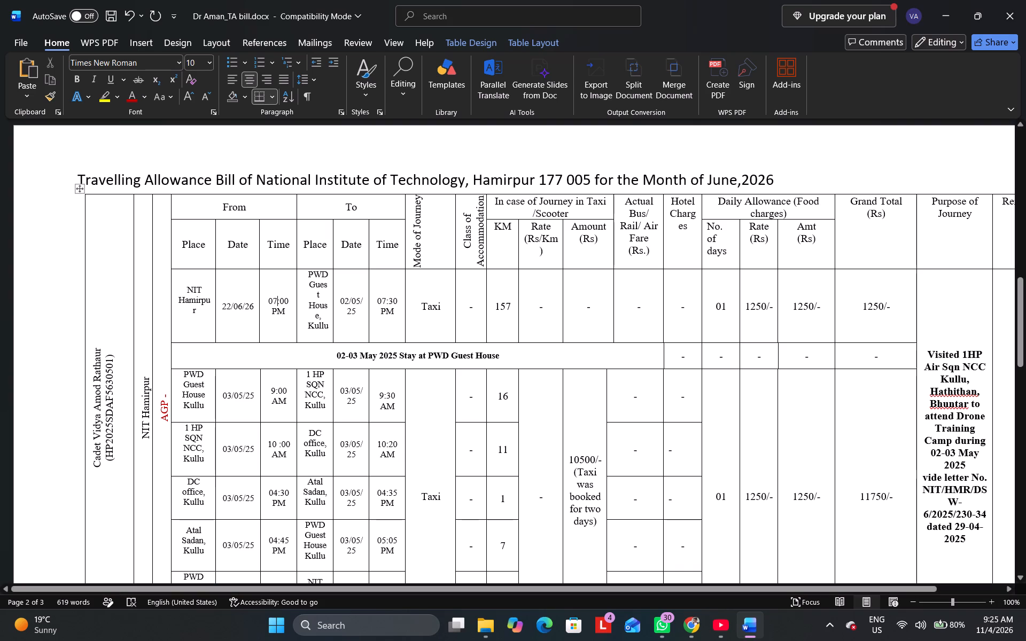
click(277, 313)
key(BackSpace)
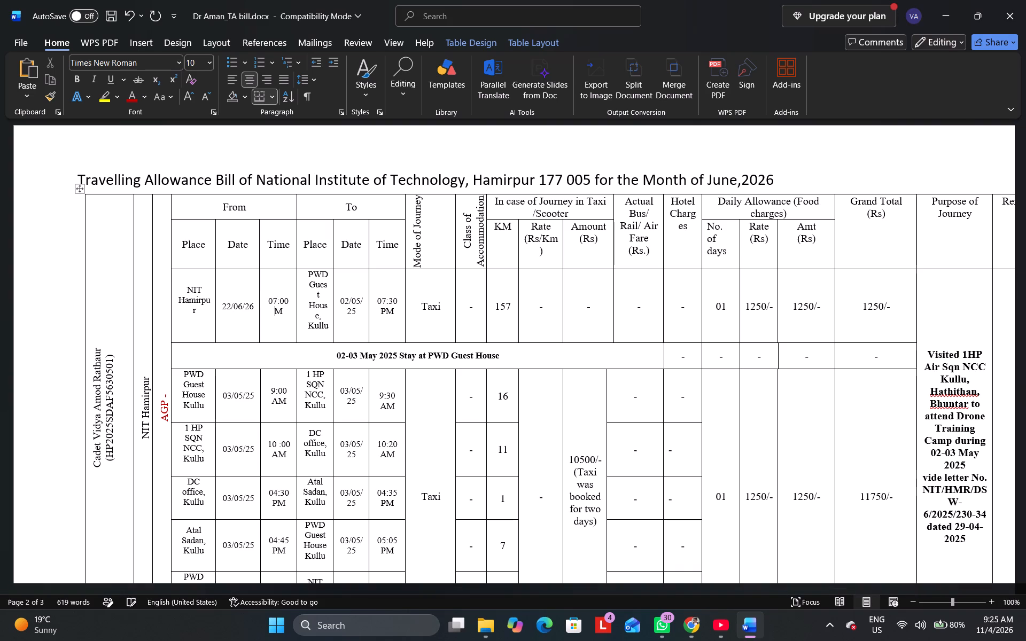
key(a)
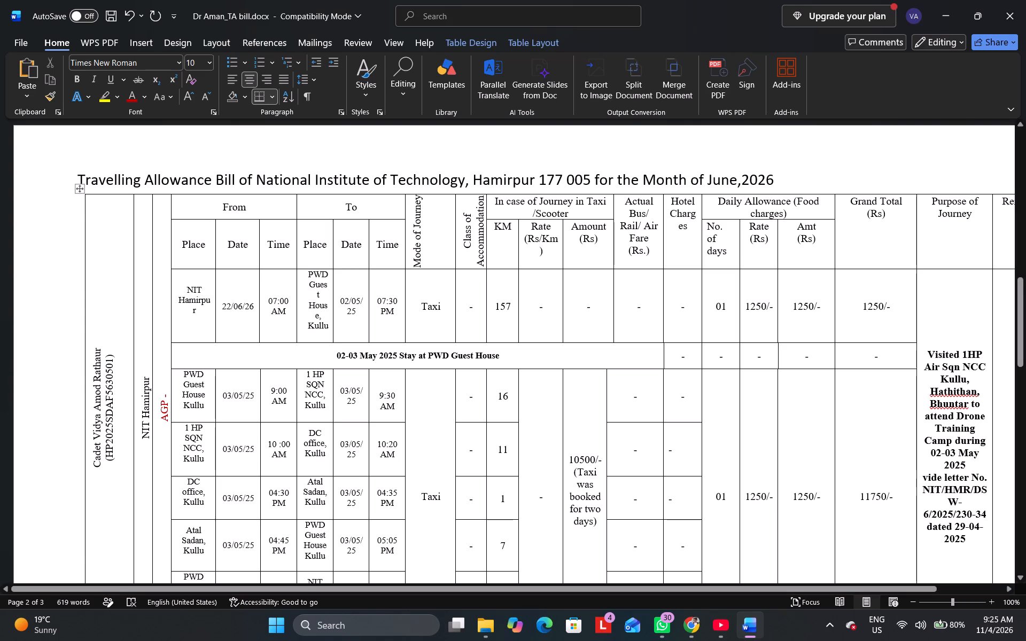
Replace the destination place of the first journey leg with "JNV Pandoh".
drag(308, 276, 327, 327)
key(BackSpace)
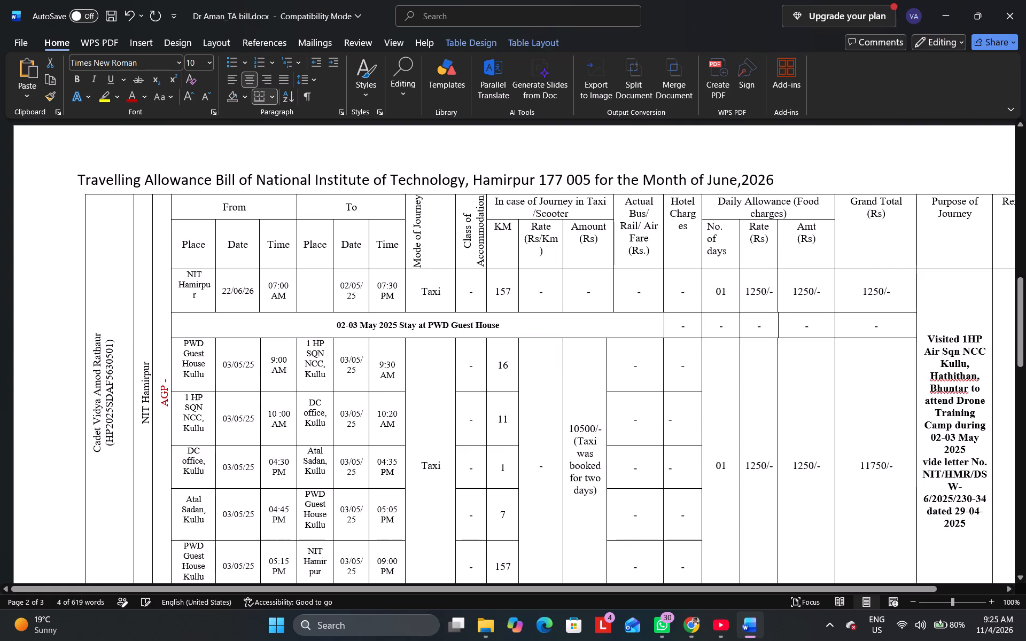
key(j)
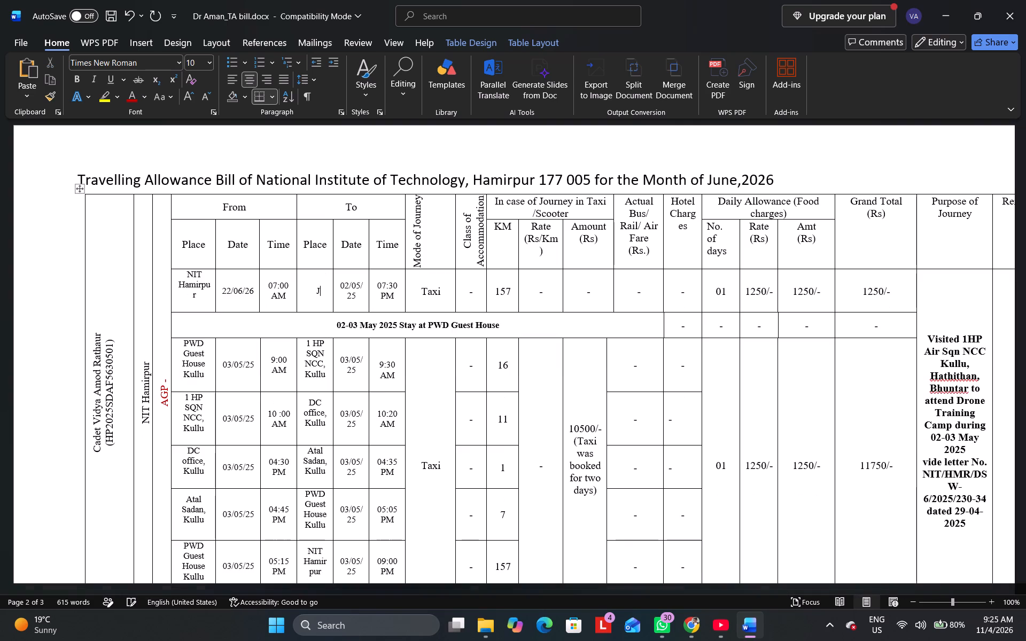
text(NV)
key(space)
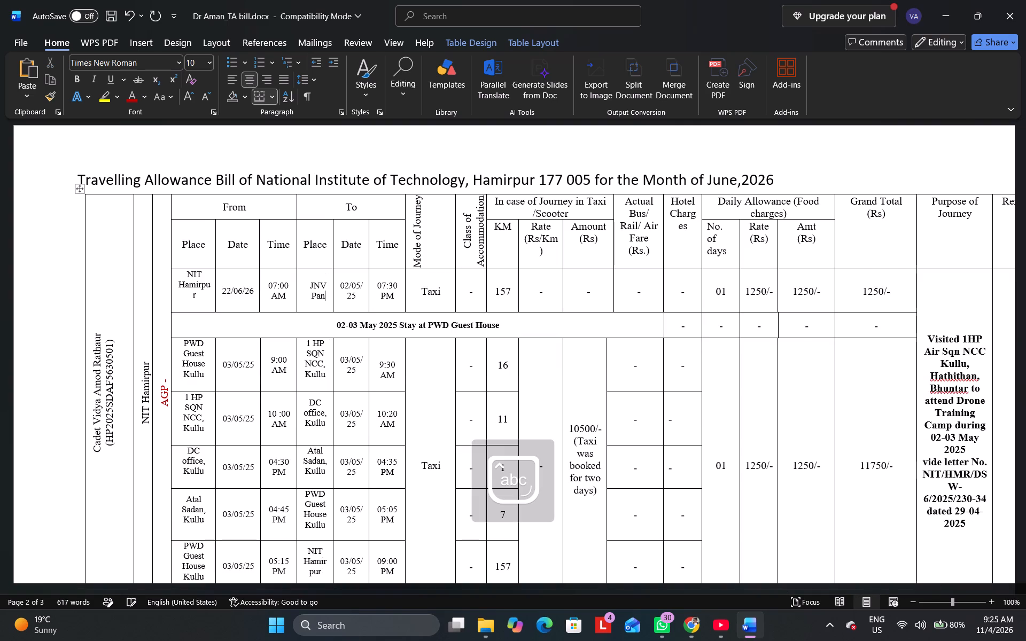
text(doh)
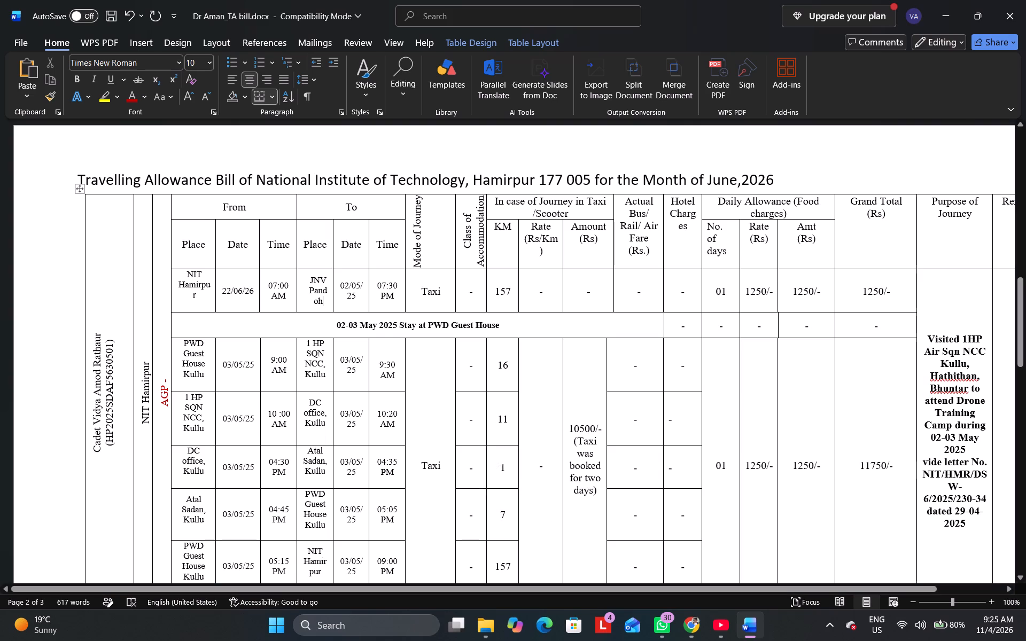
Replace the arrival date of the first journey leg to JNV Pandoh with a copy of its departure date, 22/06/26.
drag(340, 285, 354, 295)
key(BackSpace)
drag(224, 294, 251, 294)
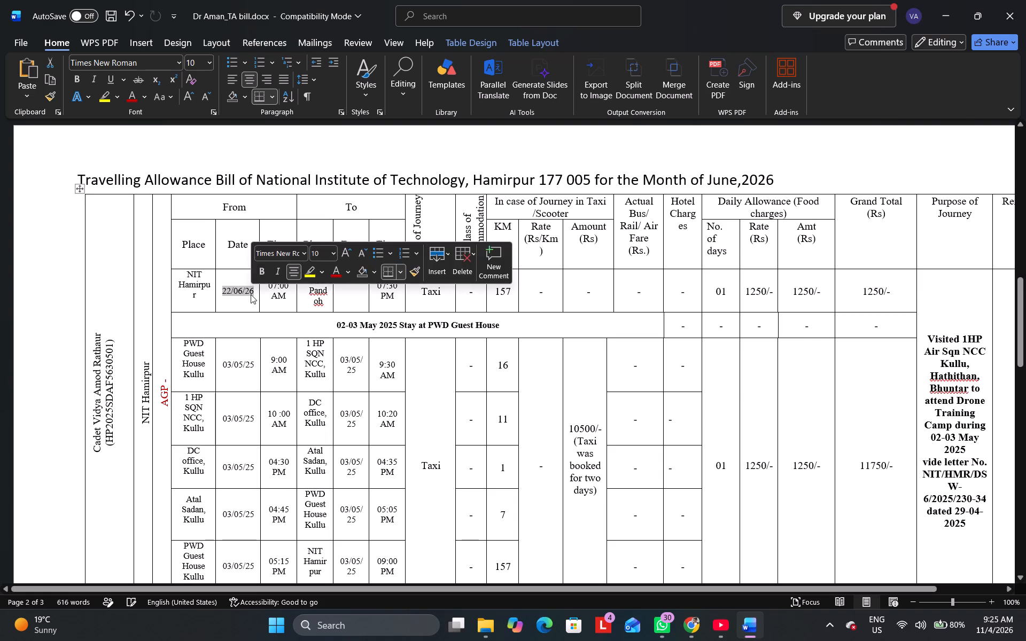
key(ctrl+c)
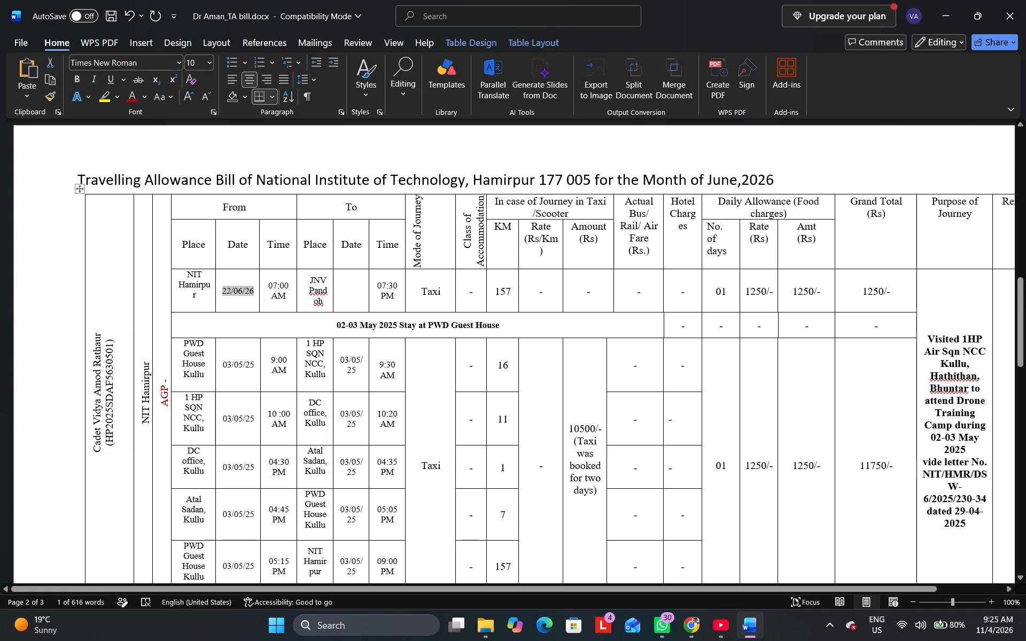
click(345, 292)
key(ctrl+v)
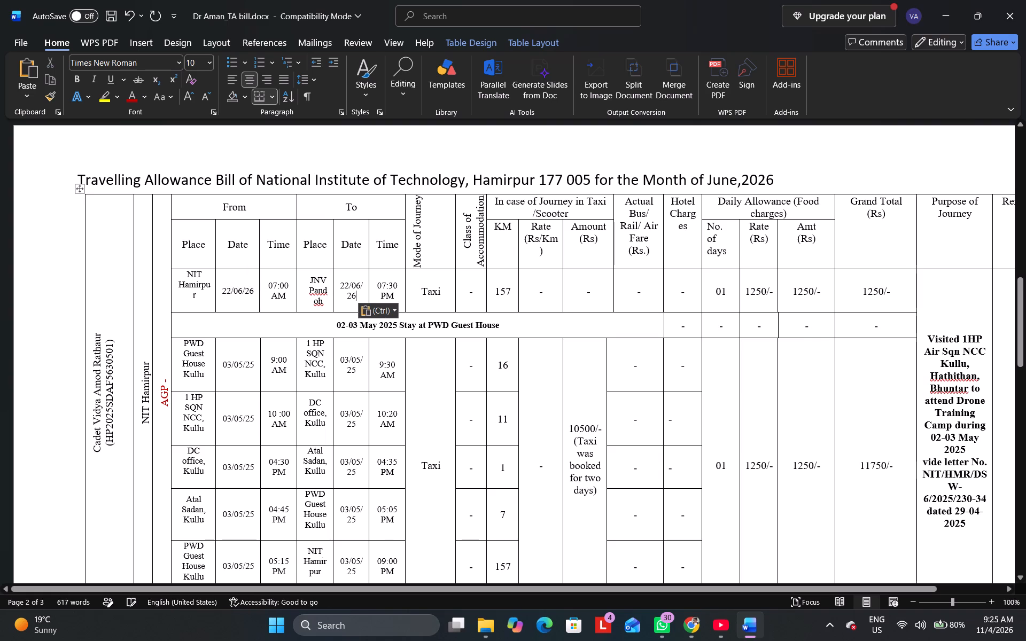
Set the arrival time of the first journey leg at JNV Pandoh to 11:30 AM.
click(385, 286)
key(BackSpace)
key(BackSpace)
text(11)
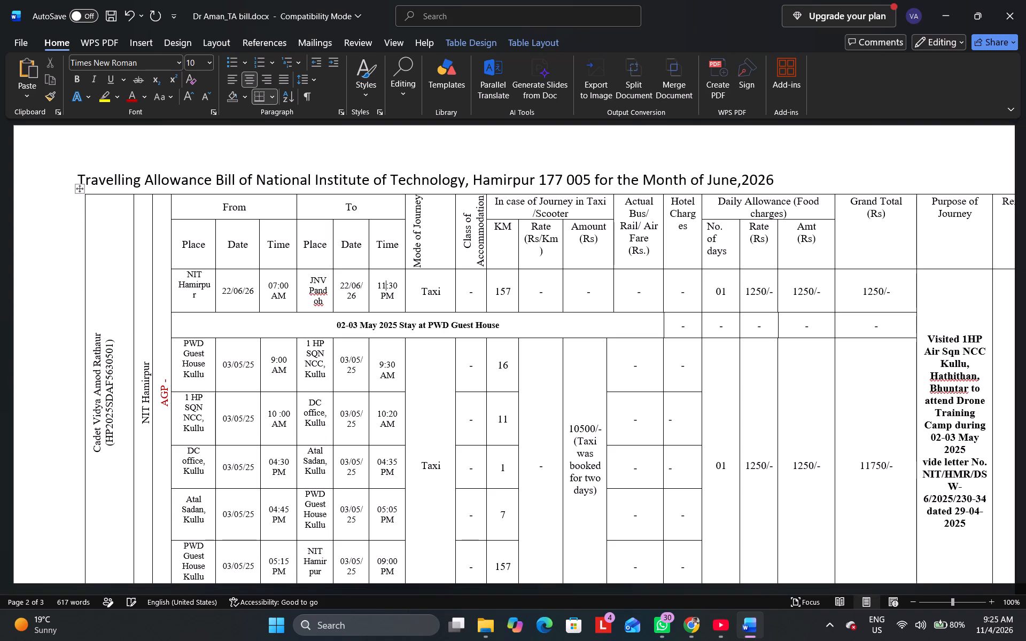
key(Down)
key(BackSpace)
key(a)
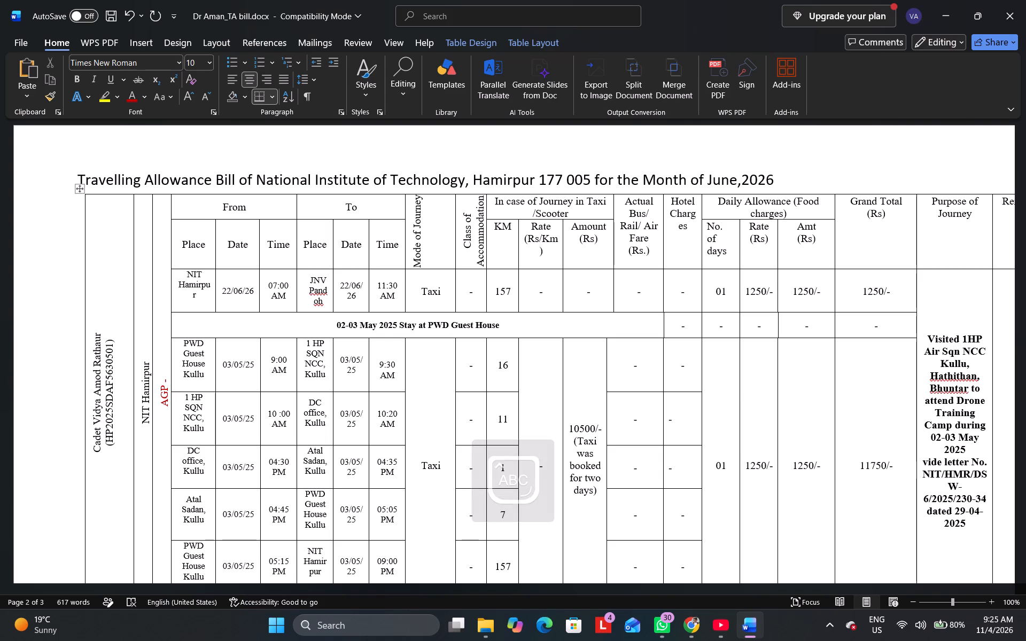
Replace the mode of journey for the first leg to JNV Pandoh with "HRTC Bus".
click(450, 293)
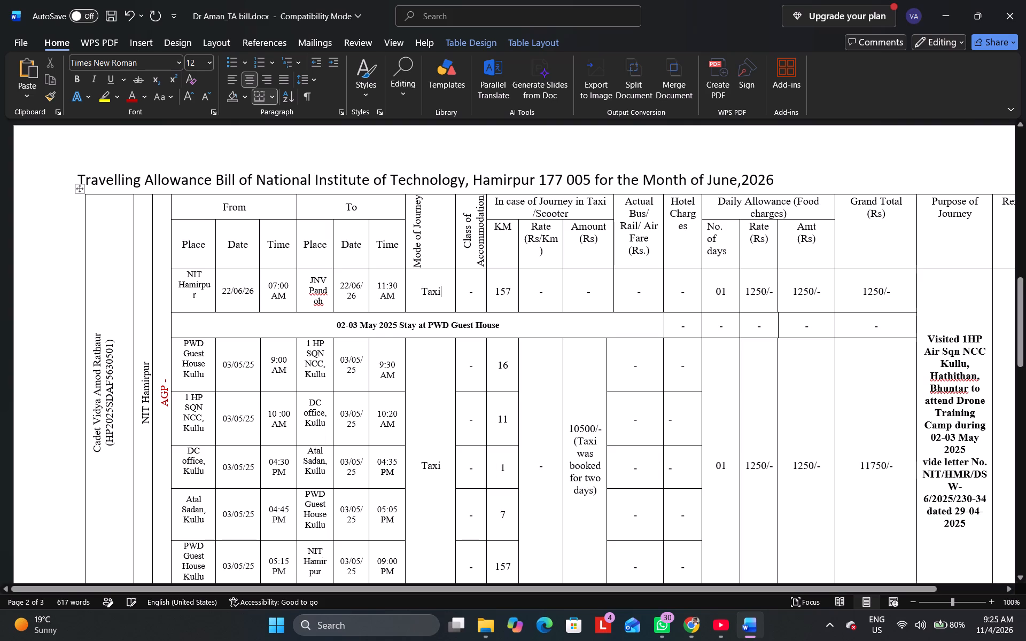
key(BackSpace)
key(BackSpace)
key(BackSpace)
key(BackSpace)
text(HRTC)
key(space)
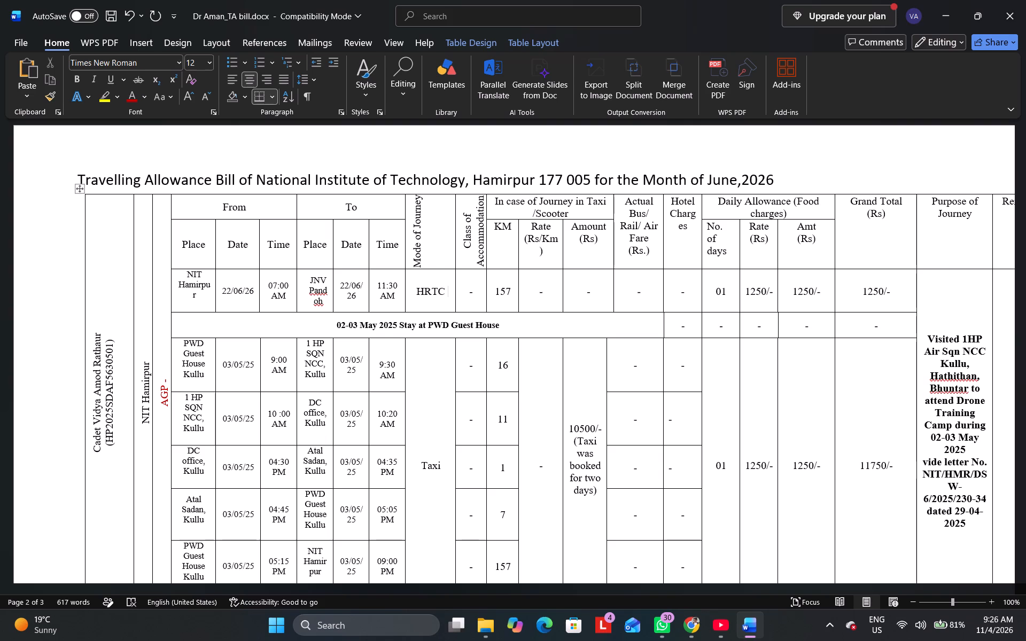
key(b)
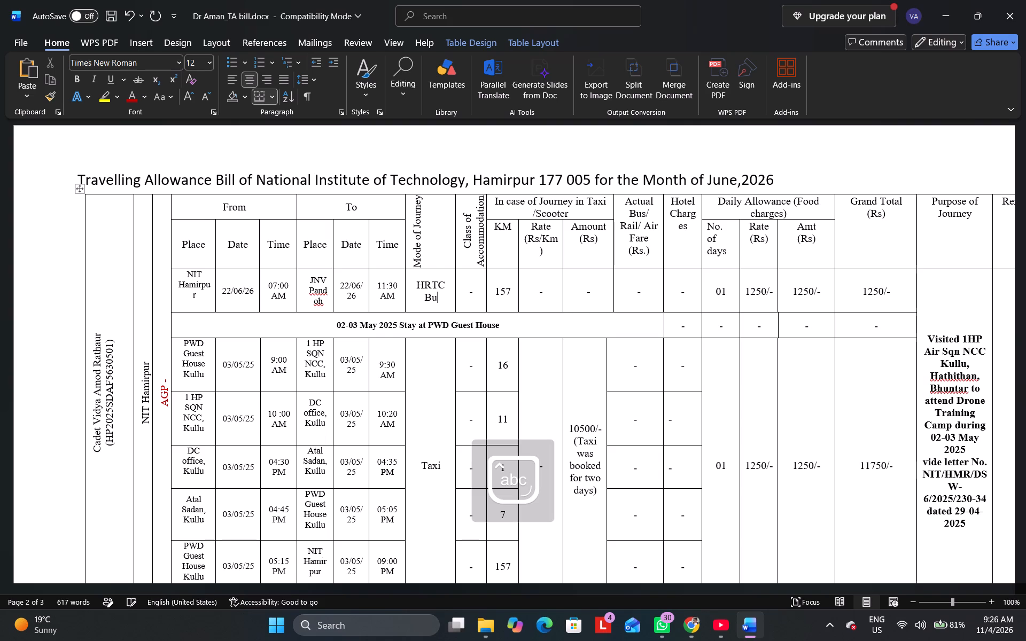
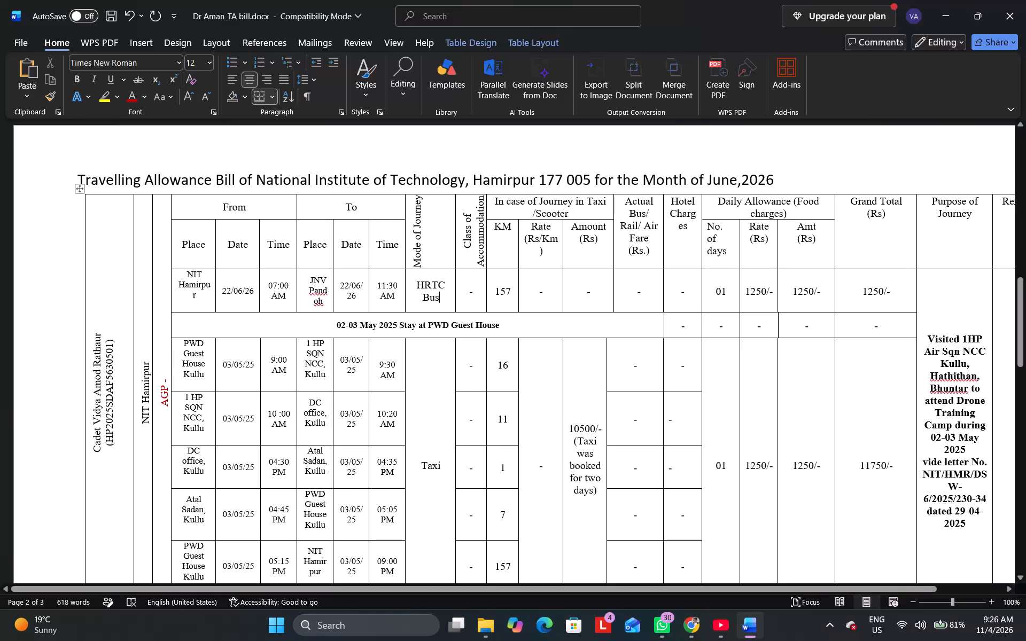
Set the distance of the first journey leg to JNV Pandoh to 116 km.
click(512, 296)
key(BackSpace)
key(BackSpace)
text(16)
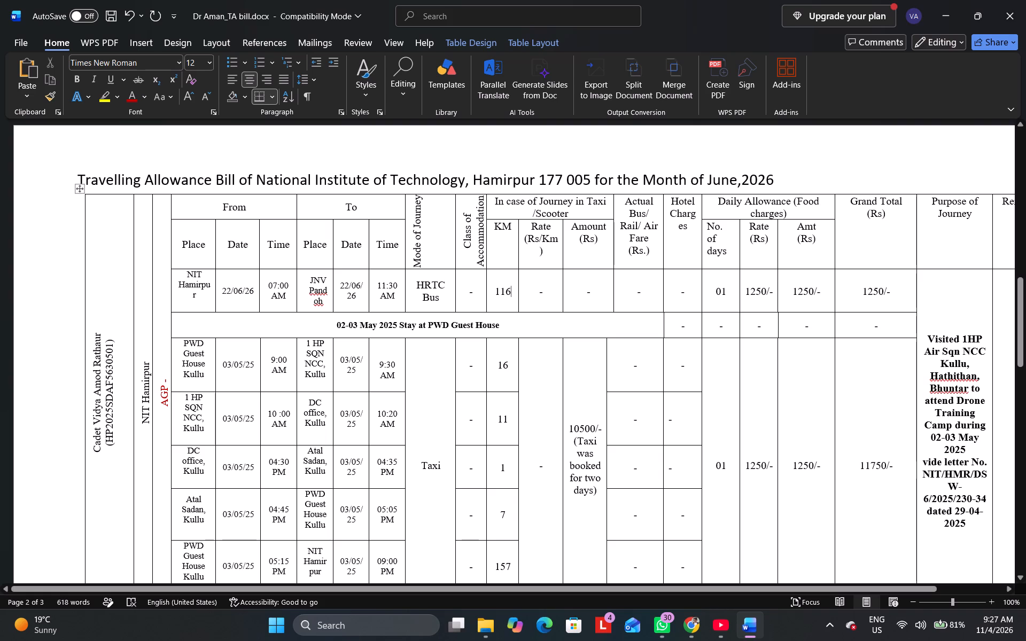
Clear the daily allowance rate figure of the first journey leg, keeping the "/-" suffix.
click(765, 292)
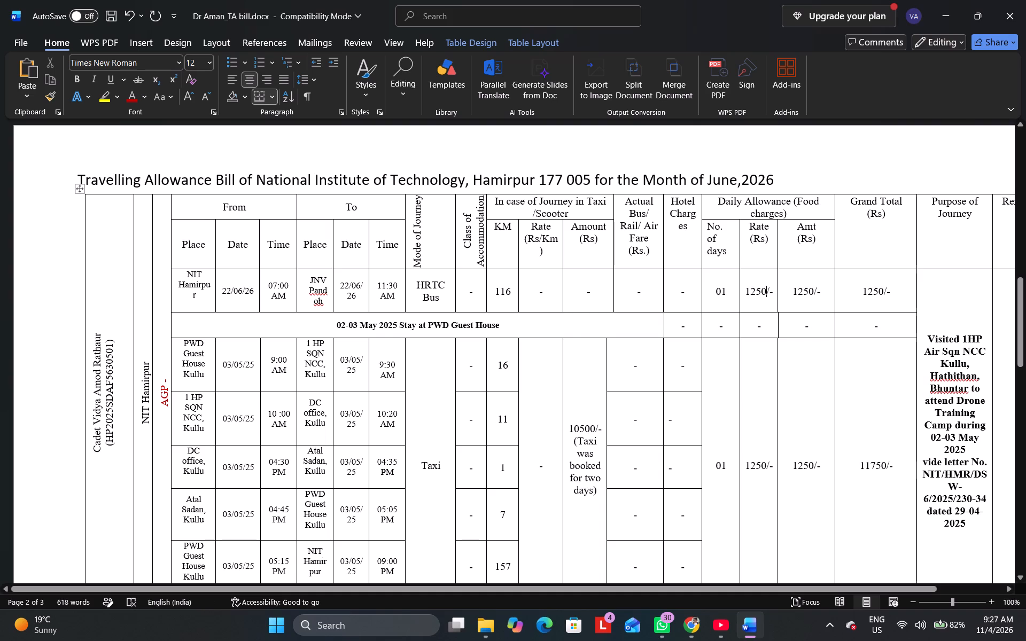
key(BackSpace)
key(BackSpace)
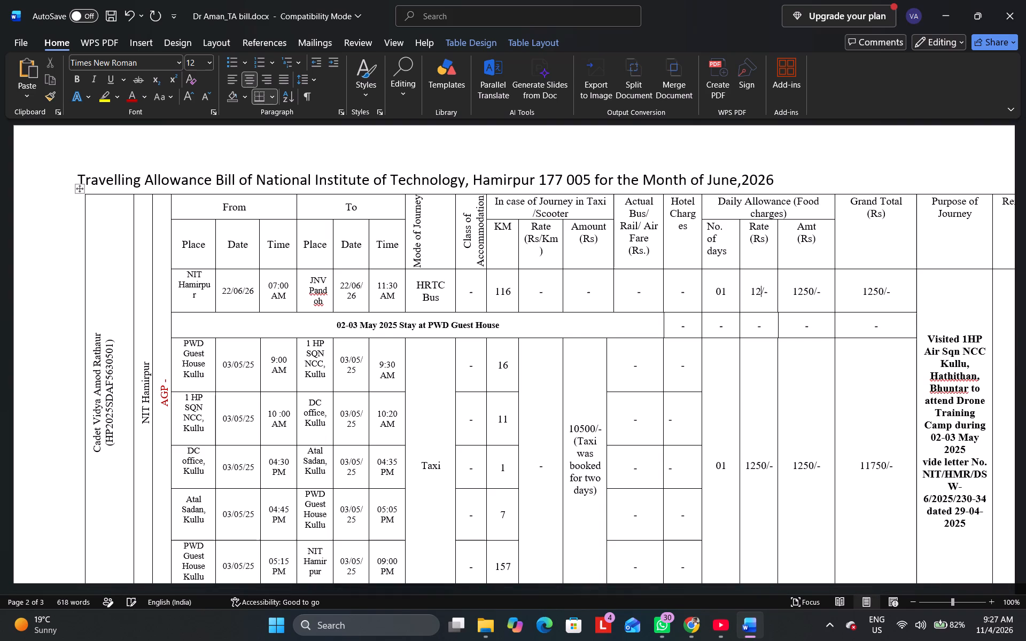
key(BackSpace)
key(BackSpace)
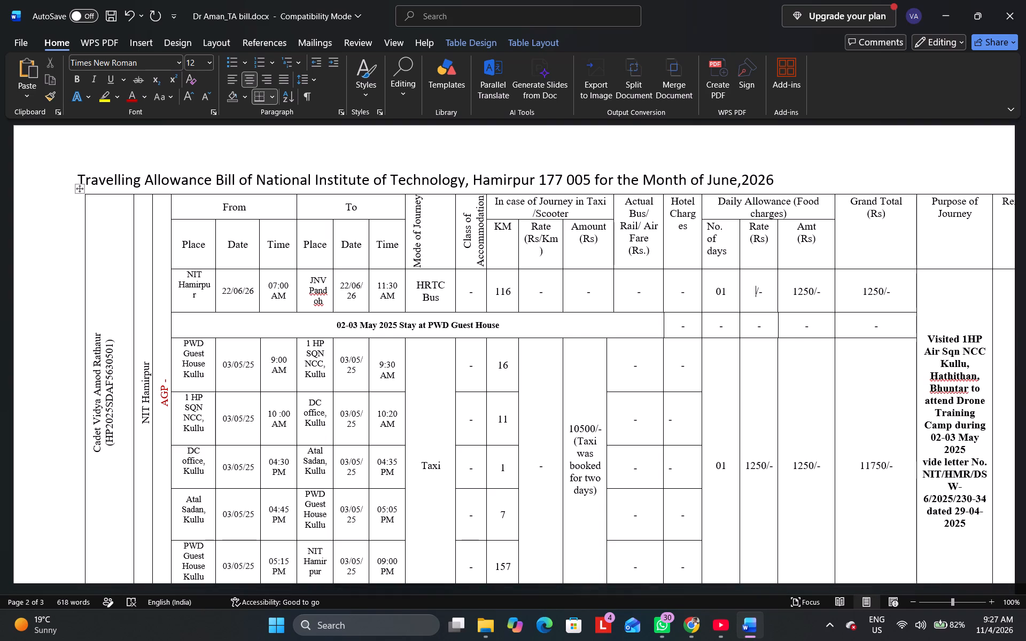
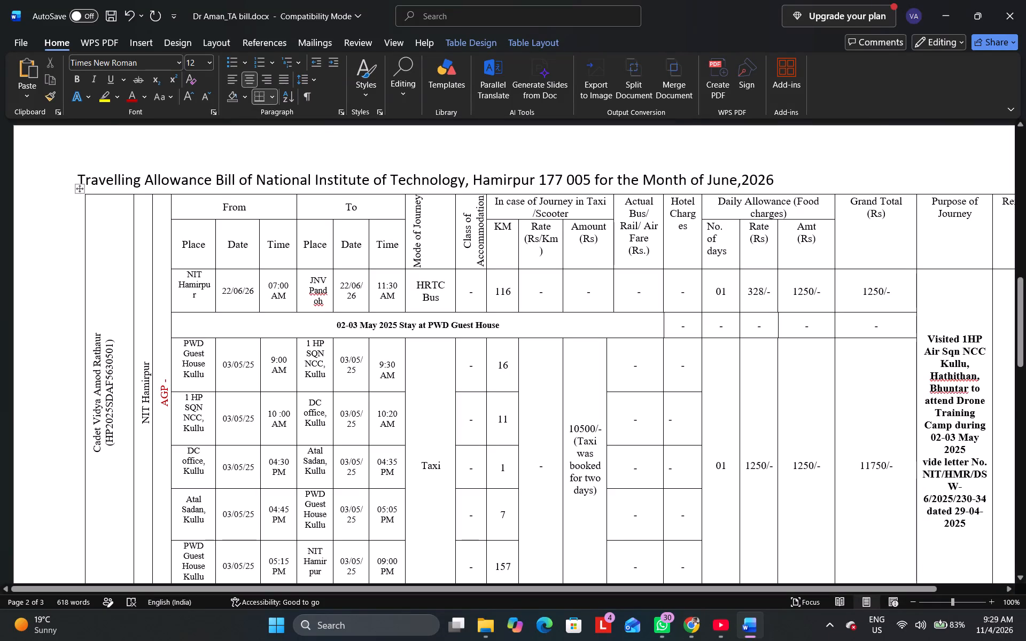
Set the daily allowance amount and the grand total of the first journey leg to 328/-, copied from its rate.
drag(790, 289, 826, 291)
key(BackSpace)
drag(774, 291, 744, 291)
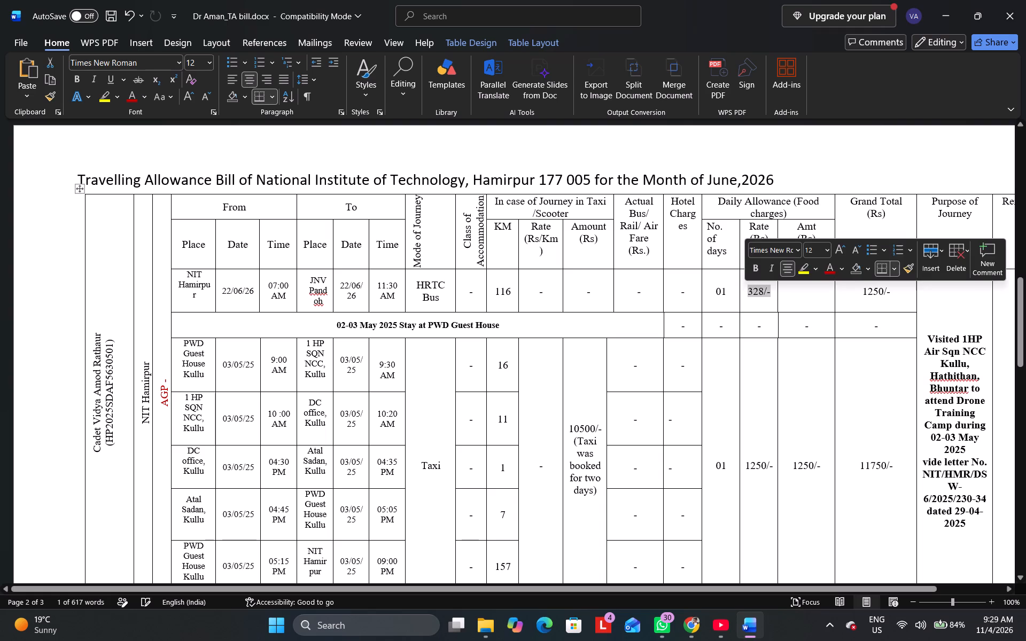
key(ctrl+c)
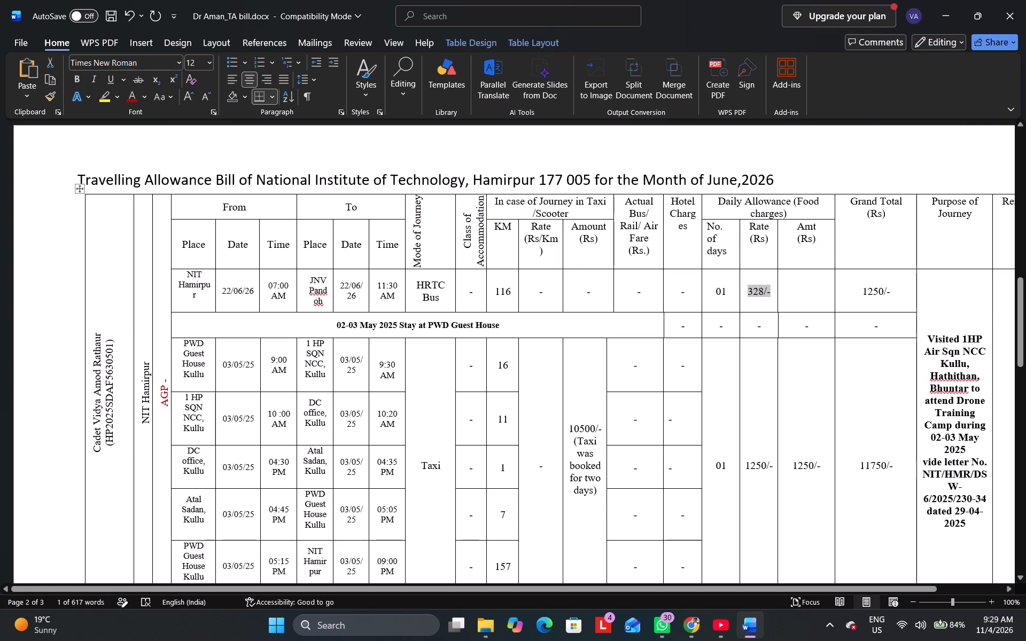
click(805, 285)
key(ctrl+v)
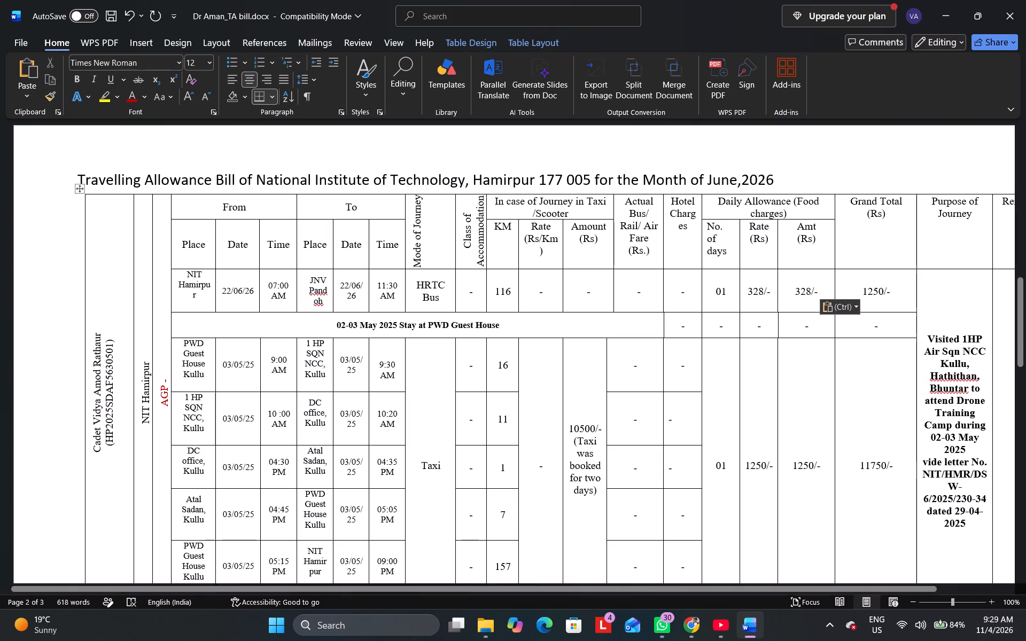
drag(857, 290, 893, 291)
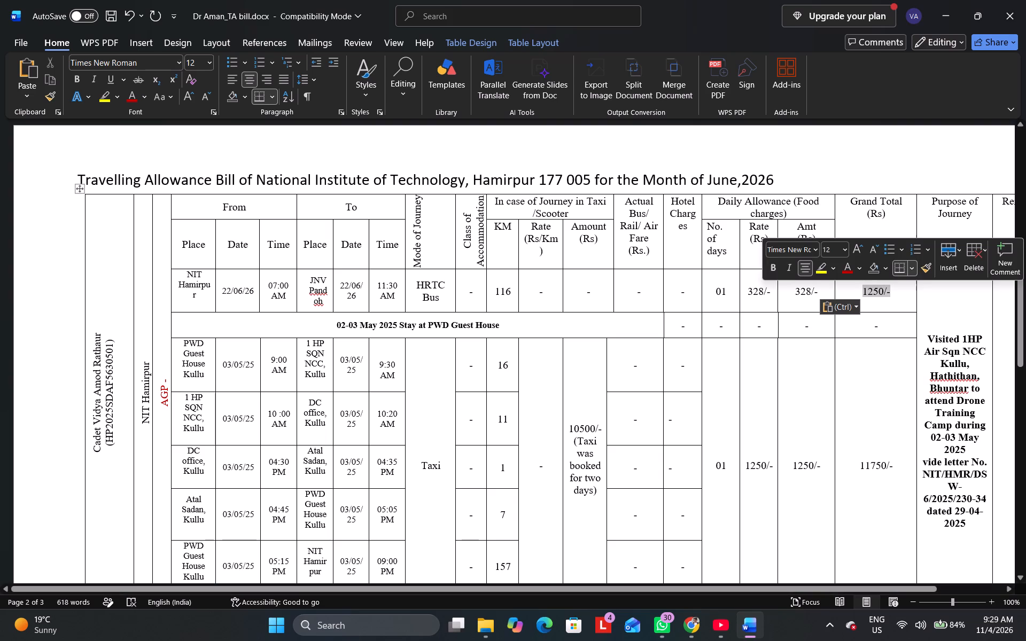
key(BackSpace)
key(ctrl+v)
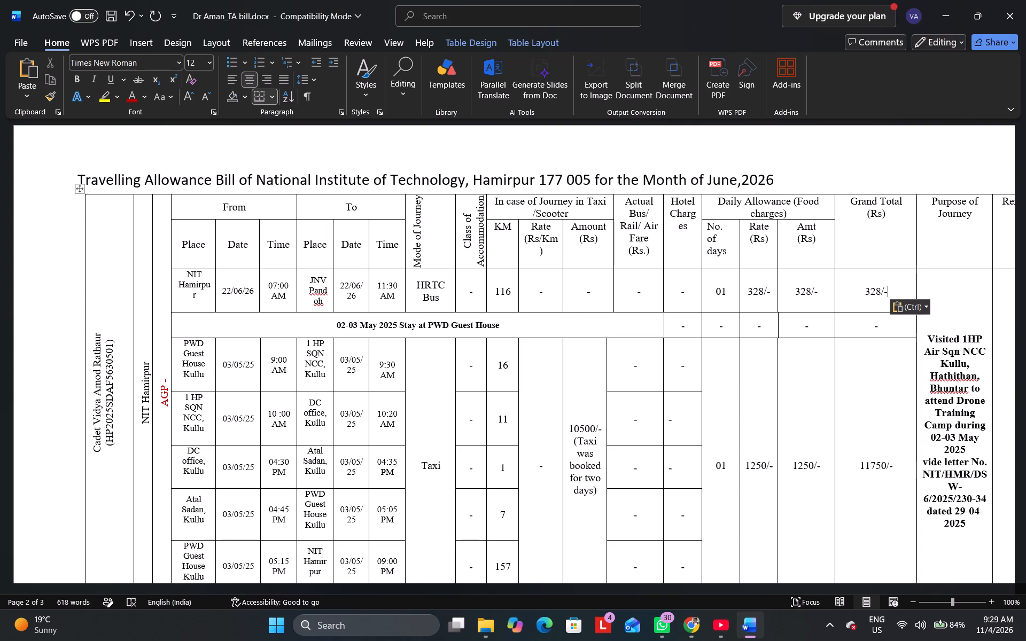
Enter 328/- as both the taxi/scooter amount and the actual bus fare of the first journey leg.
click(594, 293)
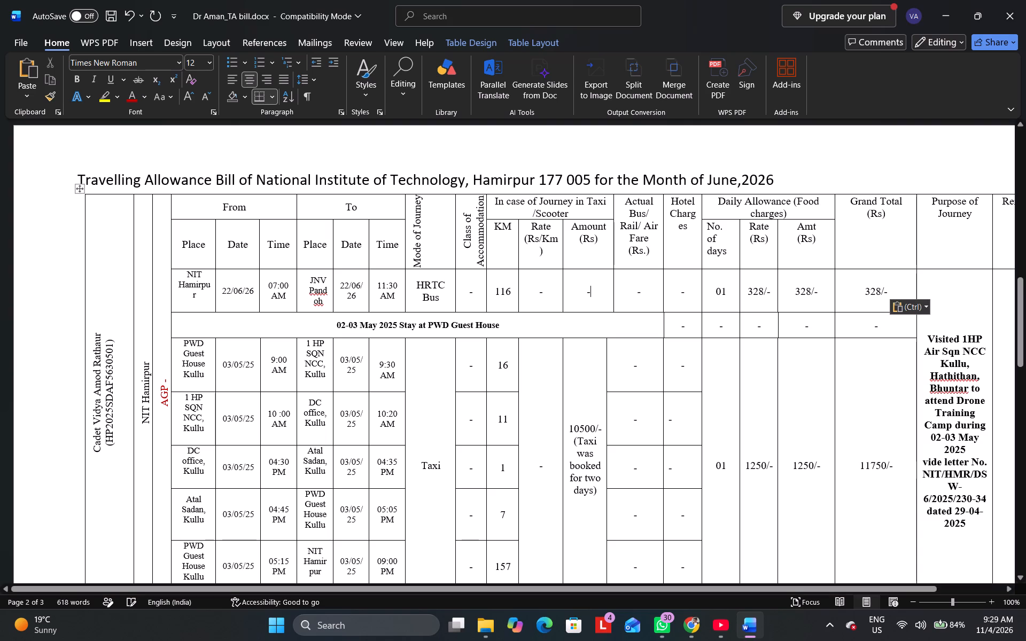
key(BackSpace)
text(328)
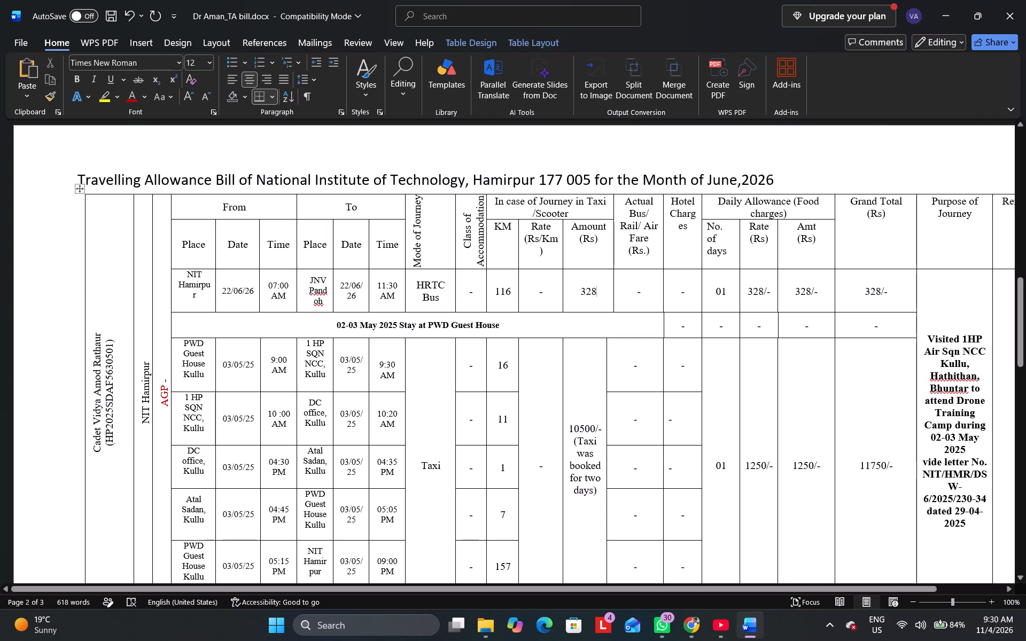
click(643, 292)
key(BackSpace)
drag(598, 294, 572, 294)
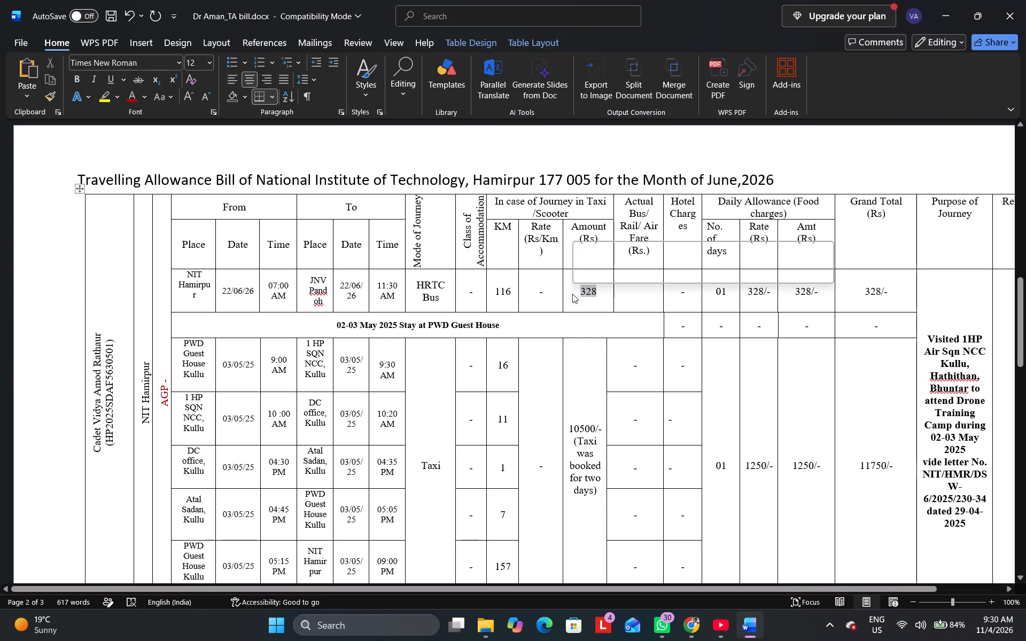
key(BackSpace)
key(ctrl+v)
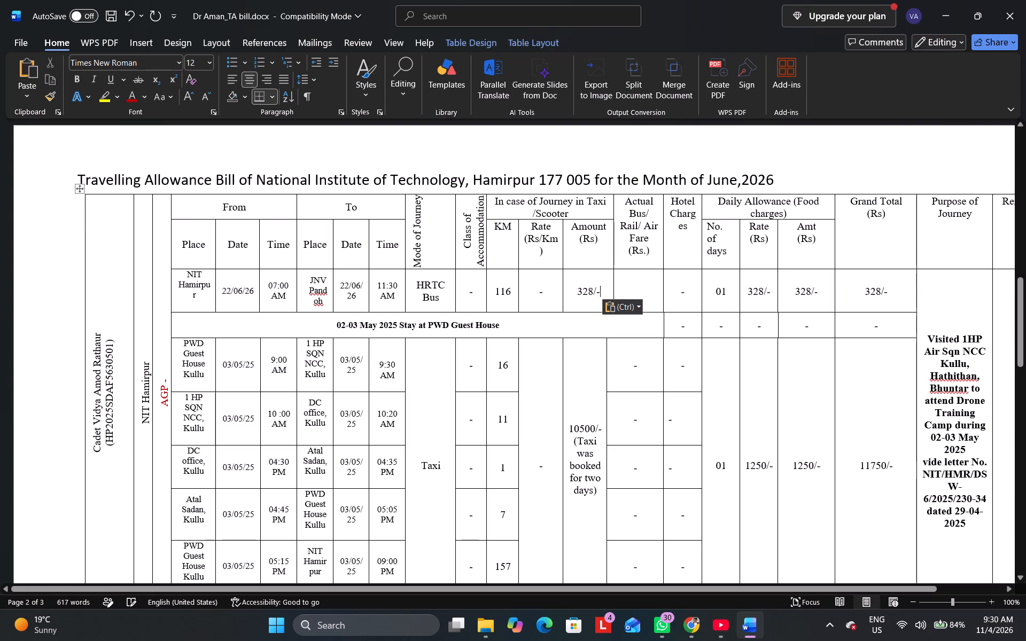
click(627, 293)
key(ctrl+v)
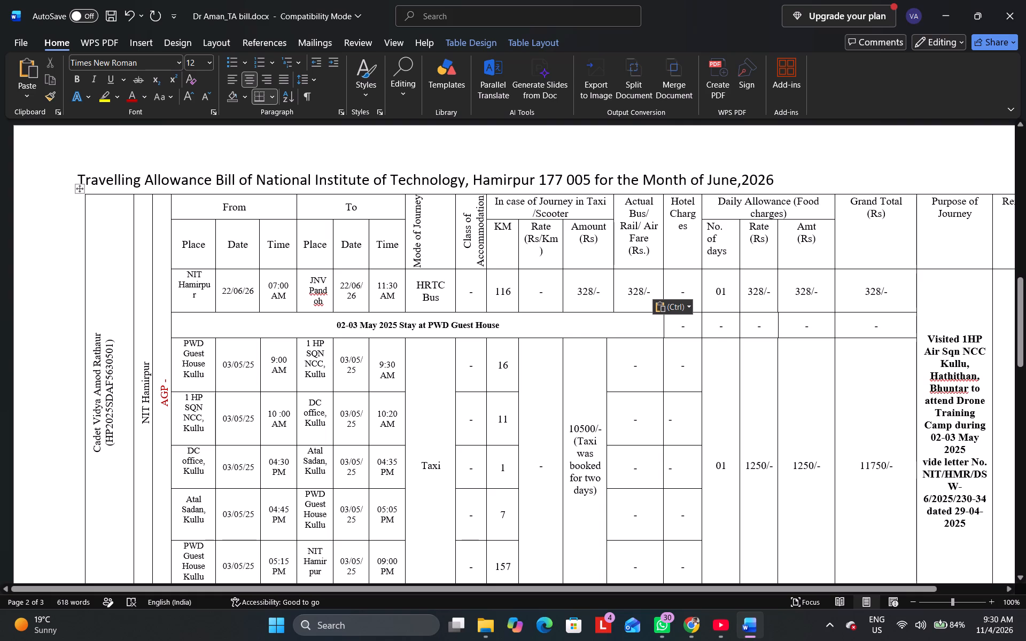
Clear the daily allowance rate figure of the first journey leg, keeping the "/-" suffix.
click(763, 292)
key(BackSpace)
key(BackSpace)
key(BackSpace)
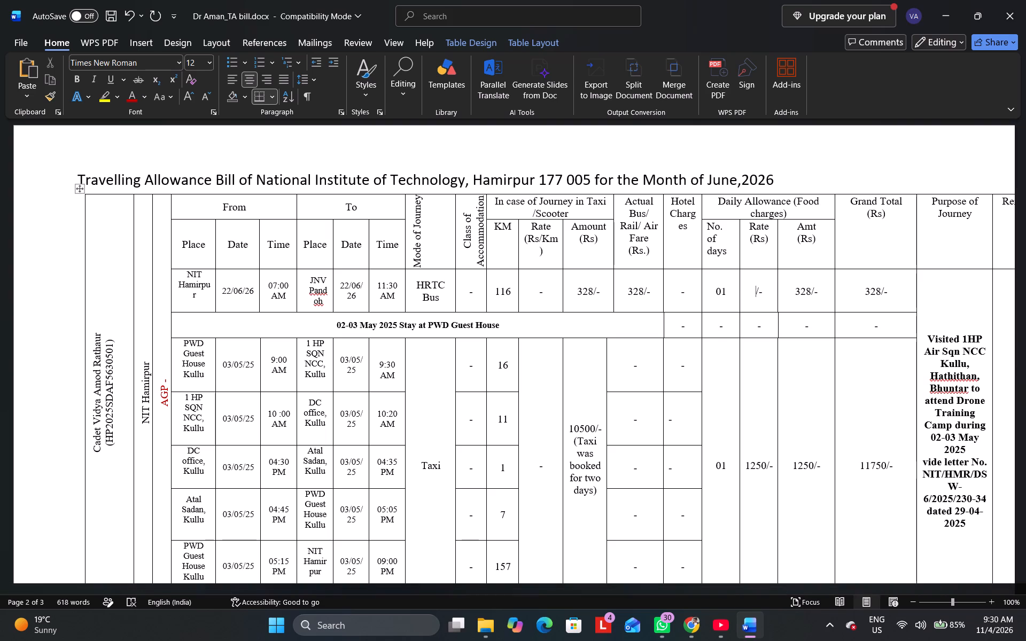
Copy the 500*4=2000/- lunch allowance text from the first daily allowance amount in the students' table.
scroll(776, 382, down, 2)
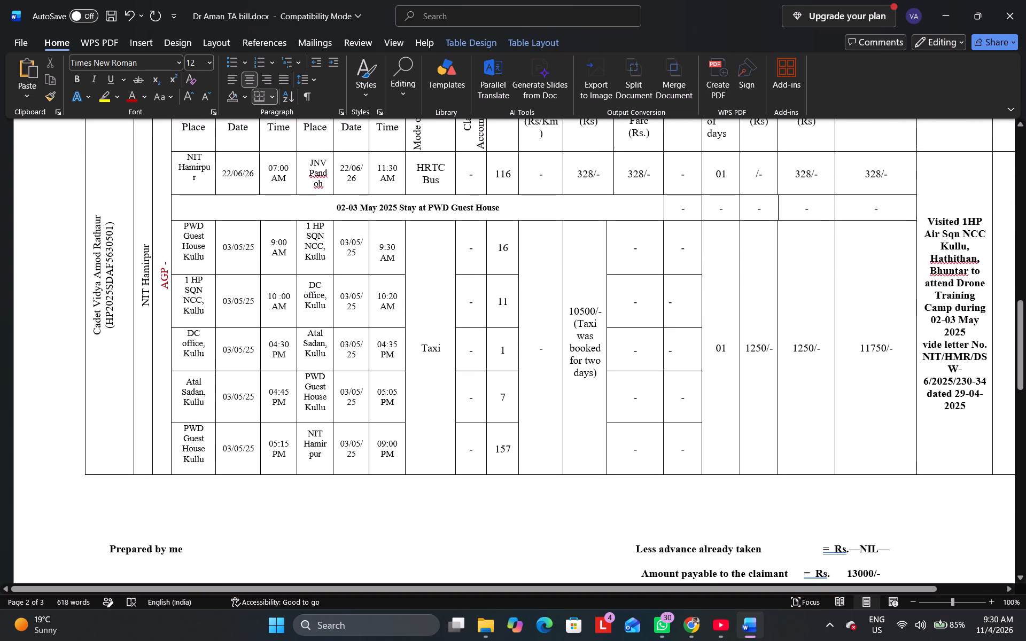
scroll(776, 382, down, 2)
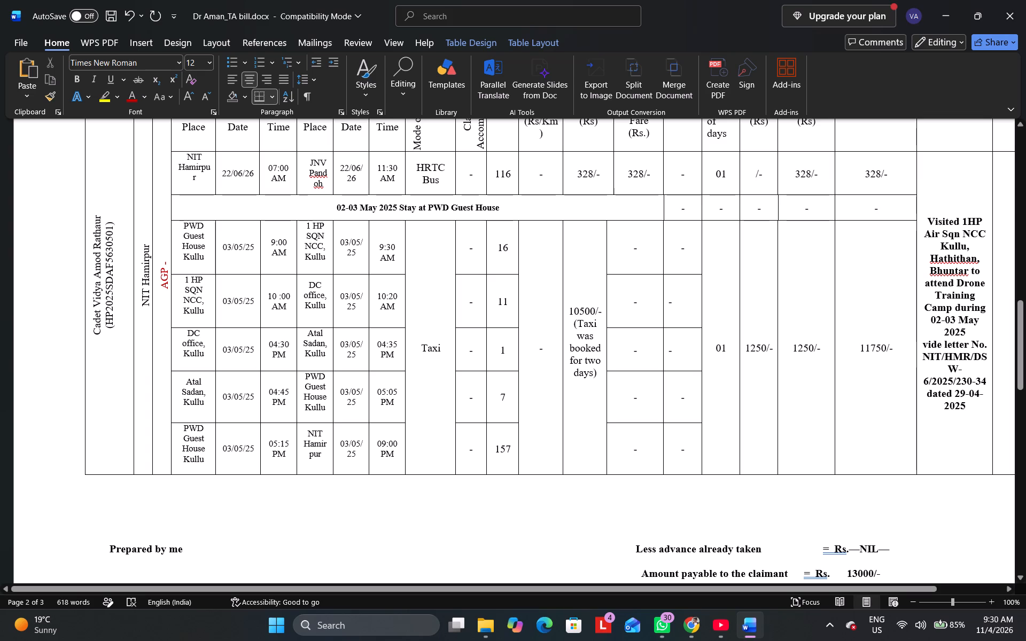
scroll(776, 382, down, 3)
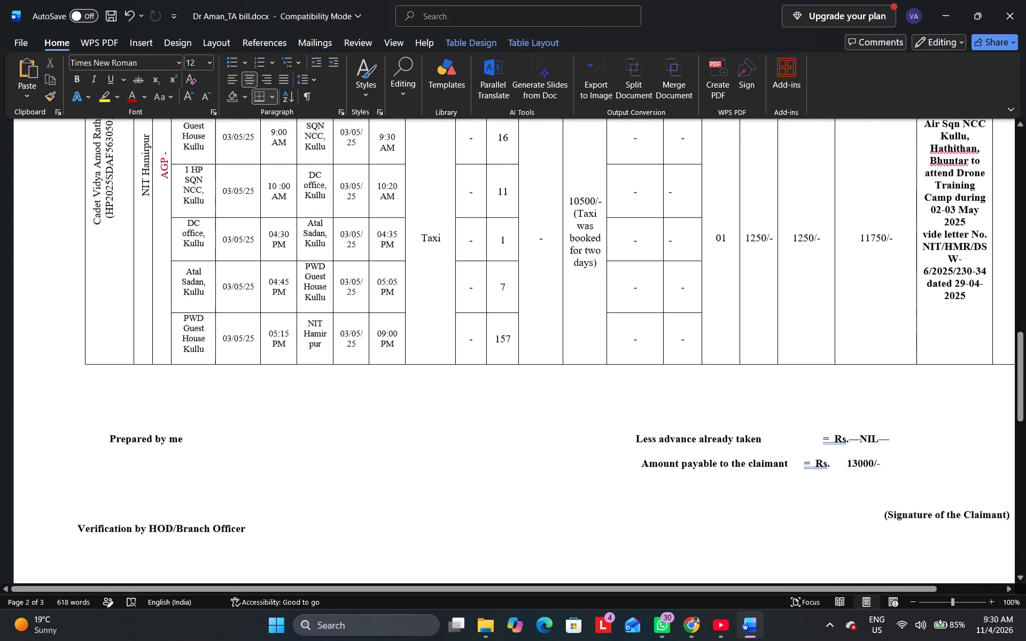
scroll(776, 382, down, 3)
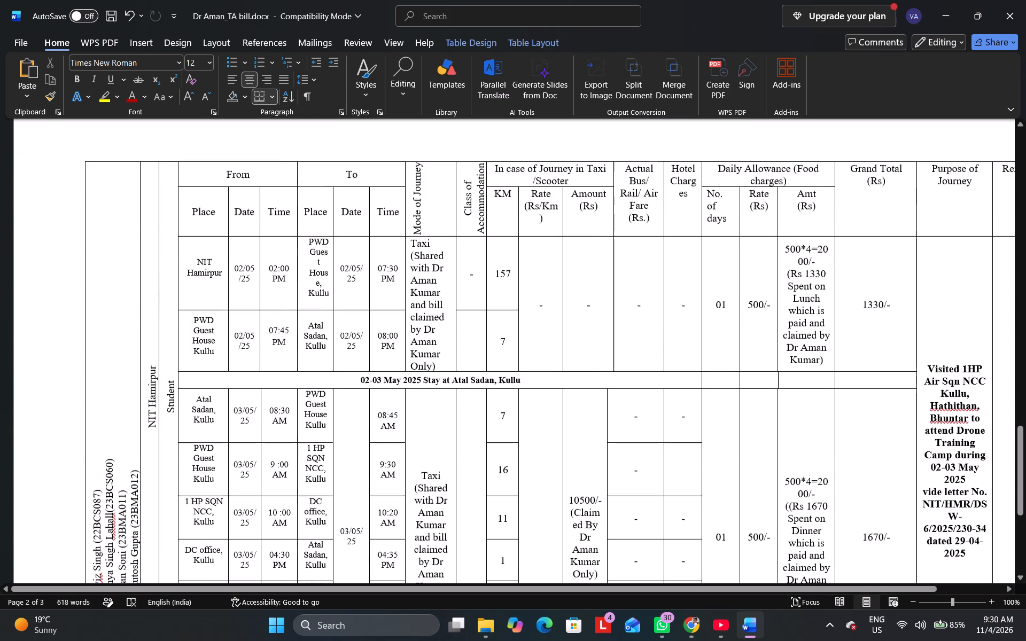
scroll(776, 382, down, 1)
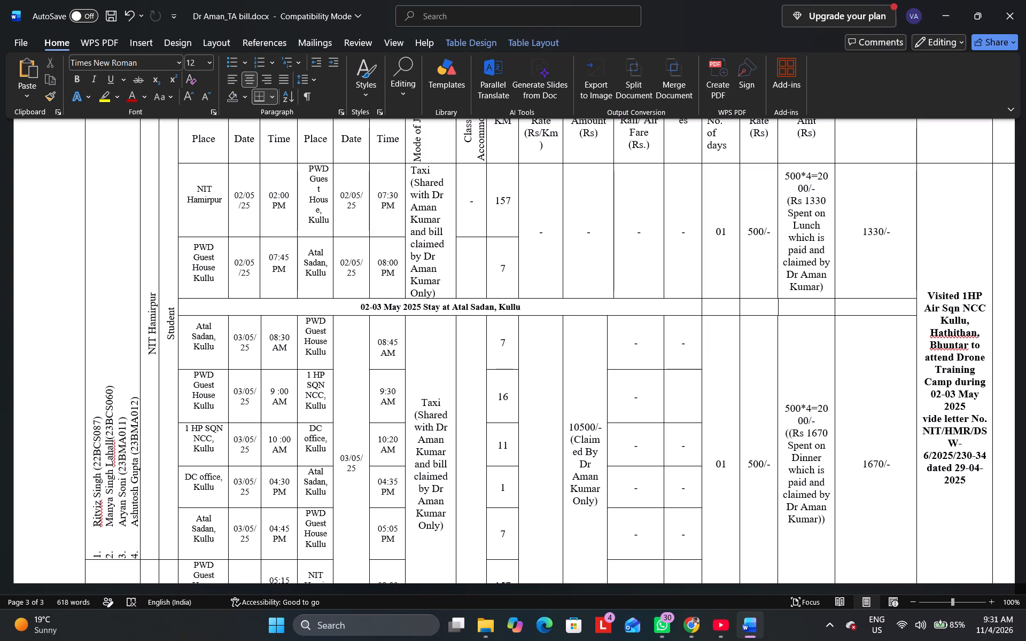
scroll(776, 382, up, 2)
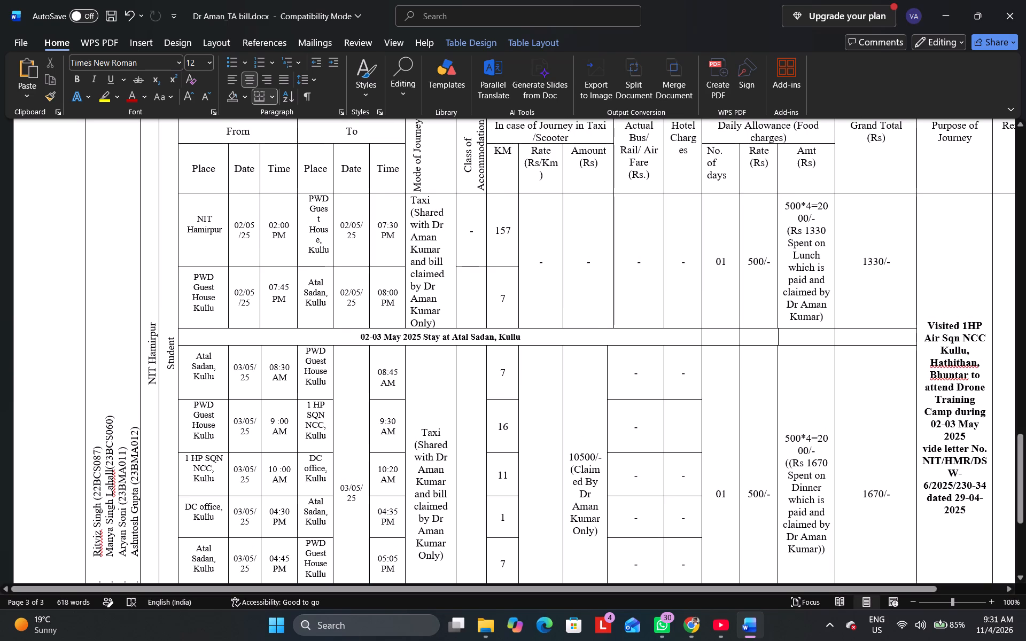
drag(786, 205, 822, 320)
key(ctrl+c)
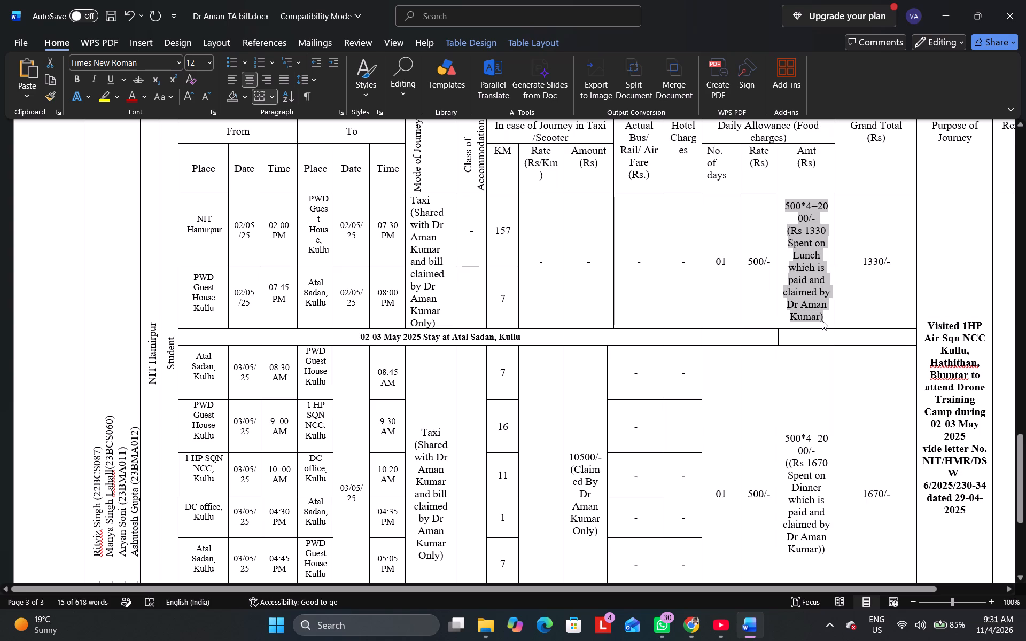
Replace the daily allowance amount of the cadet's first journey leg with the copied 500*4=2000/- lunch text.
scroll(690, 286, up, 9)
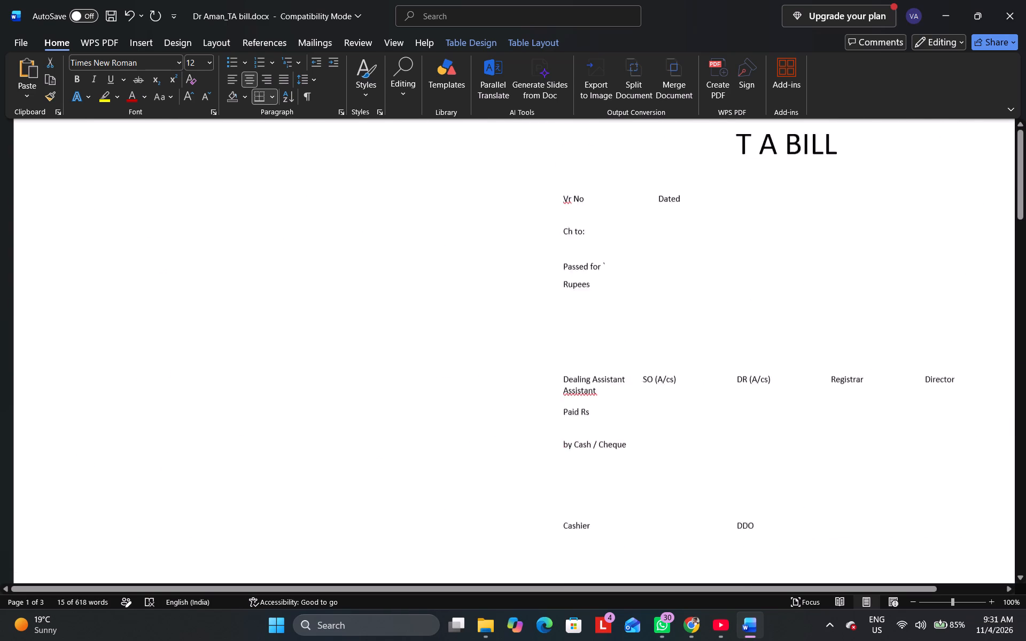
scroll(690, 286, up, 1)
scroll(690, 286, down, 6)
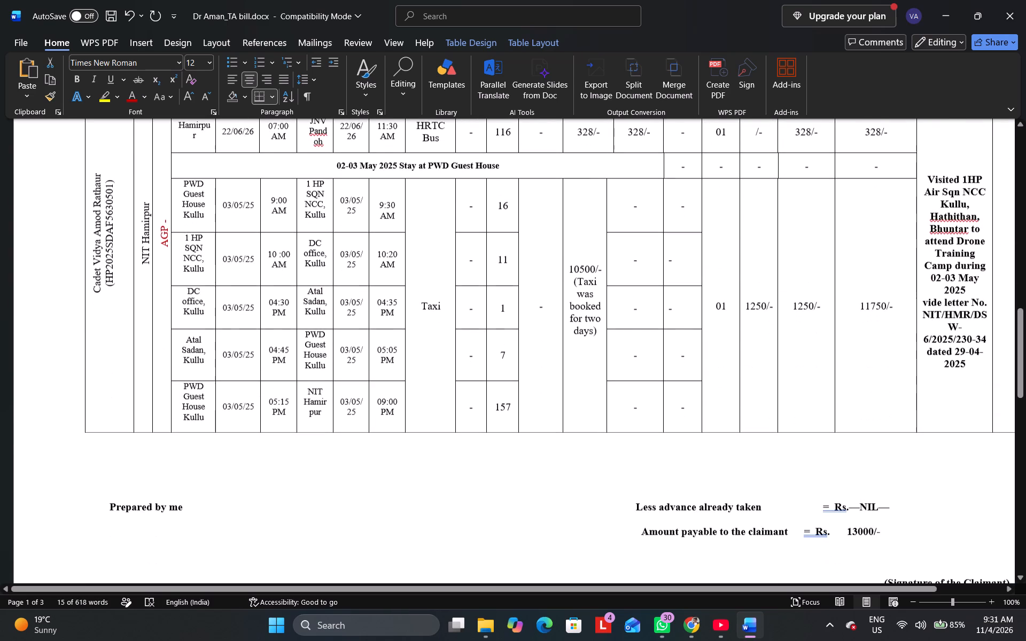
scroll(690, 286, up, 1)
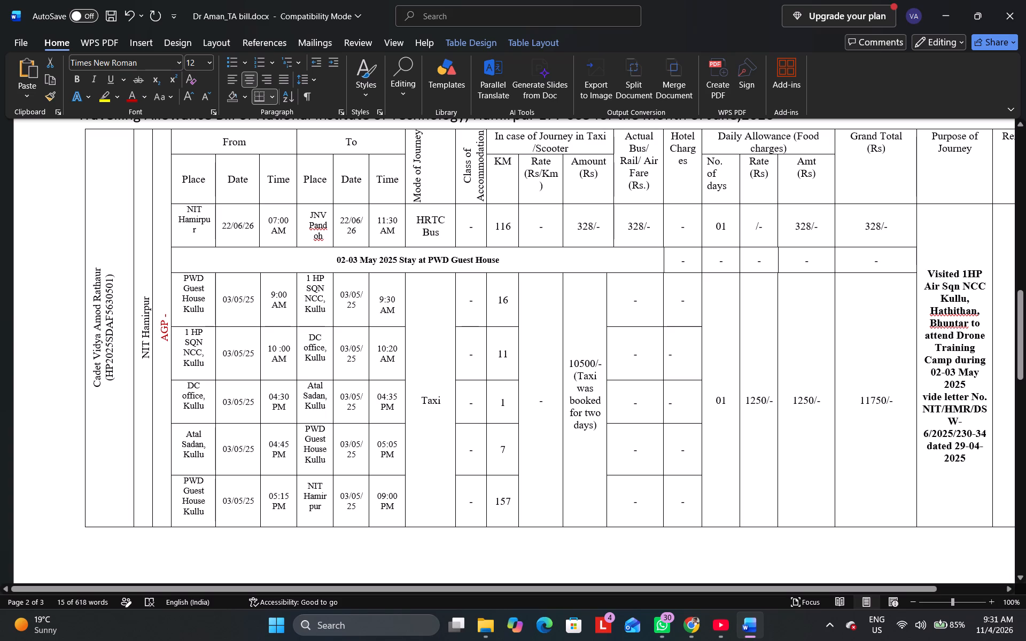
click(768, 230)
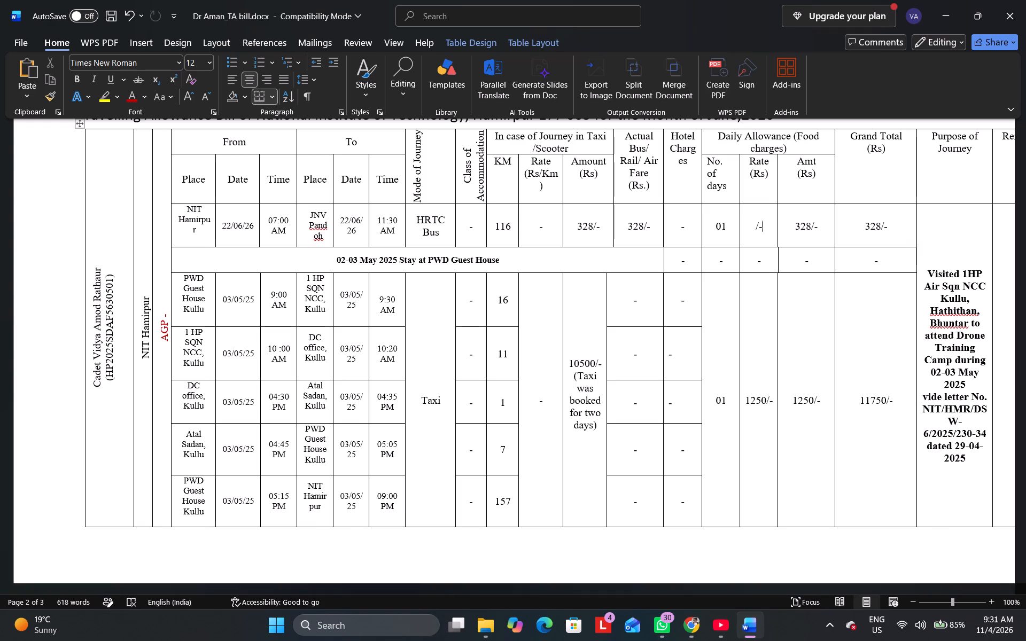
scroll(768, 230, down, 4)
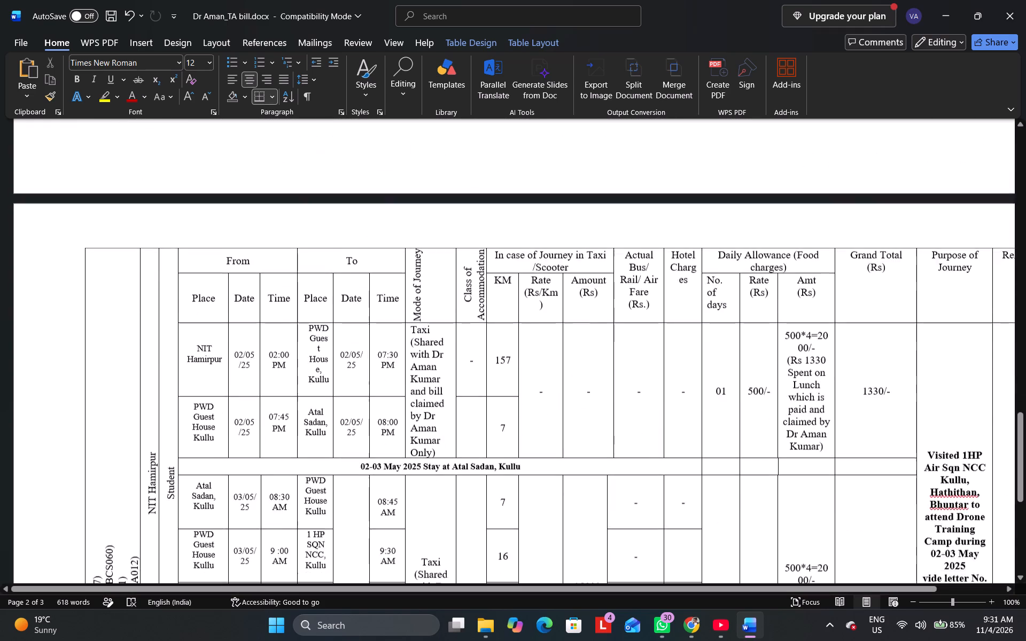
scroll(768, 230, down, 3)
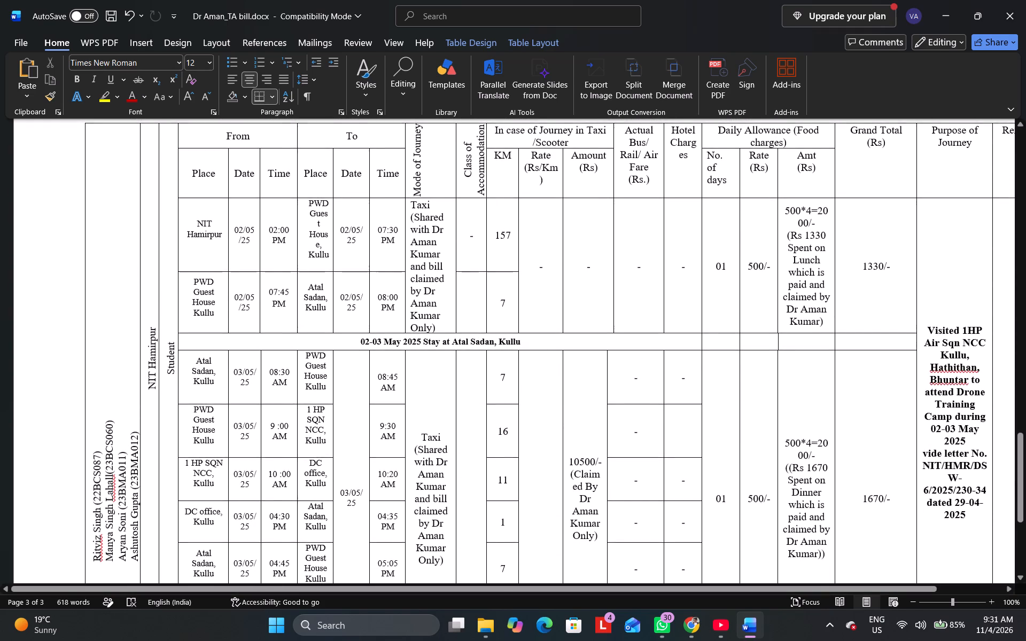
scroll(768, 230, up, 5)
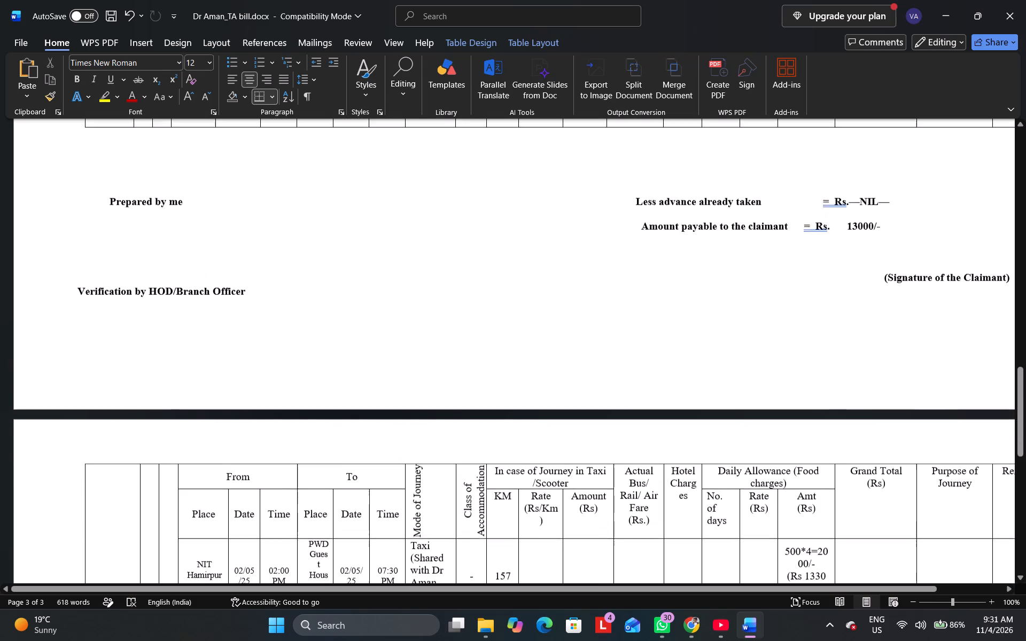
scroll(768, 230, up, 2)
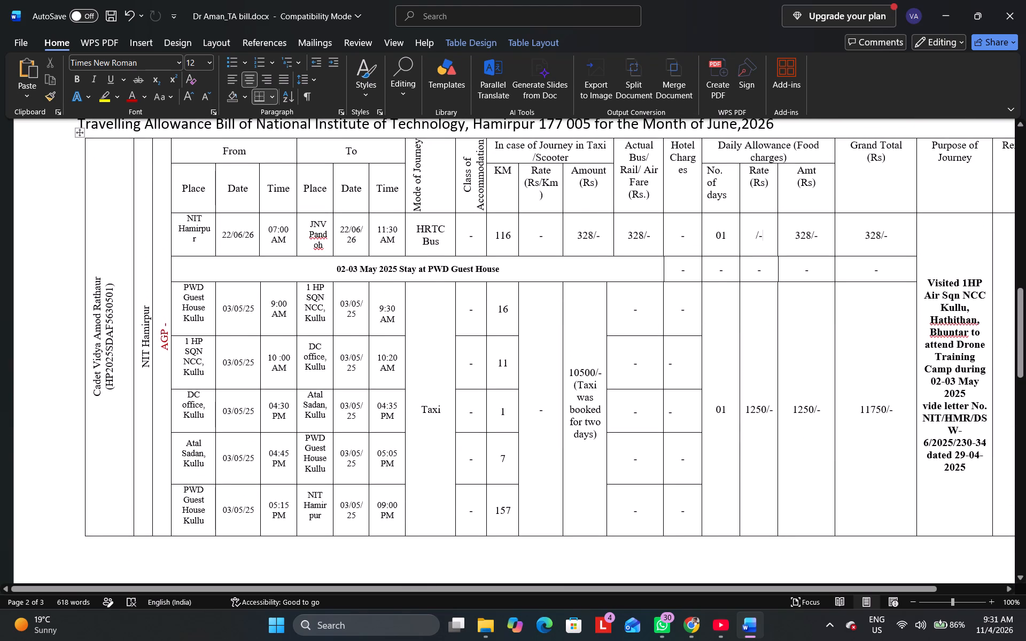
drag(791, 239, 825, 239)
key(BackSpace)
key(ctrl+v)
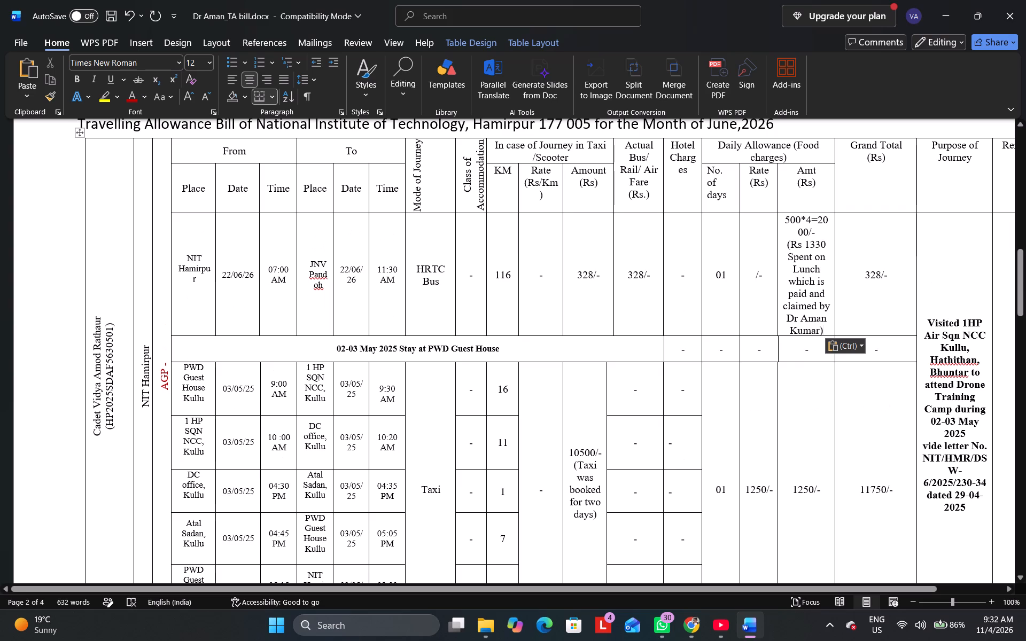
Delete the leftover "/-" from the daily allowance rate of the cadet's first journey leg.
click(768, 280)
key(BackSpace)
key(BackSpace)
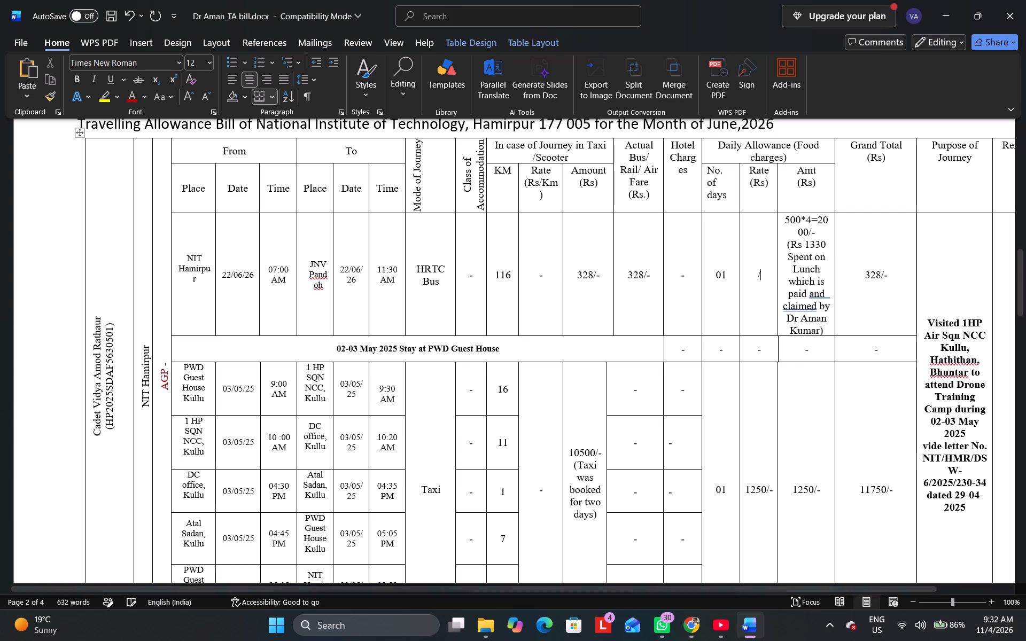
Examine how the students' travelling allowance table is laid out and filled in, compared with the cadet's bill.
scroll(768, 280, down, 4)
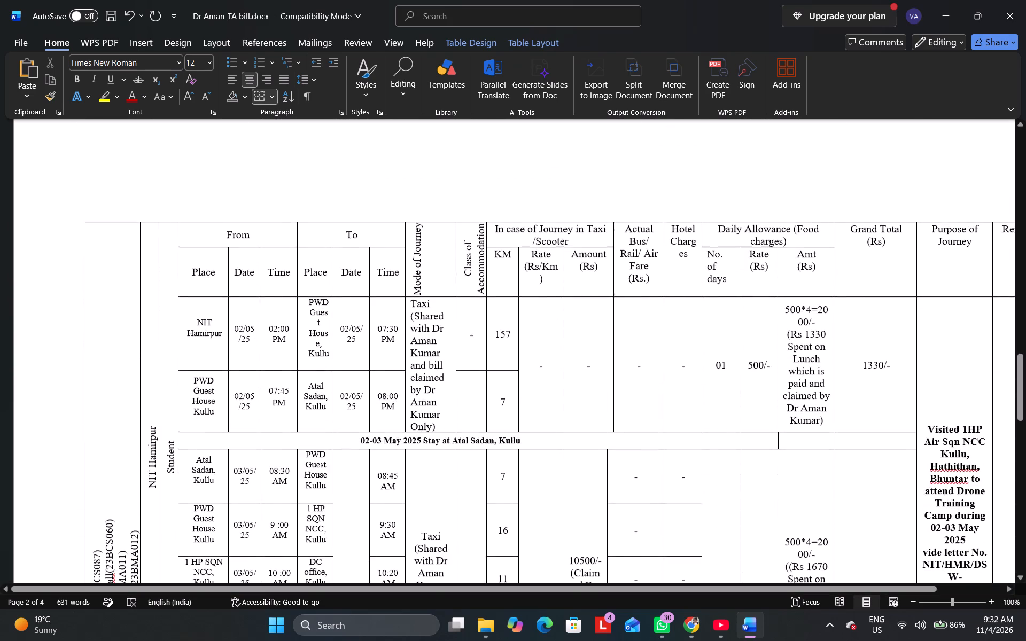
scroll(768, 280, down, 3)
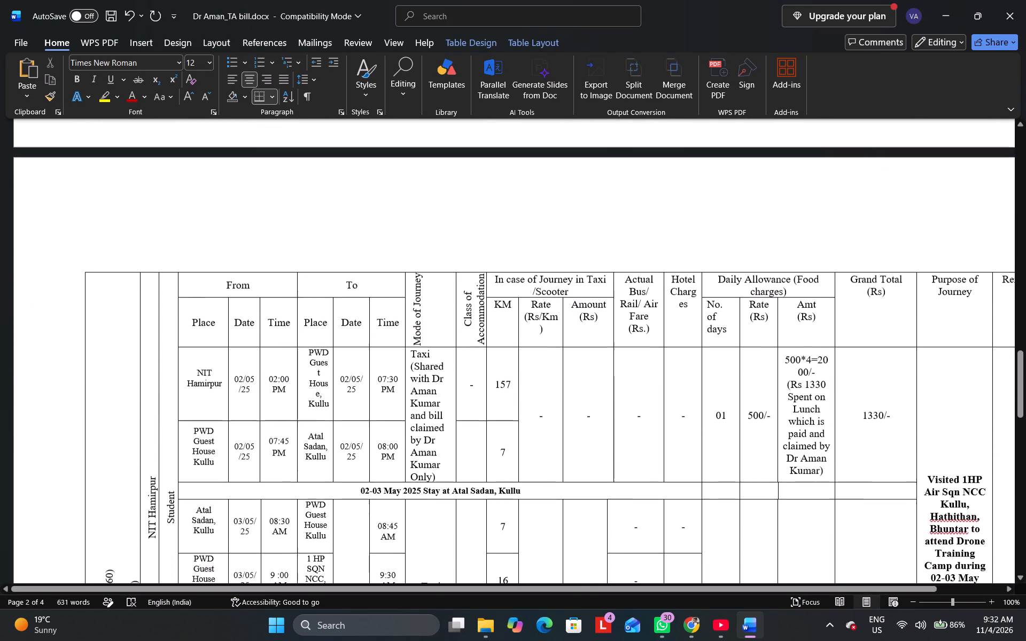
scroll(768, 280, down, 2)
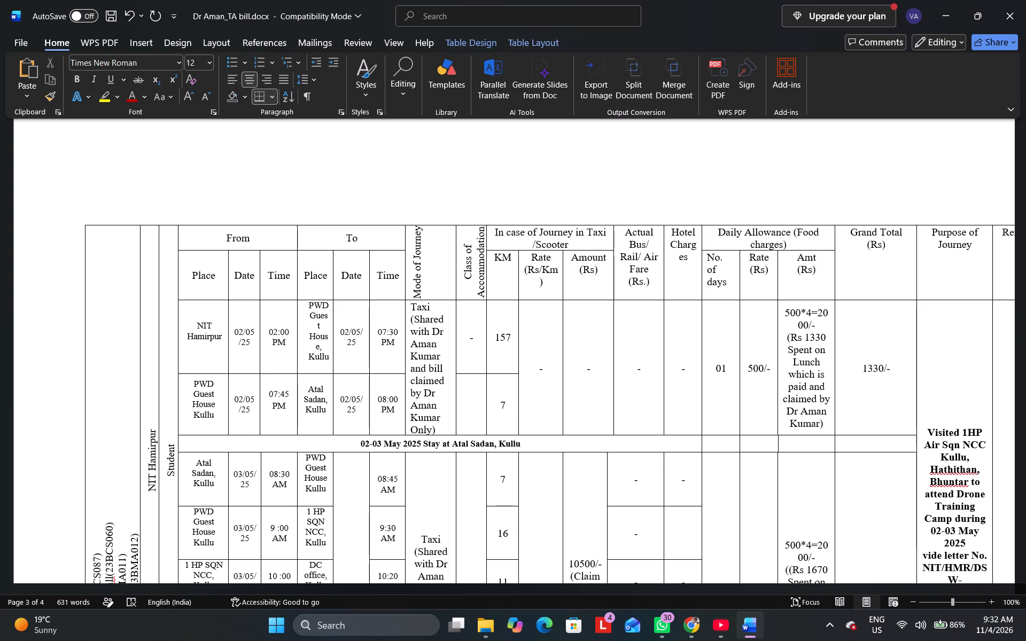
scroll(768, 280, up, 4)
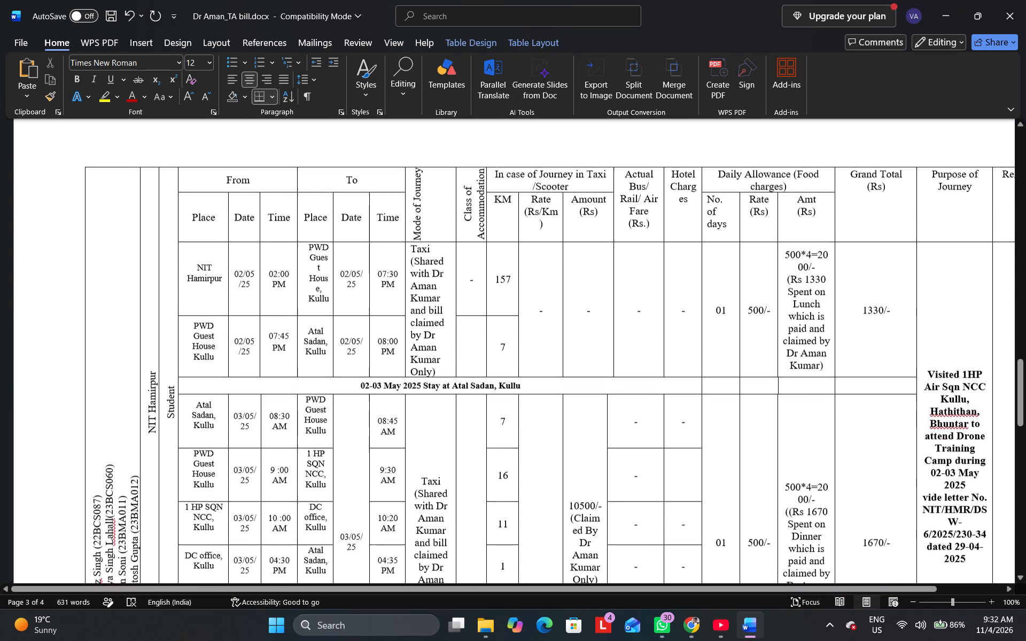
scroll(768, 280, up, 4)
Add the student roll number in parentheses directly after the cadet's name in the cadet's bill table.
scroll(634, 287, down, 2)
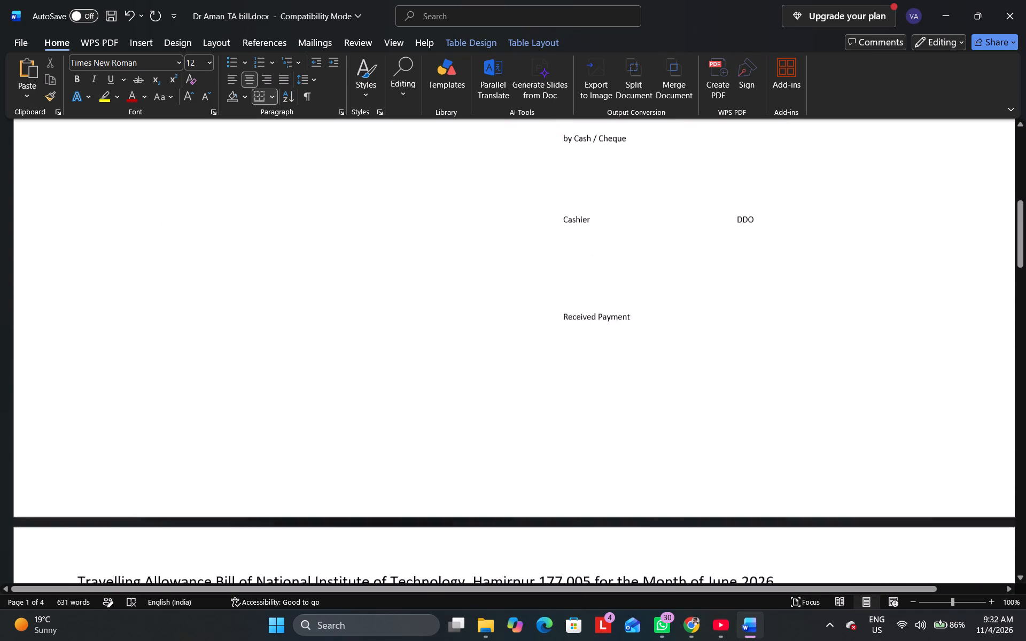
scroll(634, 287, down, 3)
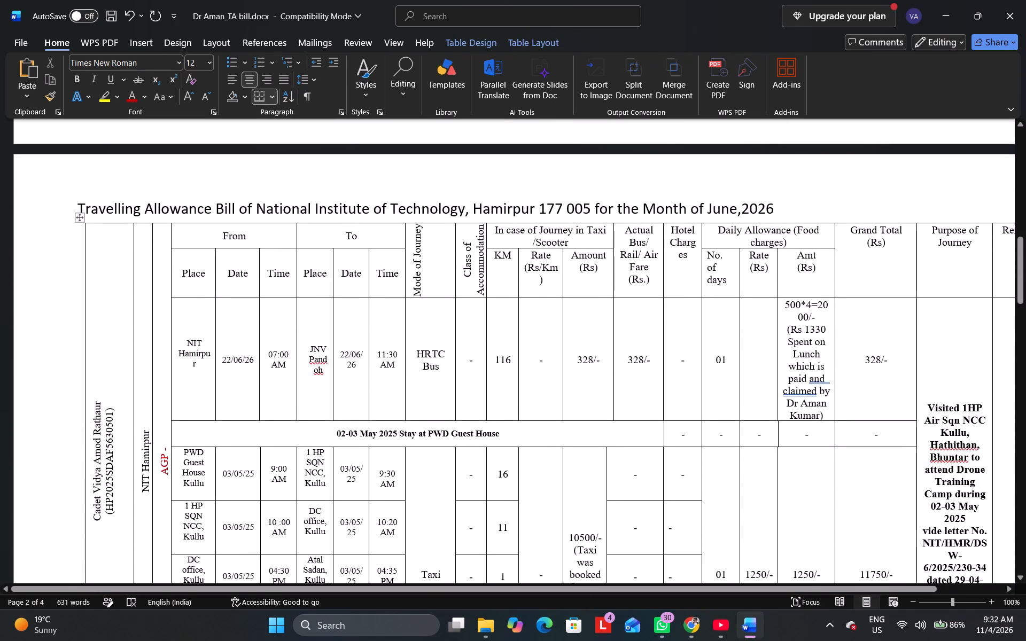
click(95, 397)
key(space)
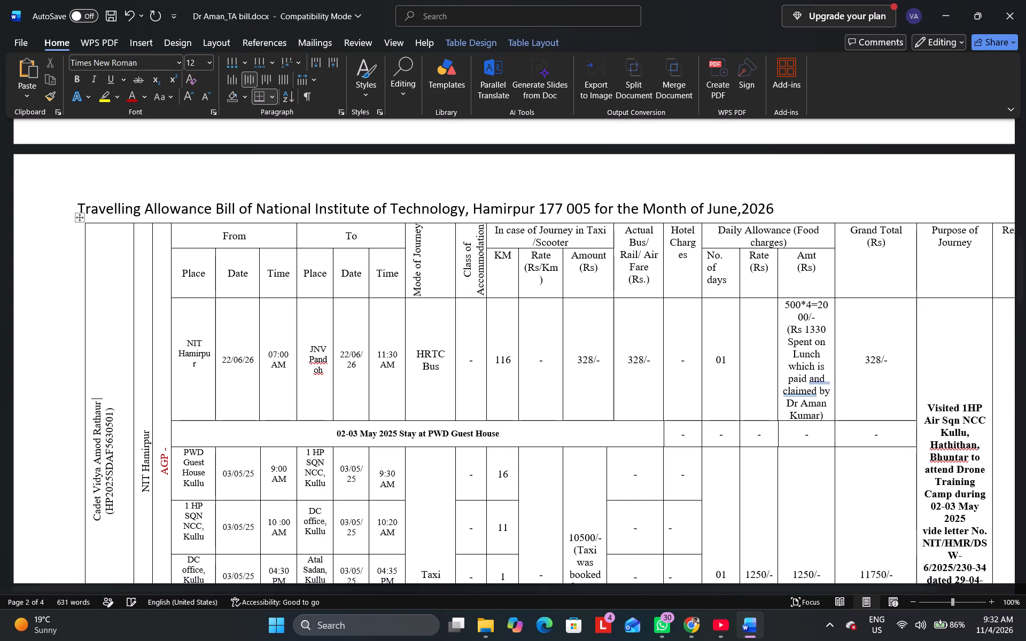
key(shift+parenleft)
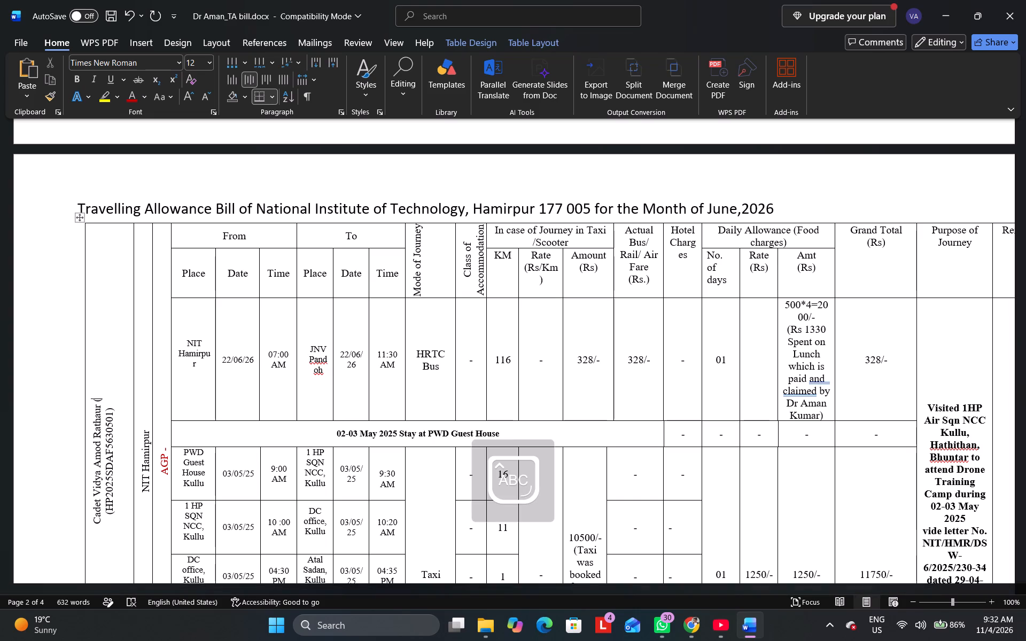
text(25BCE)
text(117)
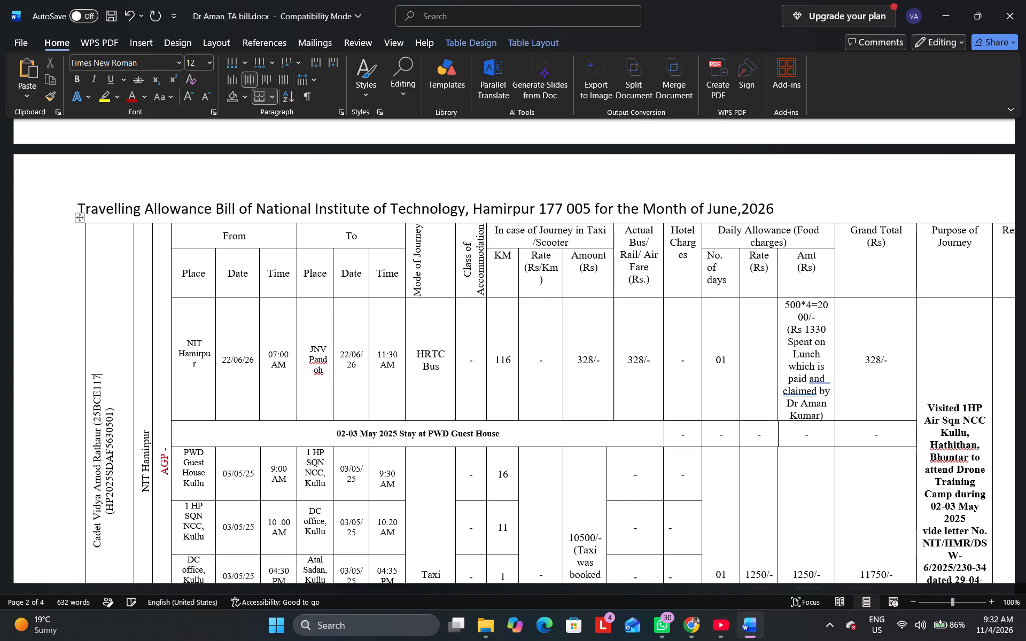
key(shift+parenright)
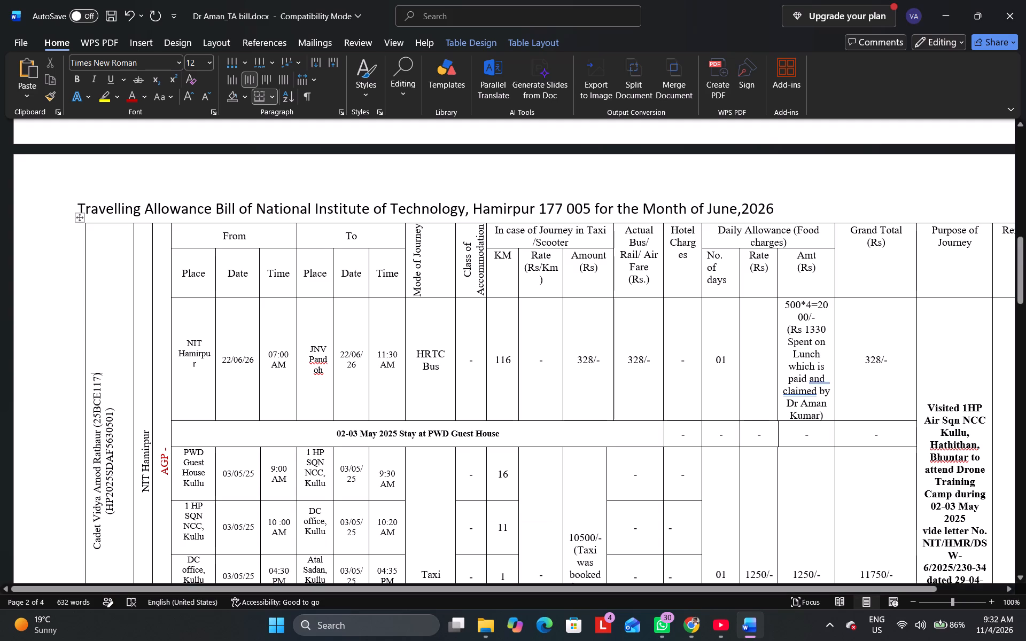
Number the cadet's name as list item "1." in the cadet's bill table, matching the students' table.
scroll(158, 431, down, 7)
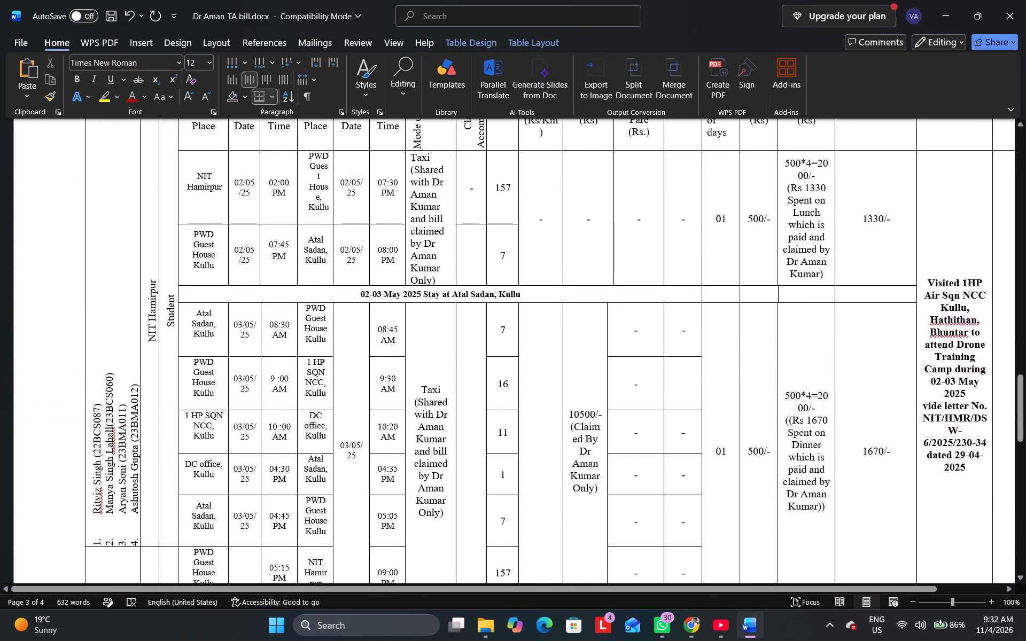
scroll(158, 431, up, 5)
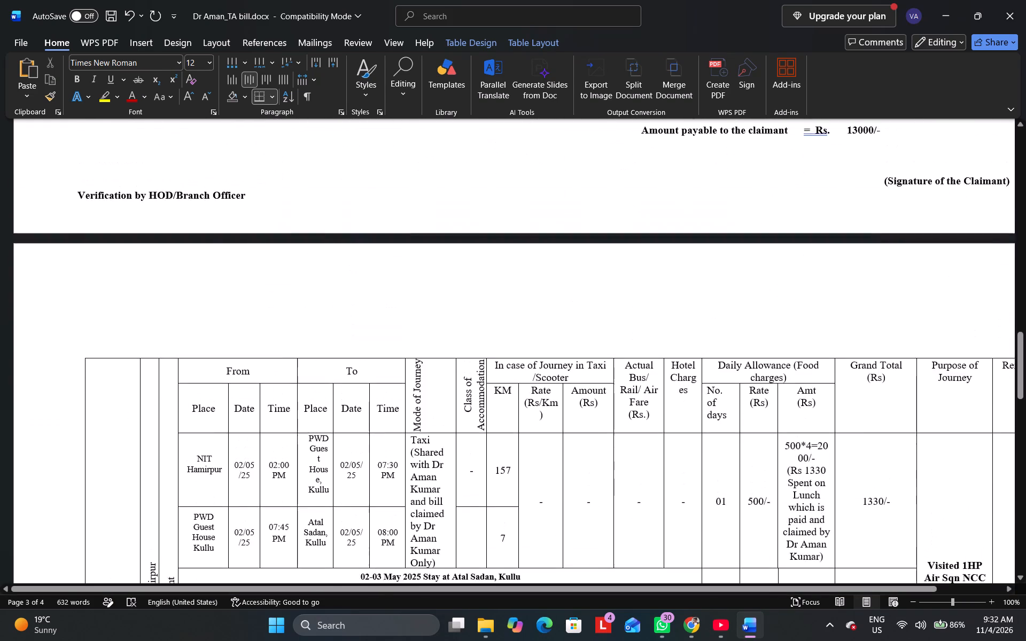
scroll(158, 431, up, 1)
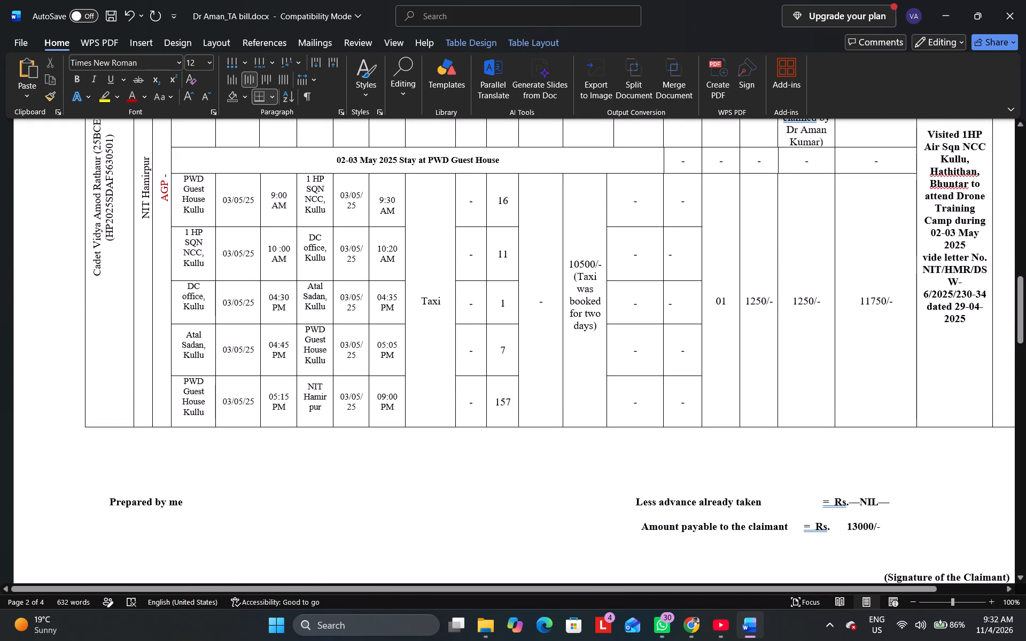
click(99, 279)
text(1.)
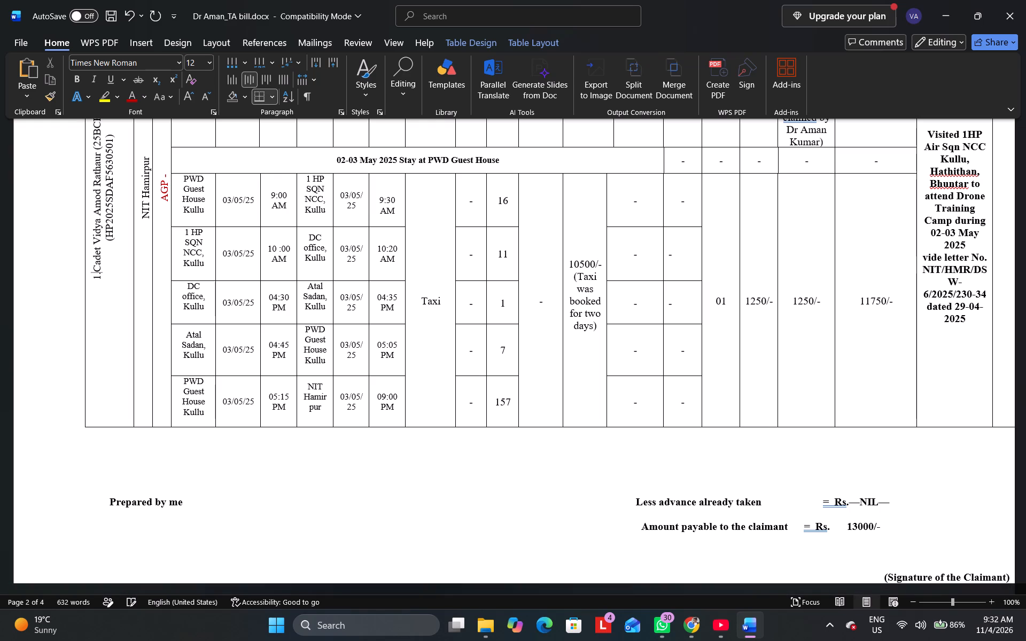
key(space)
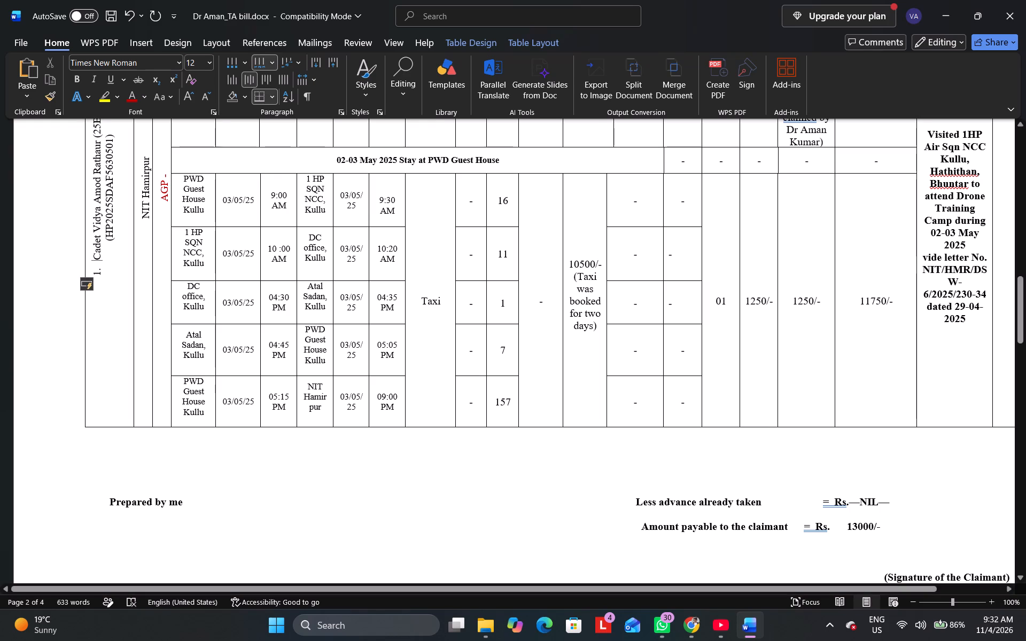
Compare the cadet's bill with the students' table, checking the claimant list, journey legs, allowances and totals.
scroll(160, 204, right, 1)
scroll(160, 204, down, 1)
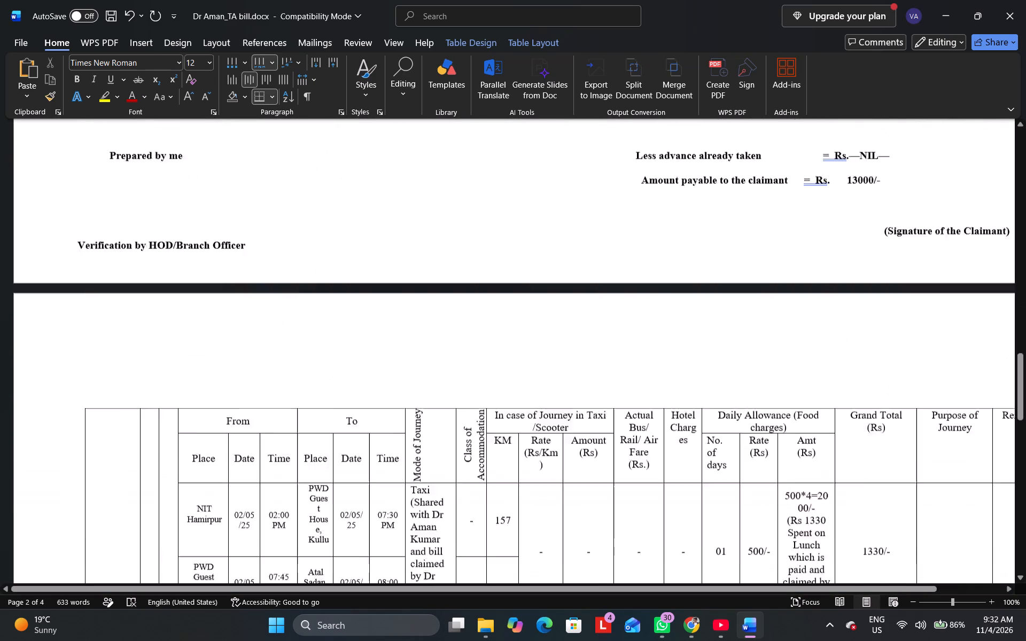
scroll(160, 204, down, 3)
scroll(160, 204, up, 1)
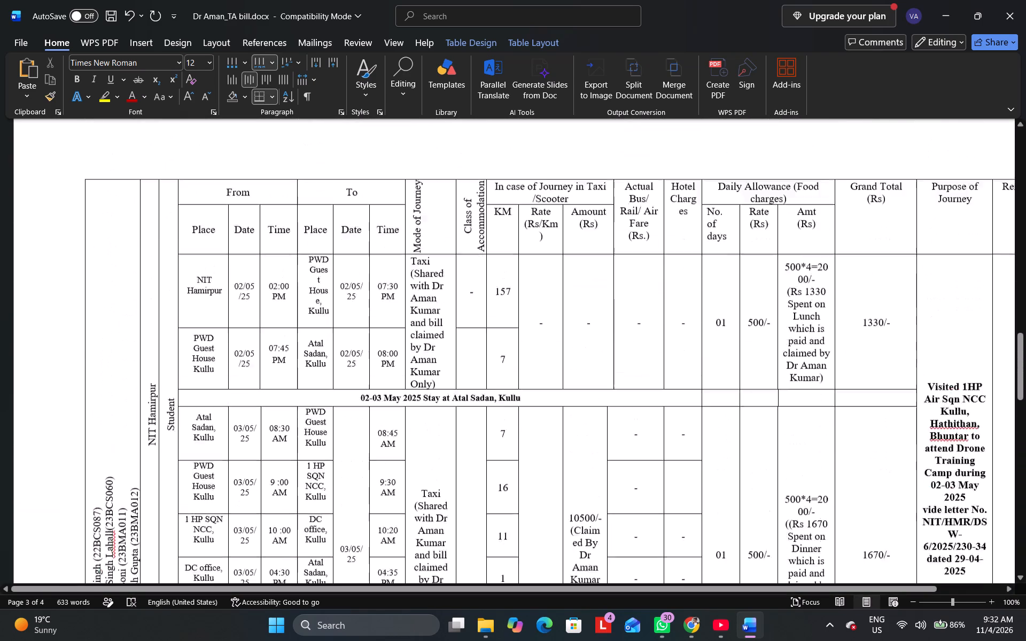
scroll(160, 204, up, 4)
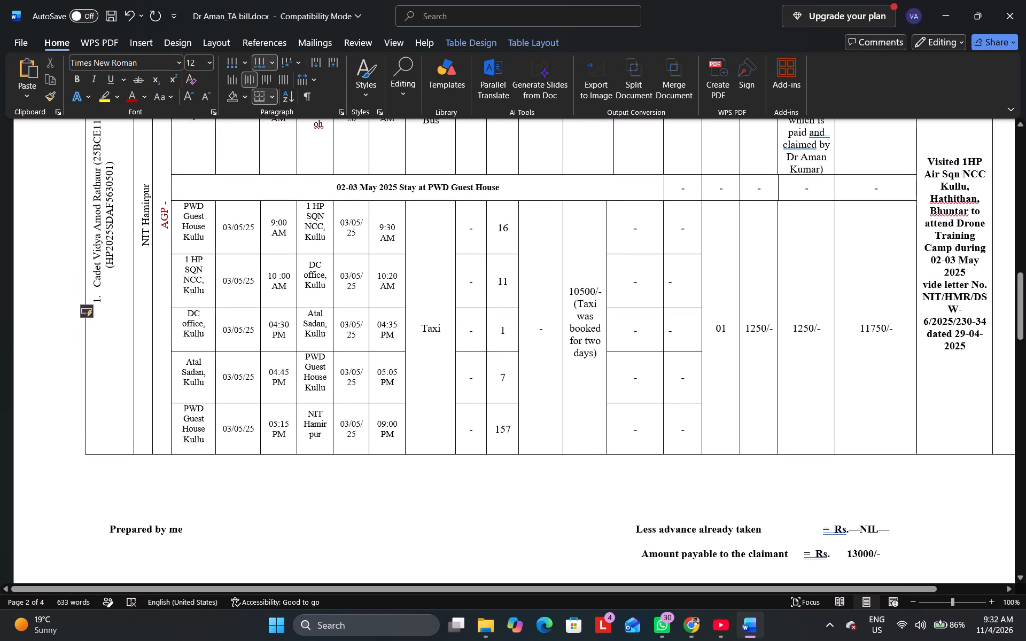
scroll(163, 197, down, 5)
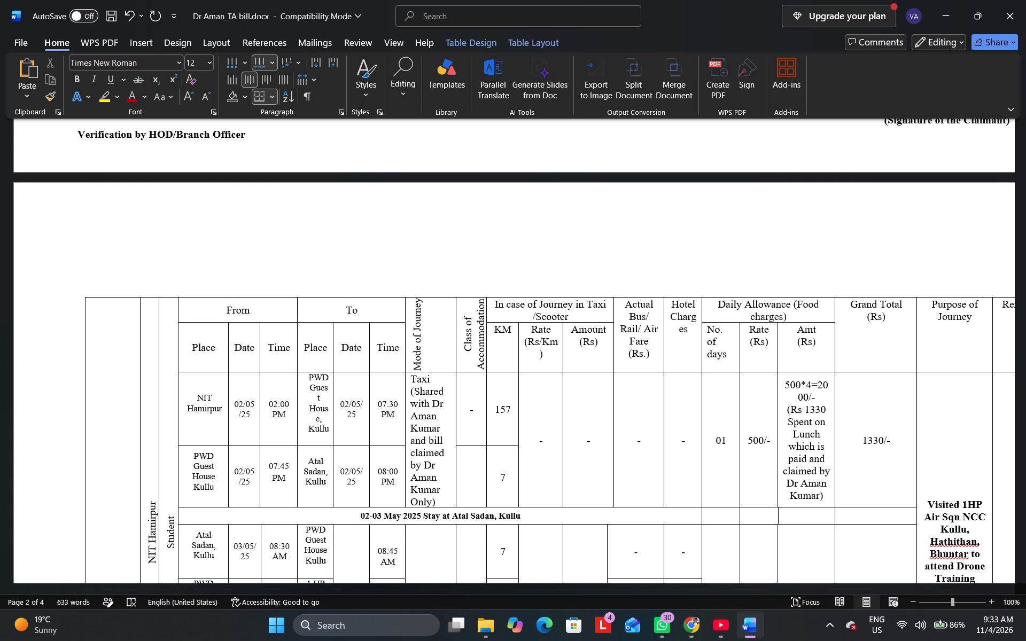
scroll(163, 197, up, 3)
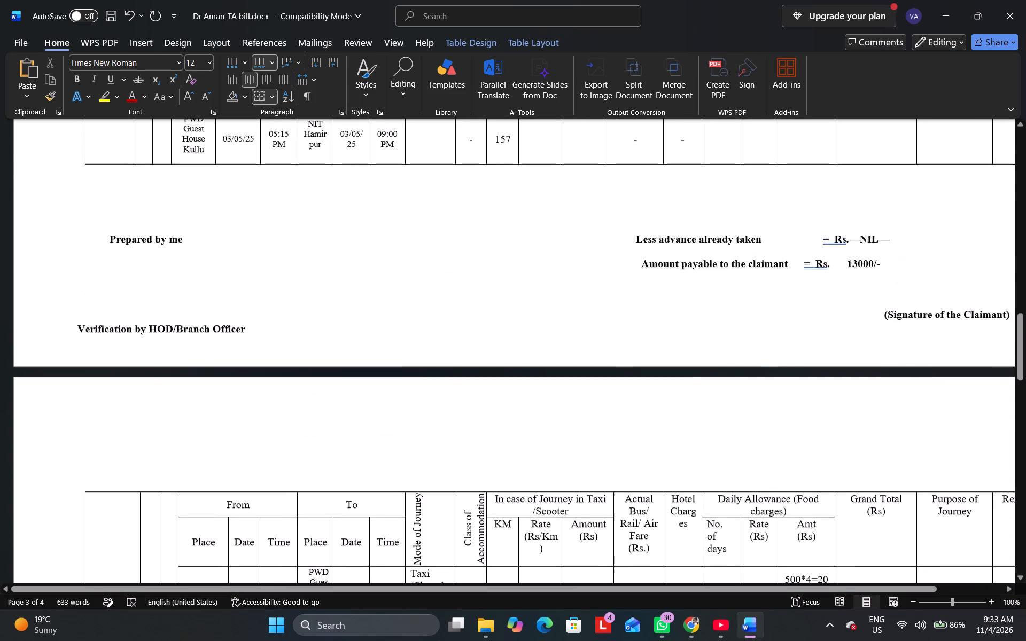
scroll(163, 197, up, 1)
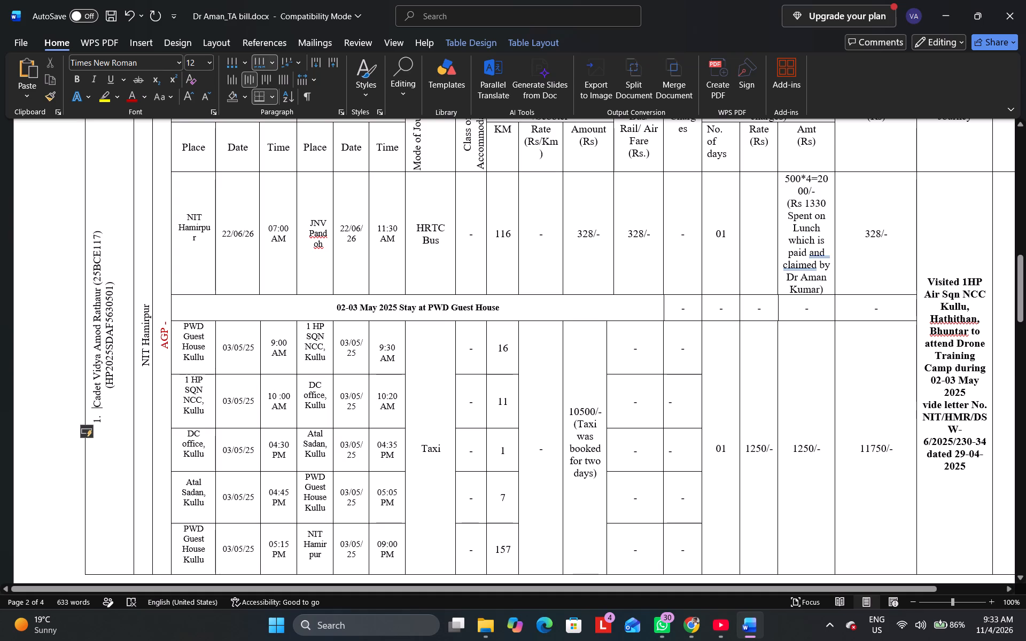
scroll(162, 318, down, 4)
scroll(162, 318, up, 1)
scroll(162, 318, down, 1)
scroll(162, 318, up, 1)
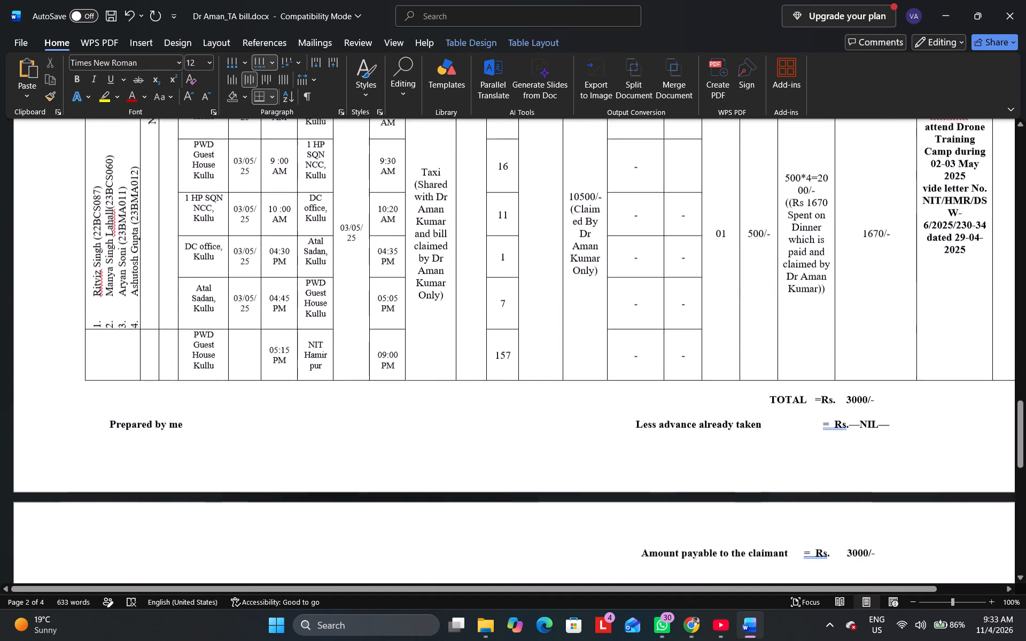
scroll(162, 318, up, 2)
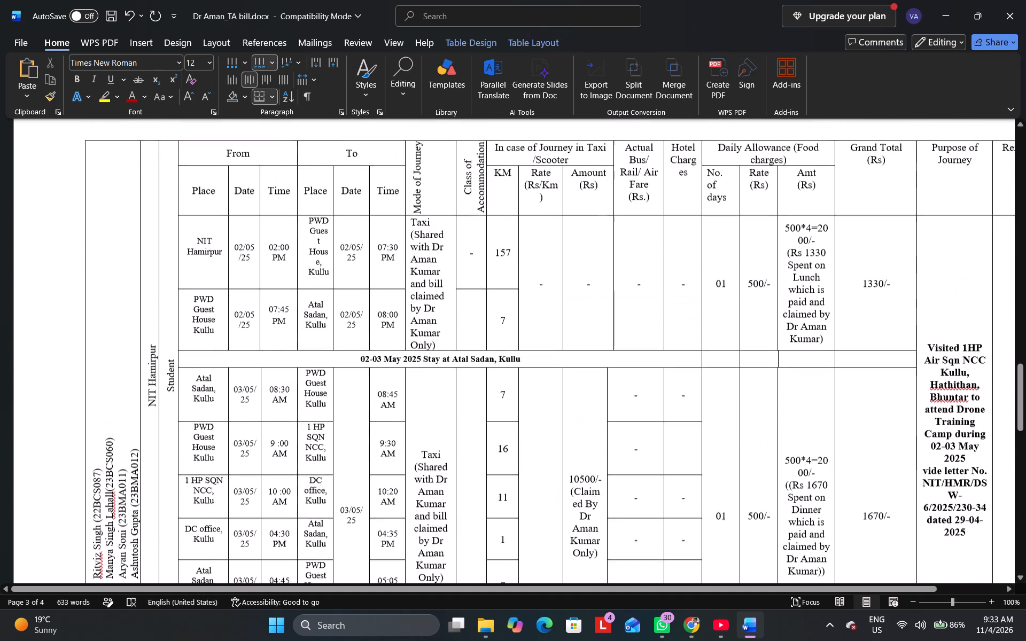
scroll(162, 318, up, 1)
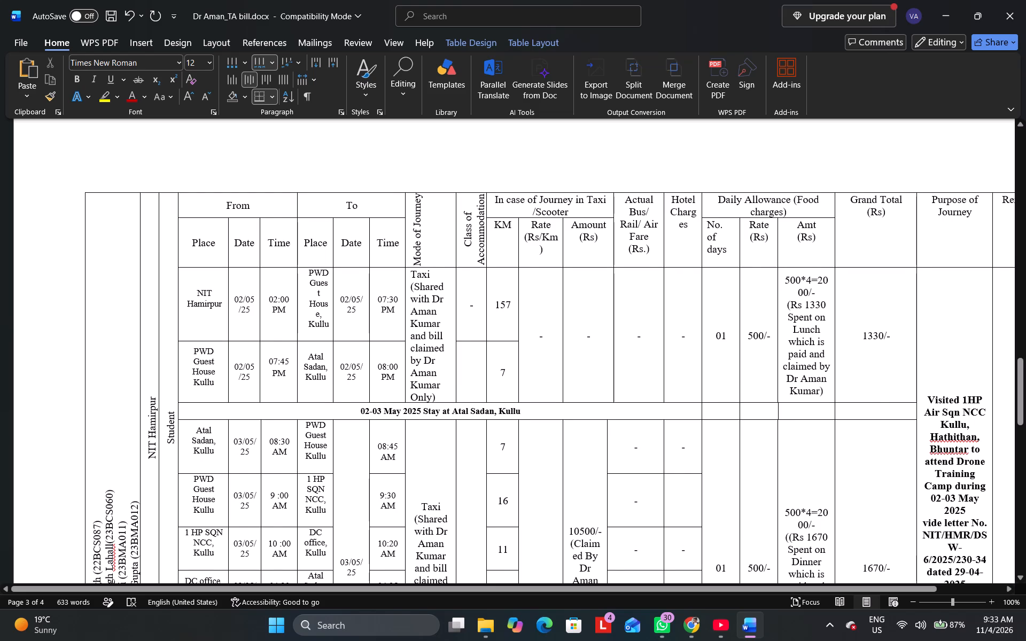
ctrl+scroll(245, 264, down, 2)
scroll(245, 264, down, 1)
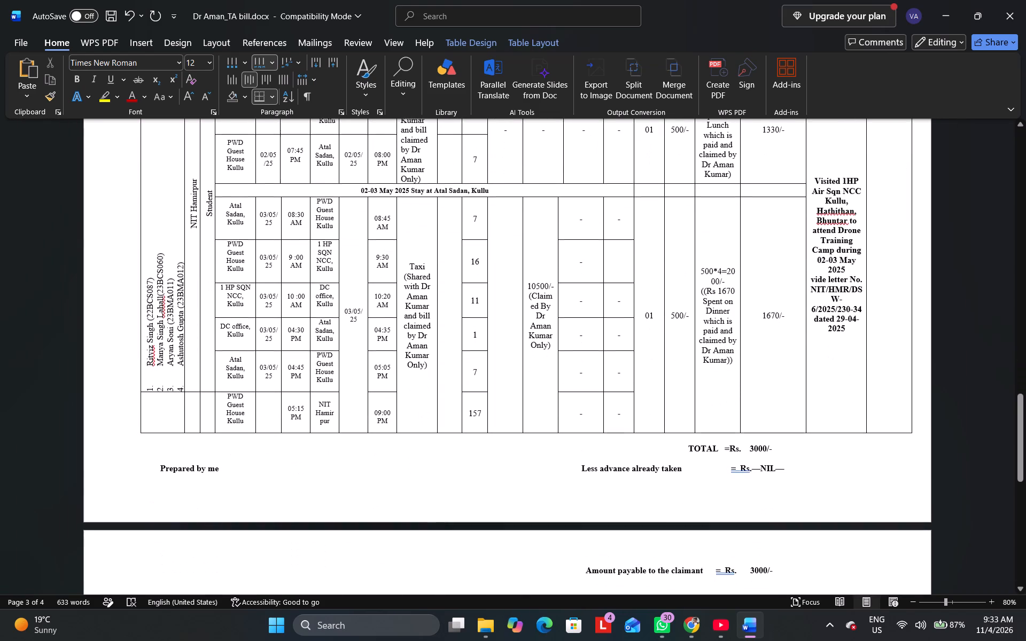
scroll(402, 381, down, 7)
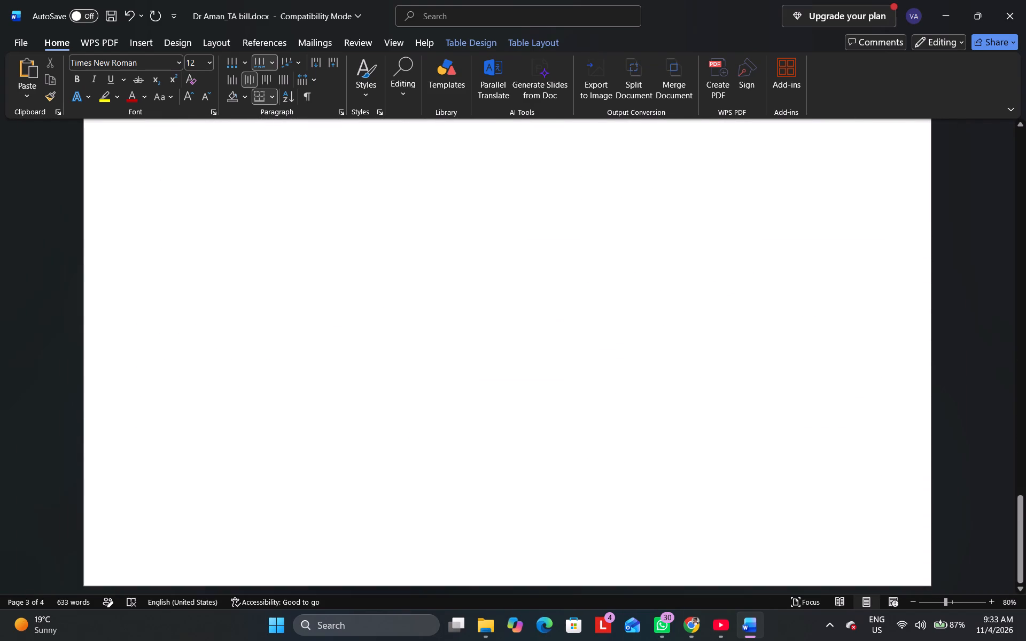
Replace the four numbered student entries in the students' table with the cadet's name as the single item 1.
scroll(402, 381, up, 7)
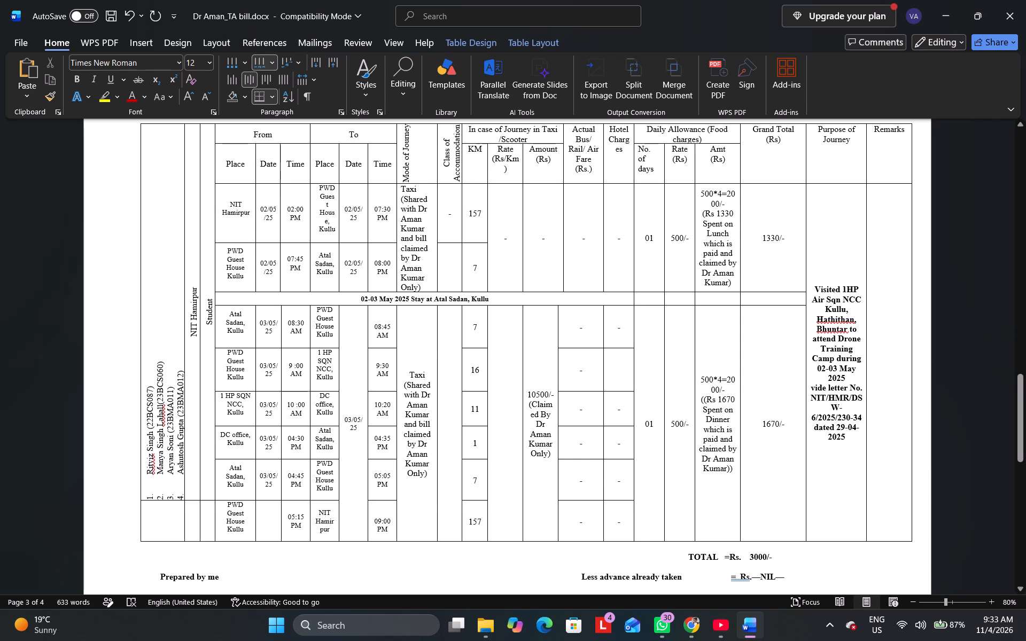
drag(177, 362, 152, 368)
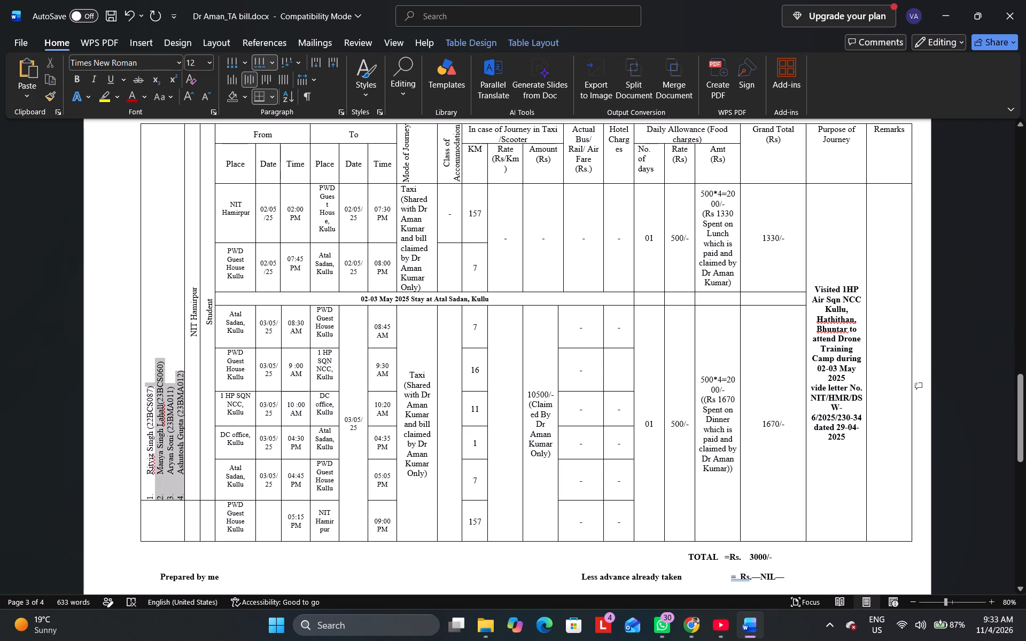
drag(152, 368, 133, 374)
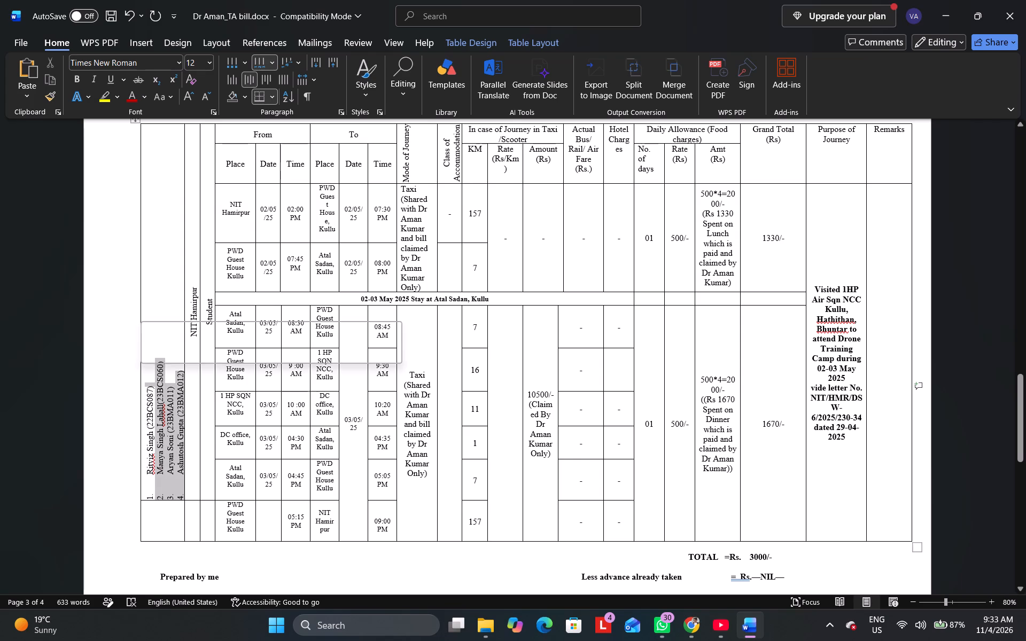
key(BackSpace)
key(BackSpace)
key(BackSpace)
key(BackSpace)
key(BackSpace)
key(BackSpace)
key(BackSpace)
key(BackSpace)
key(BackSpace)
key(BackSpace)
key(BackSpace)
key(BackSpace)
key(BackSpace)
key(BackSpace)
key(BackSpace)
key(BackSpace)
key(BackSpace)
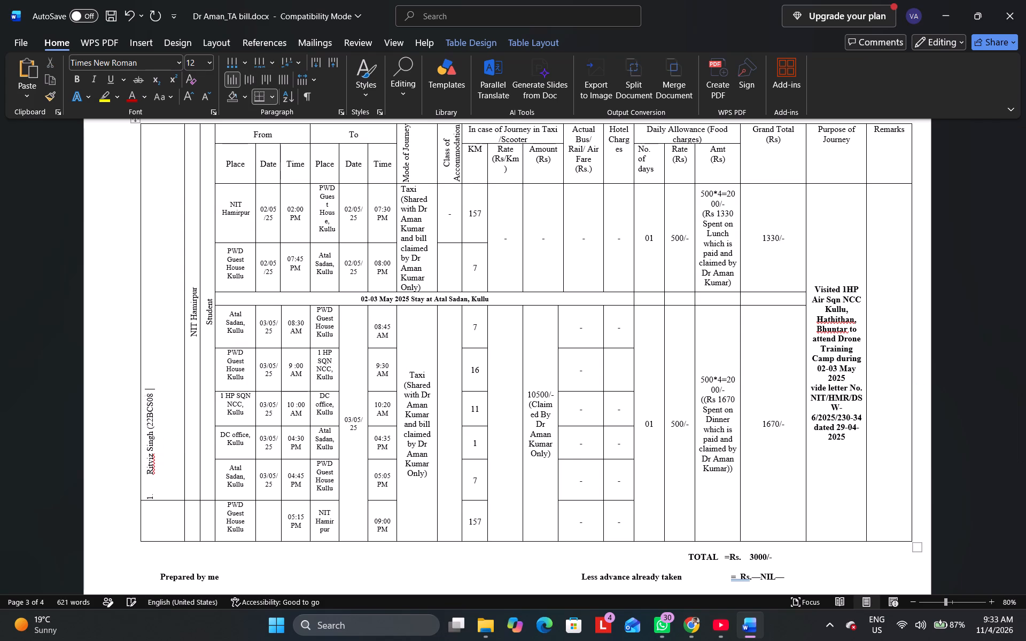
key(BackSpace)
key(BackSpace)
key(BackSpace)
key(BackSpace)
key(BackSpace)
key(BackSpace)
key(BackSpace)
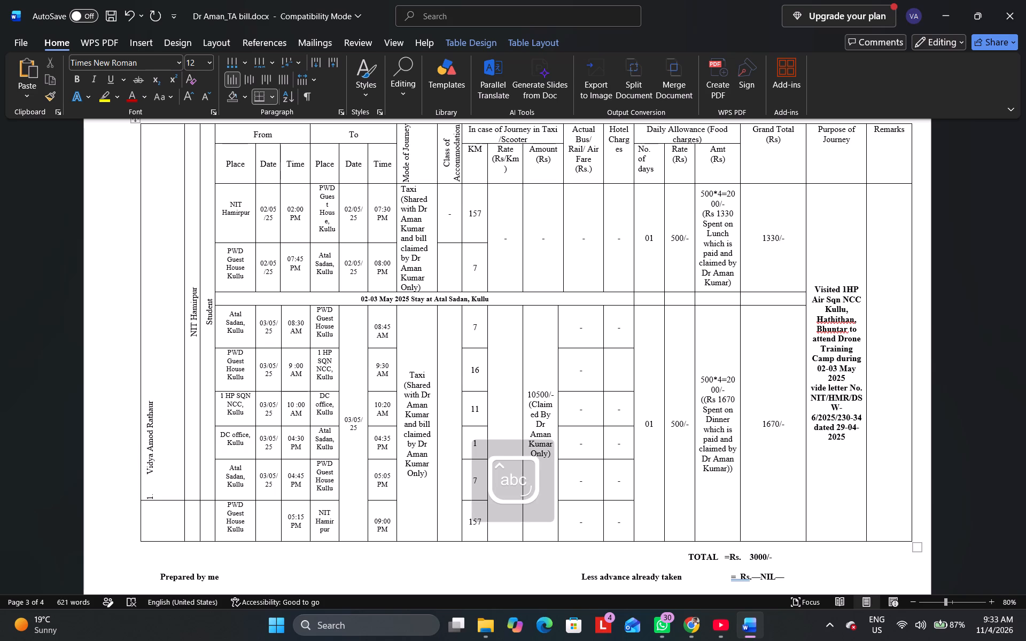
Add the cadet's student roll number in parentheses after the name in the students' table.
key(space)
key(shift+parenleft)
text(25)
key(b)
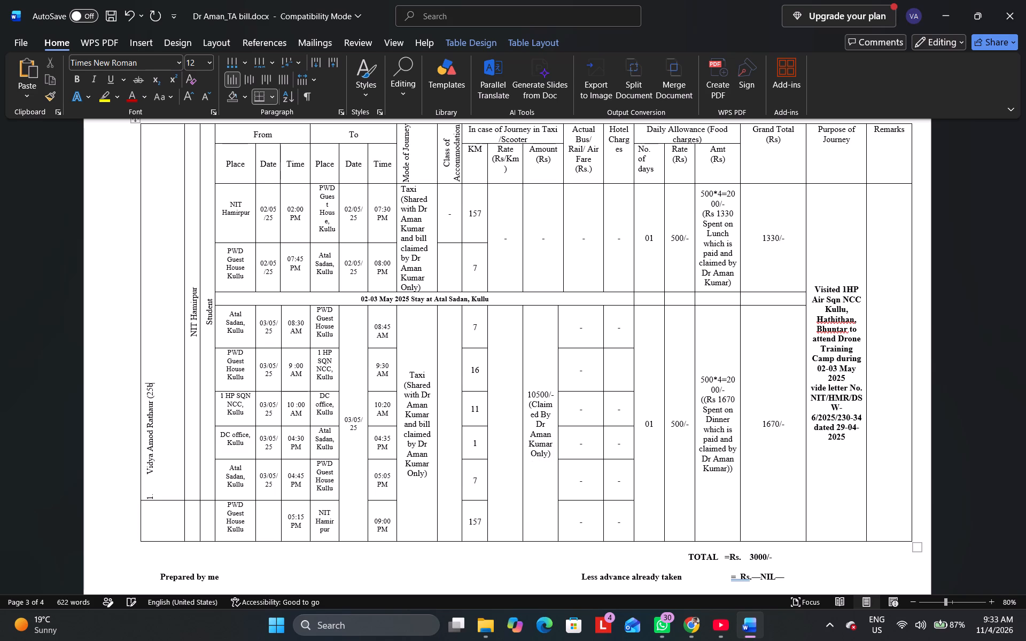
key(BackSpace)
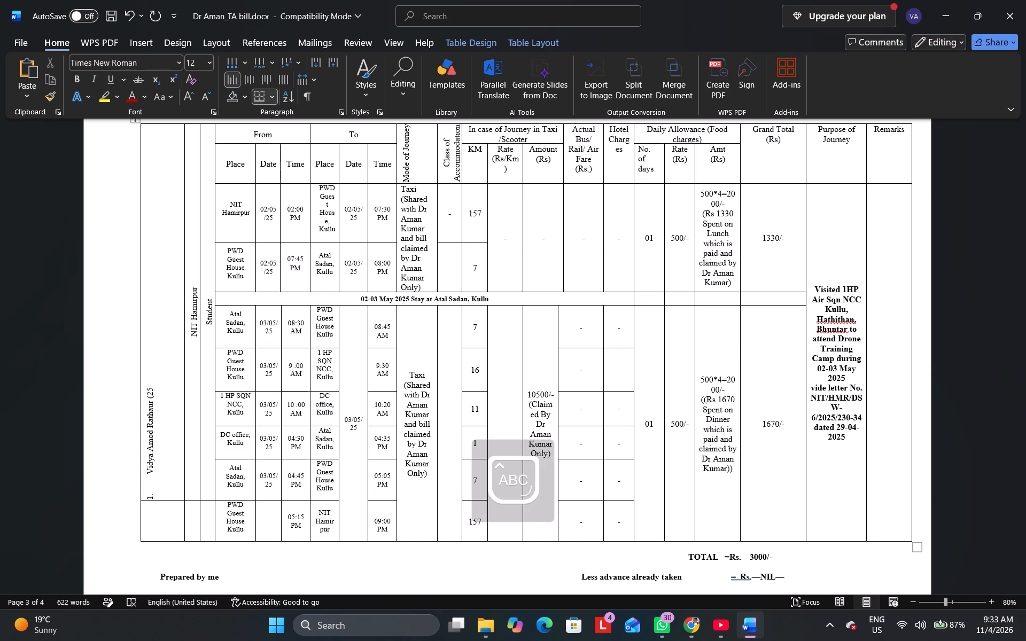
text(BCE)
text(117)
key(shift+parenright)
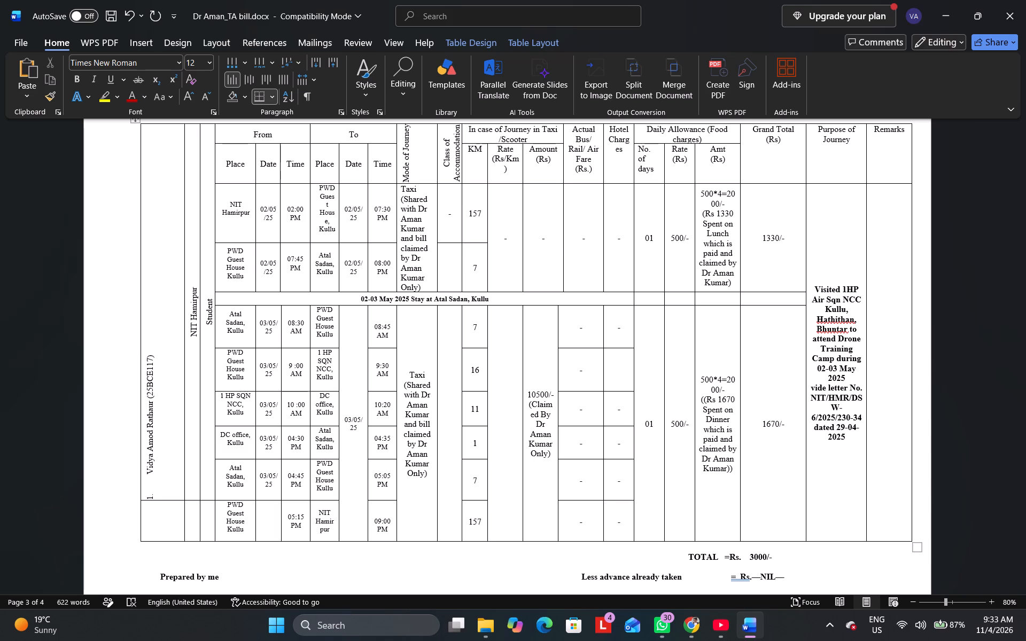
Copy the first journey leg's entries in the cadet's bill table, from the departure date through the daily allowance amount.
scroll(190, 348, up, 1)
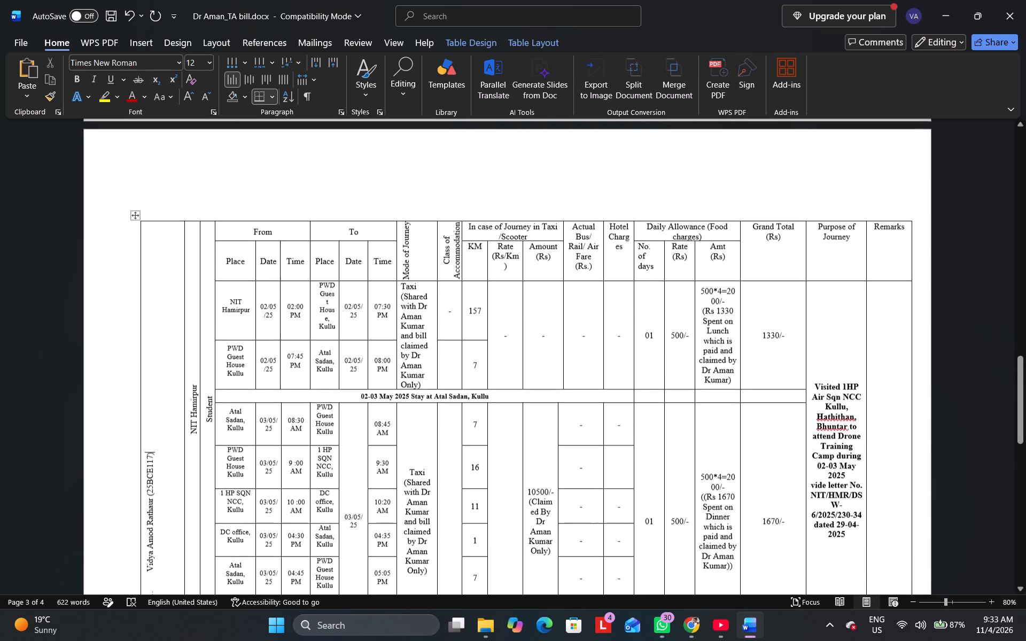
scroll(190, 348, up, 1)
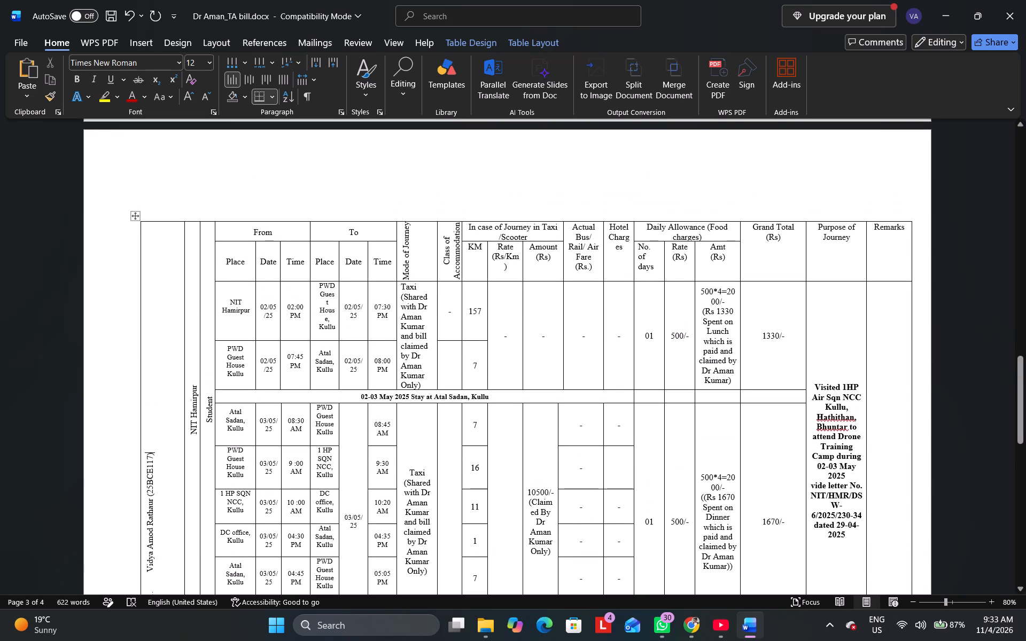
scroll(322, 320, up, 3)
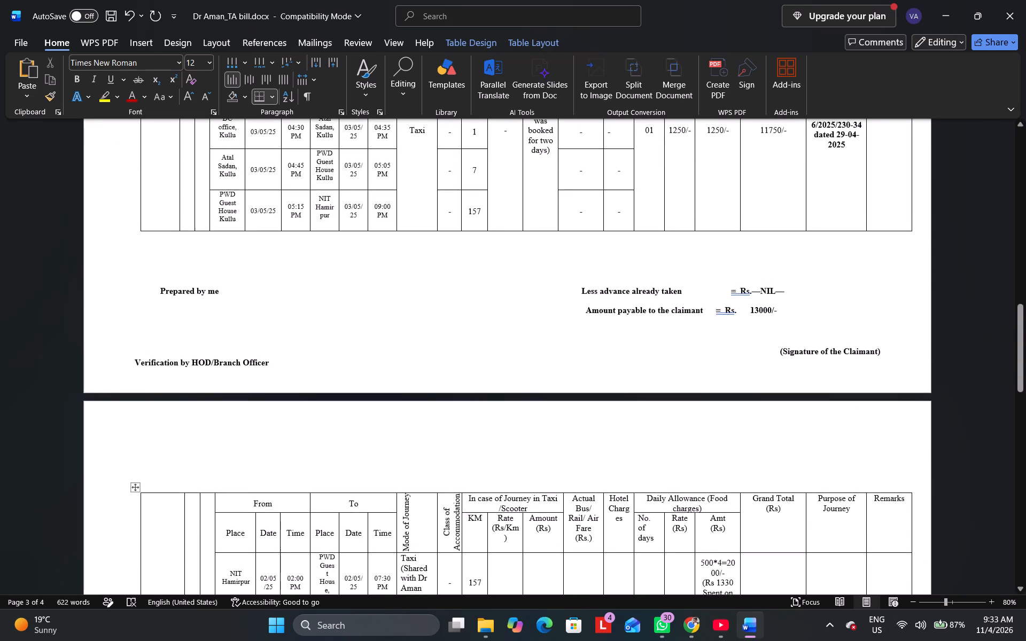
scroll(322, 320, up, 2)
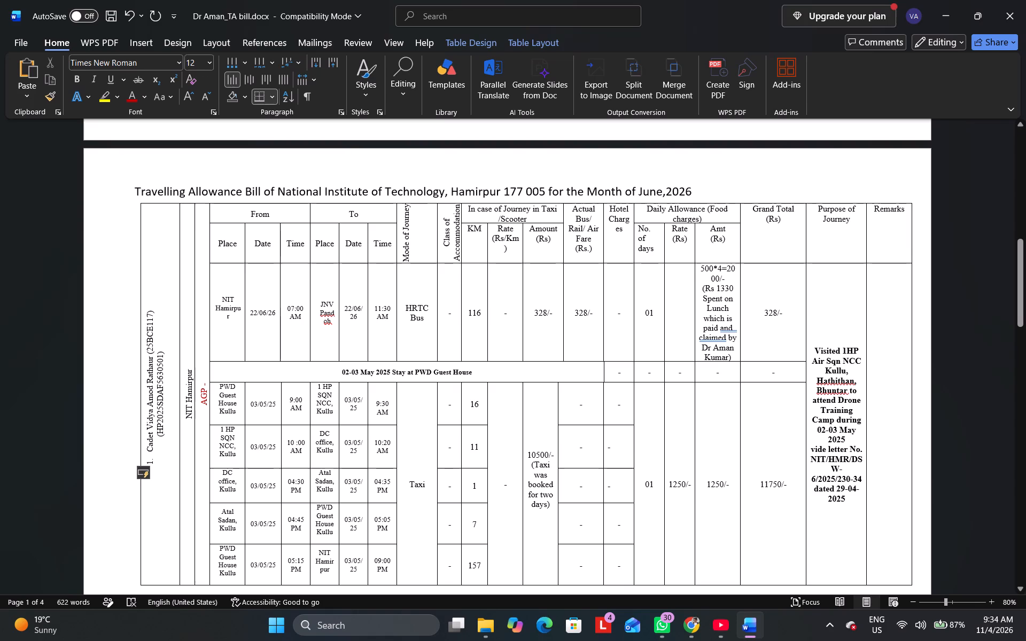
drag(249, 310, 259, 310)
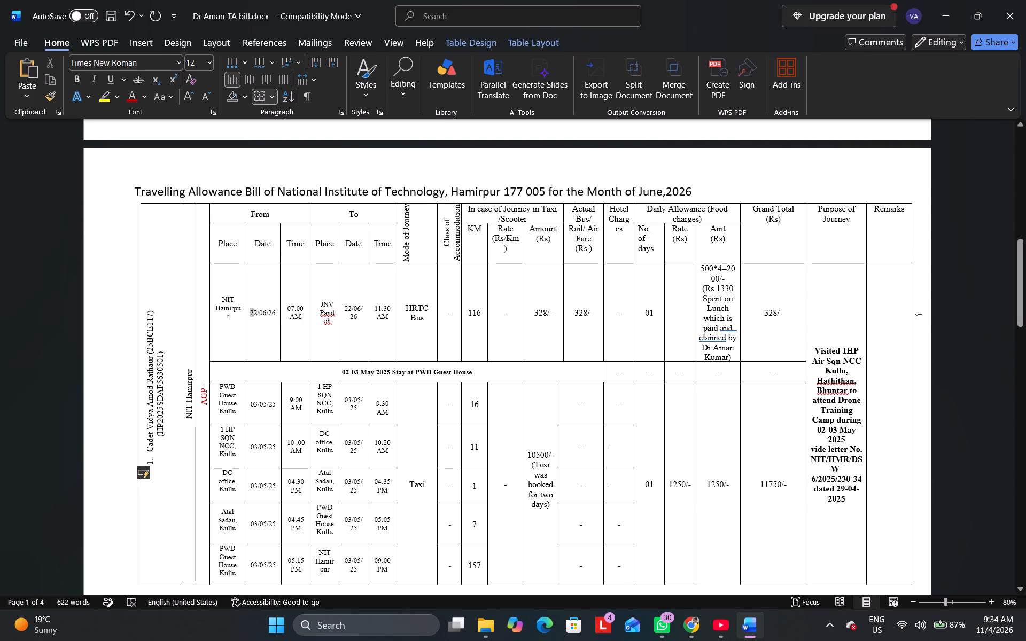
drag(259, 310, 270, 310)
drag(270, 310, 581, 318)
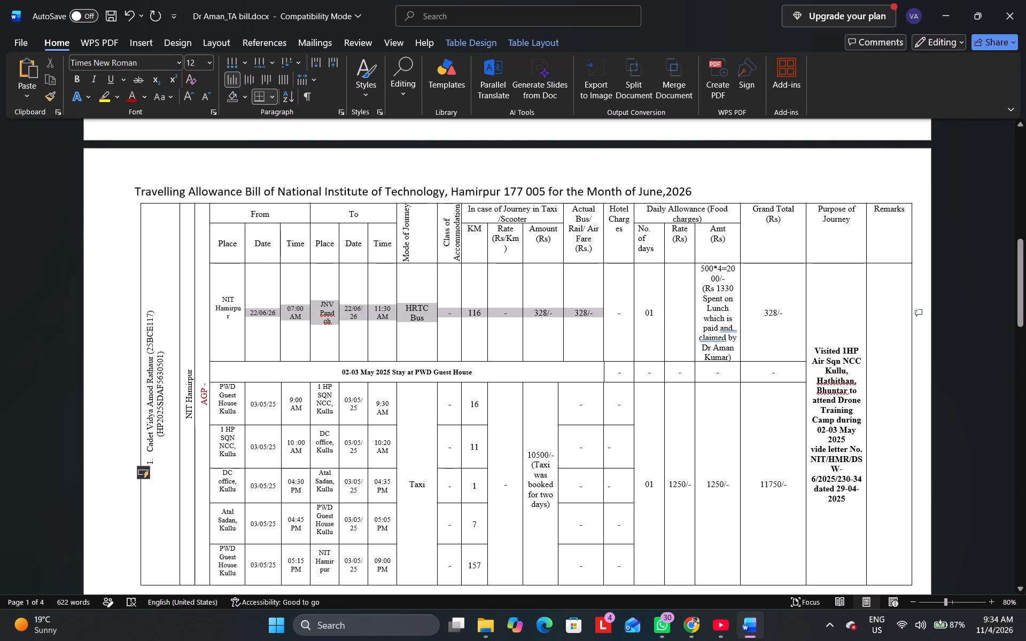
drag(581, 318, 730, 347)
key(ctrl+c)
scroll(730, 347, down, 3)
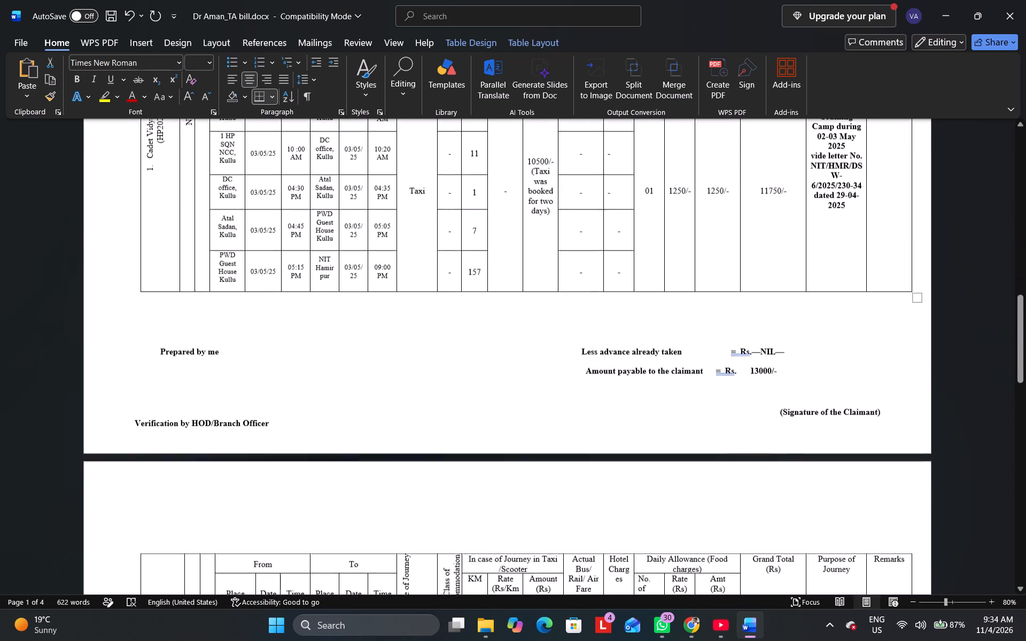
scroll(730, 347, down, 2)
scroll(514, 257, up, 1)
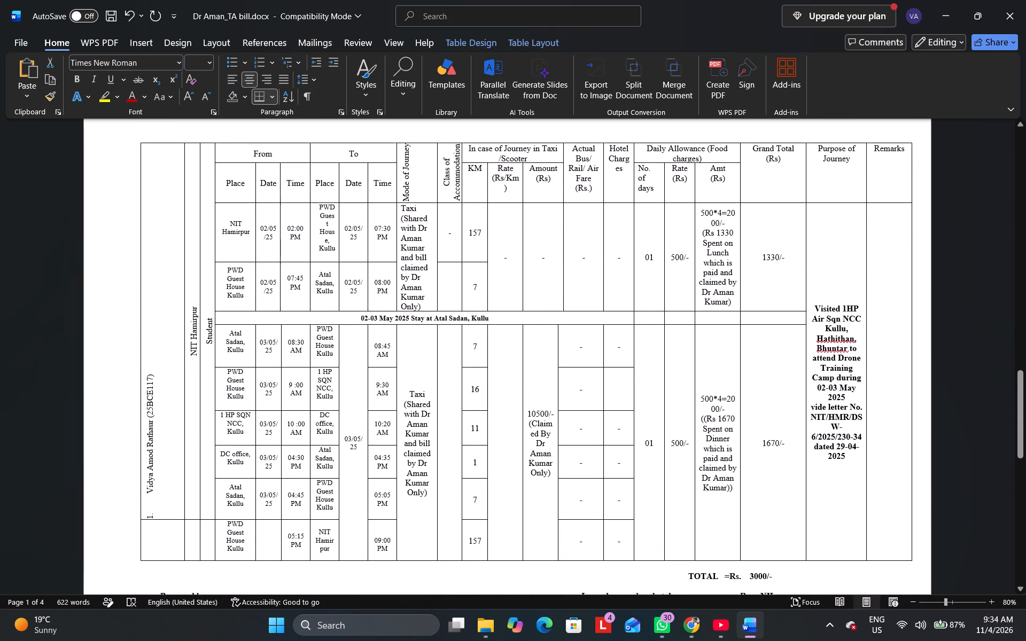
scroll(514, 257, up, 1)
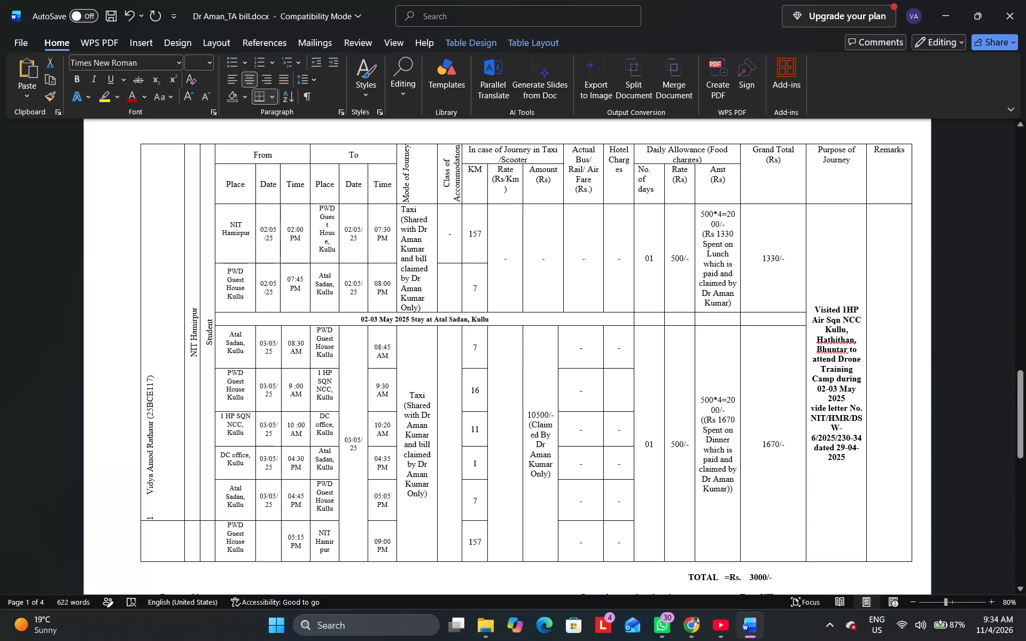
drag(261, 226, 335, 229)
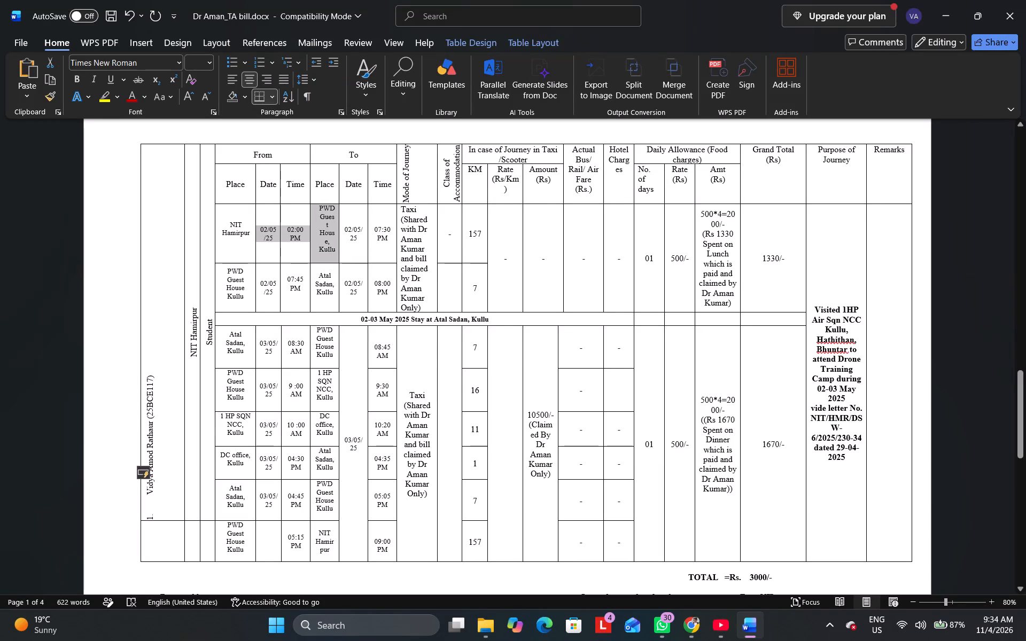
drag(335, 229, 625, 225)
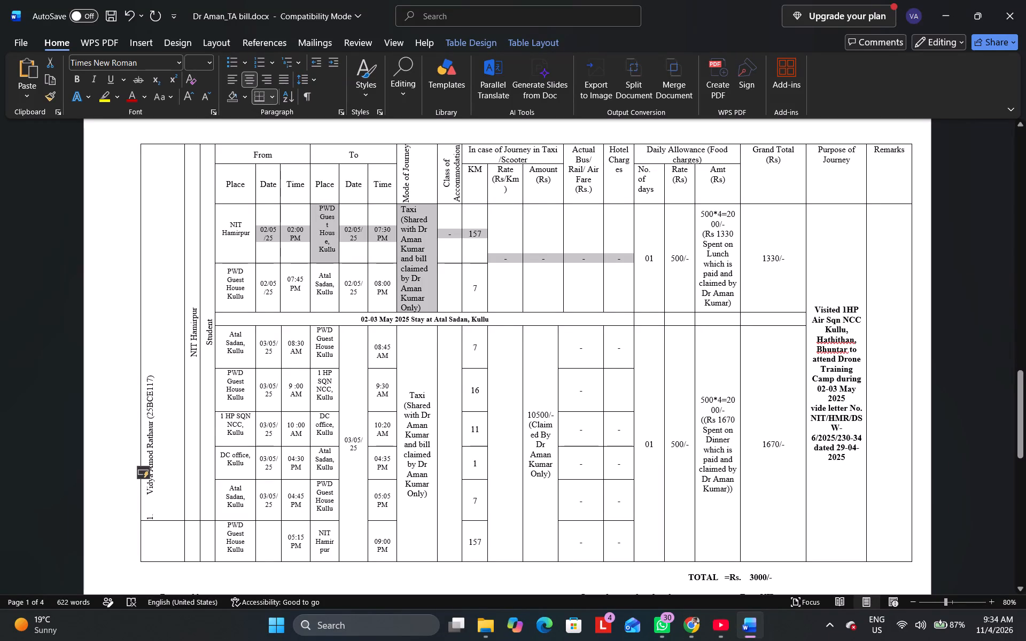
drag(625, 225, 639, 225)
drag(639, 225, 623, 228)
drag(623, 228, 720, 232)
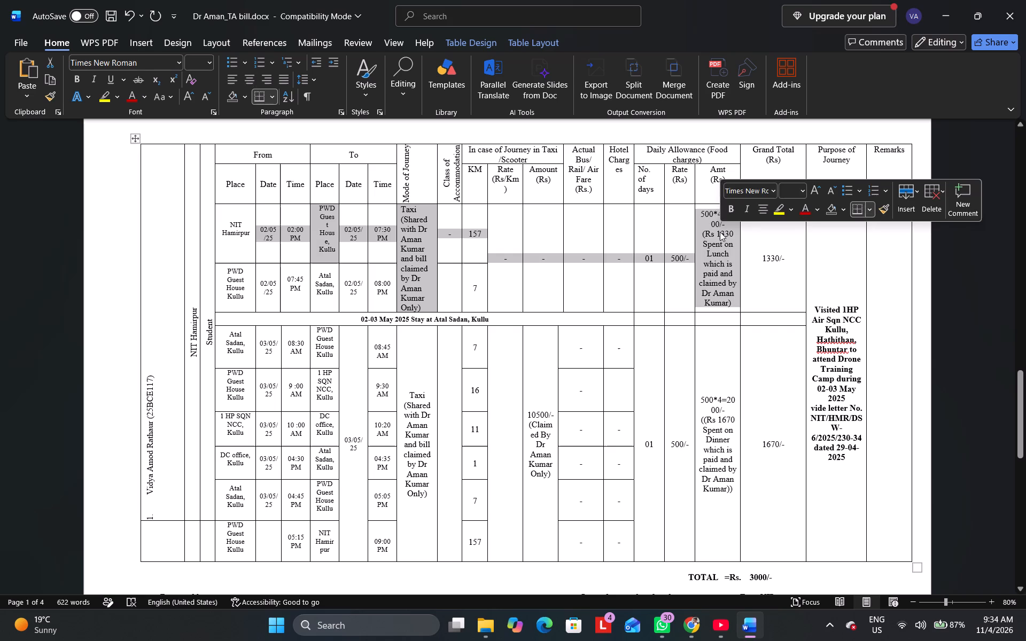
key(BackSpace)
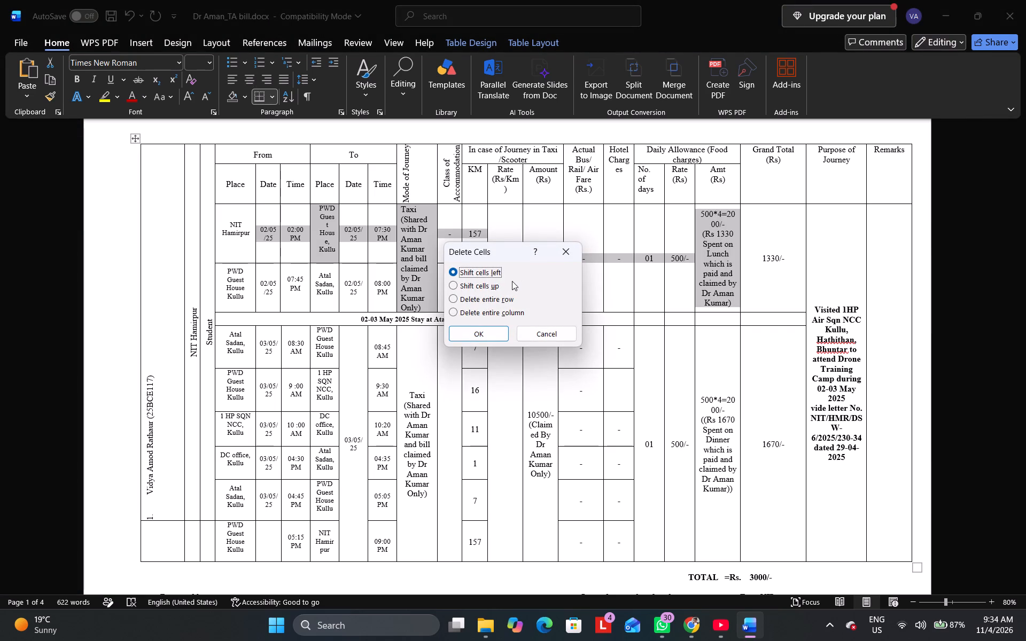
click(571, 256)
Clear the departure date and departure time of the NIT Hamirpur leg in the students' table.
click(281, 243)
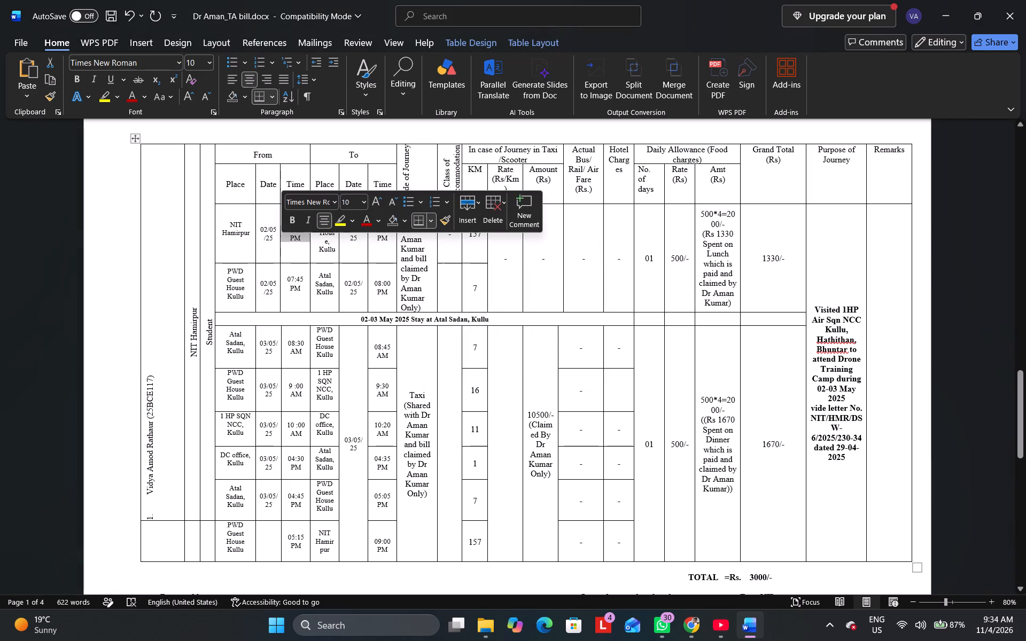
drag(278, 241, 261, 224)
key(BackSpace)
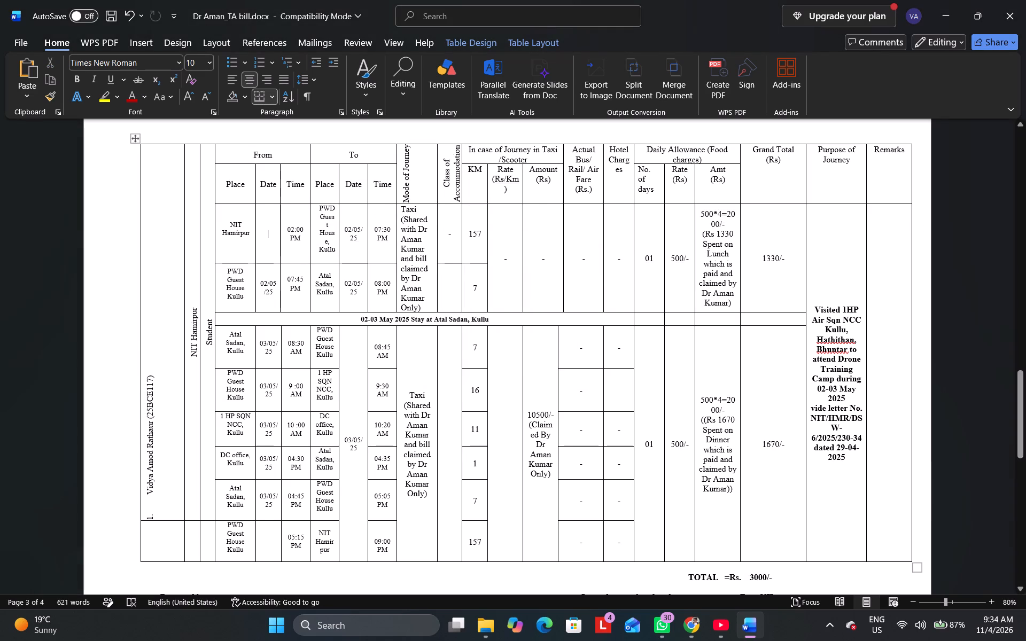
drag(287, 226, 297, 236)
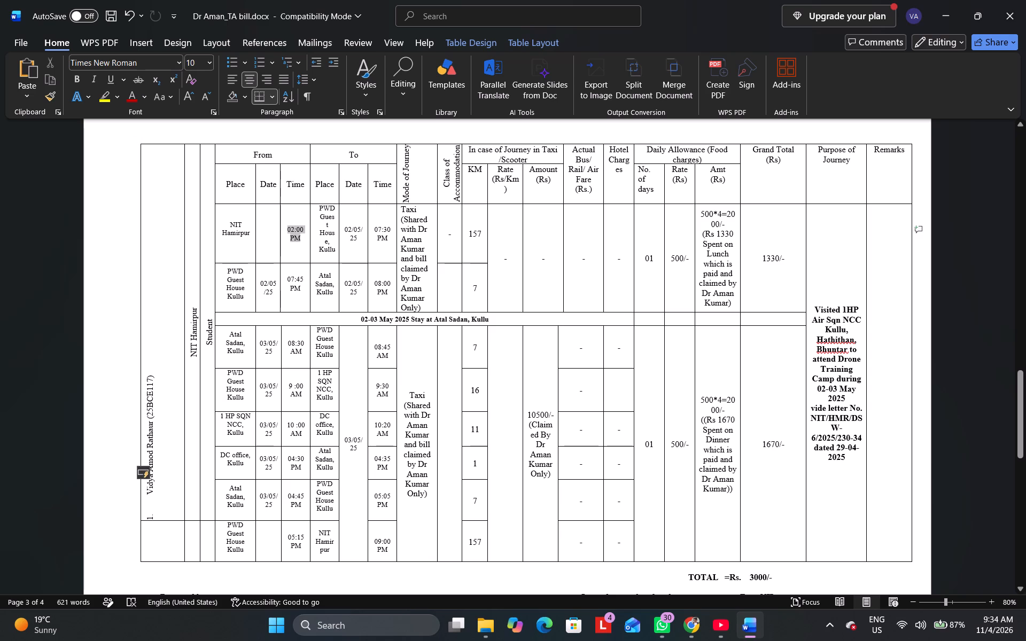
drag(297, 236, 306, 240)
key(BackSpace)
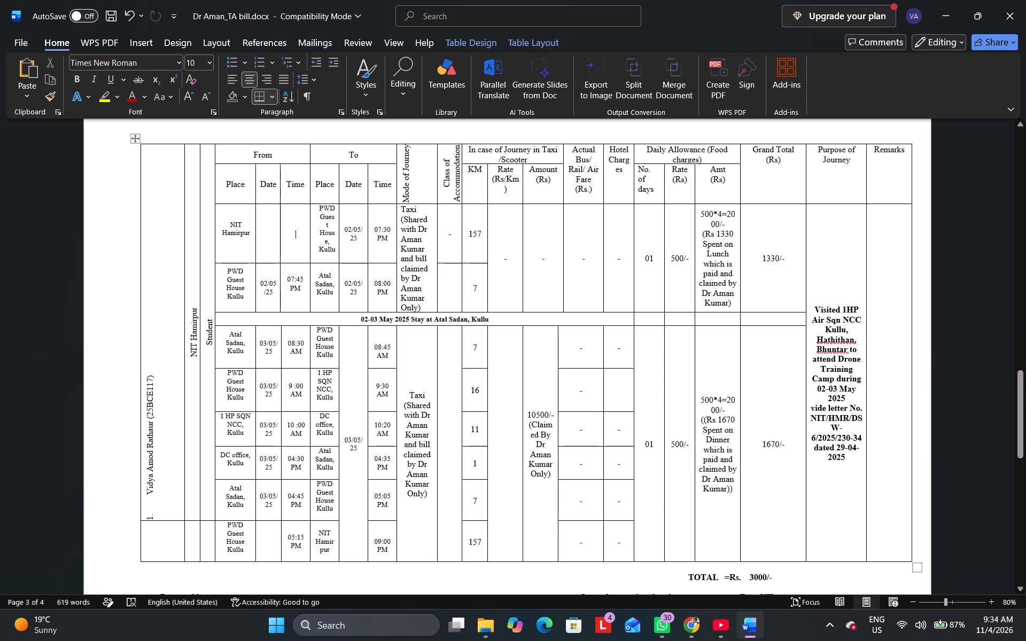
Clear the destination place and arrival date of the NIT Hamirpur leg in the students' table.
drag(319, 209, 331, 250)
key(BackSpace)
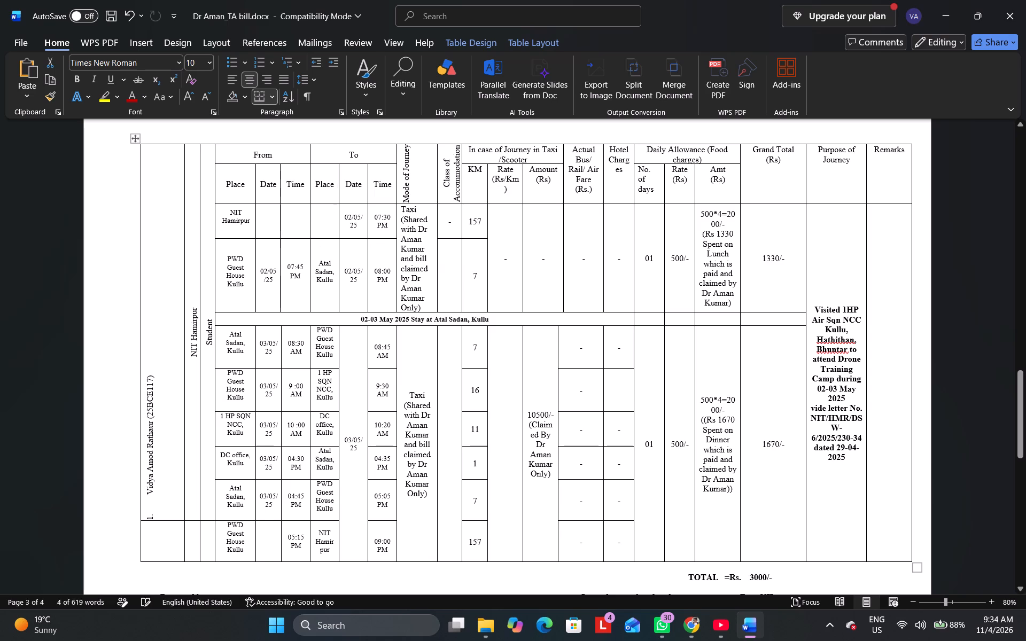
key(Right)
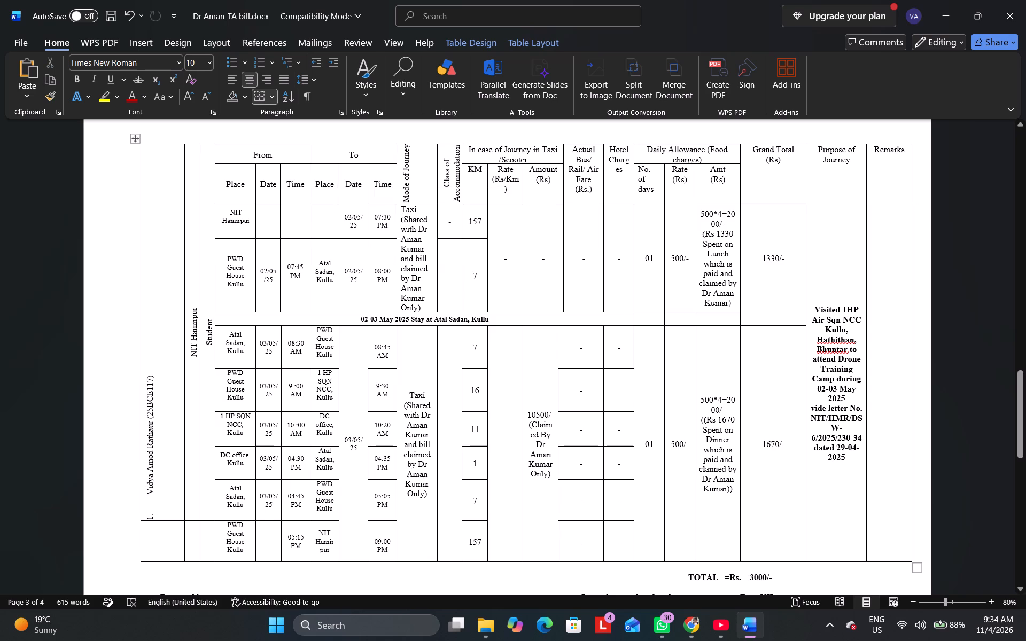
key(ctrl+a)
click(331, 250)
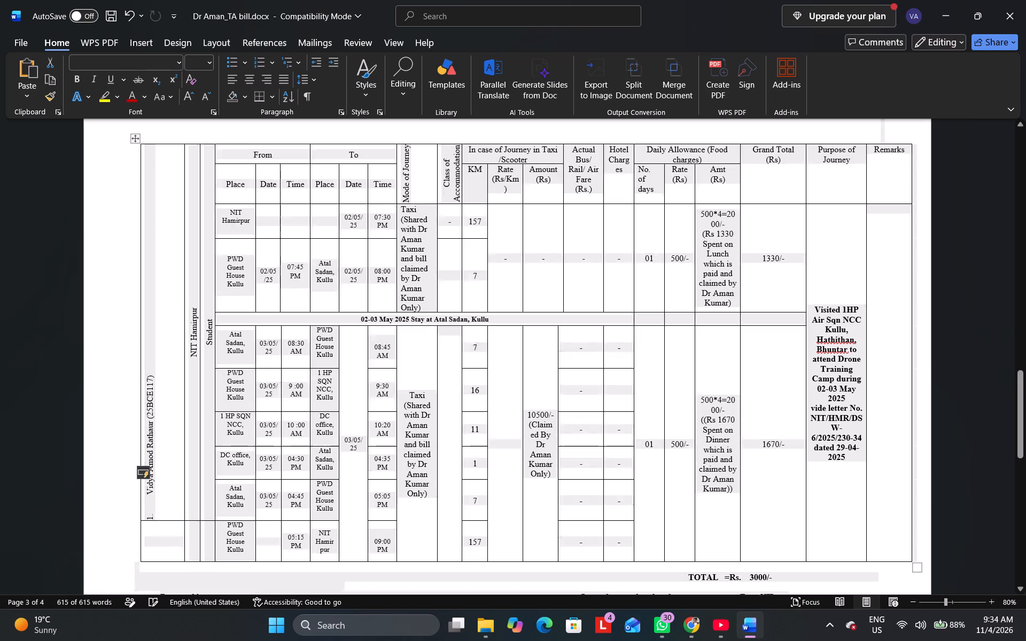
drag(357, 224, 346, 214)
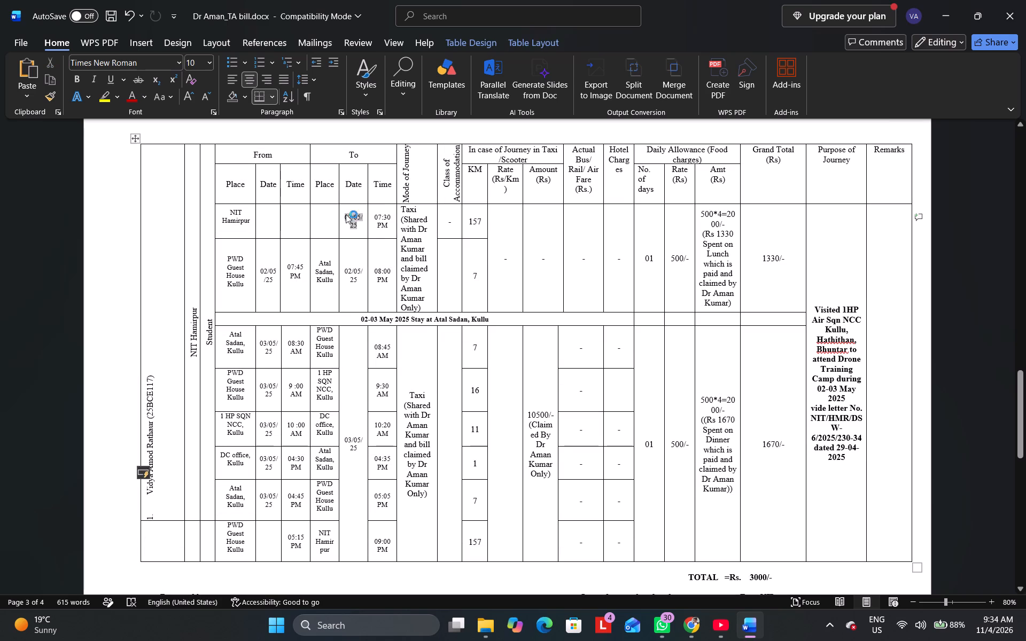
key(BackSpace)
Clear the arrival time of the NIT Hamirpur leg in the students' table.
drag(376, 217, 384, 224)
drag(384, 224, 413, 233)
key(BackSpace)
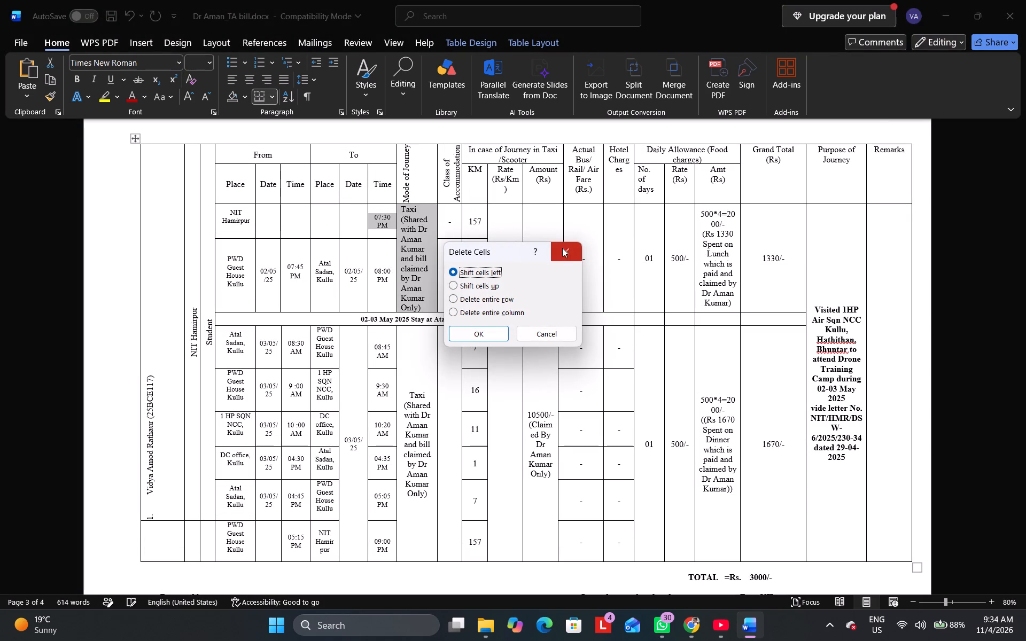
click(562, 249)
click(396, 221)
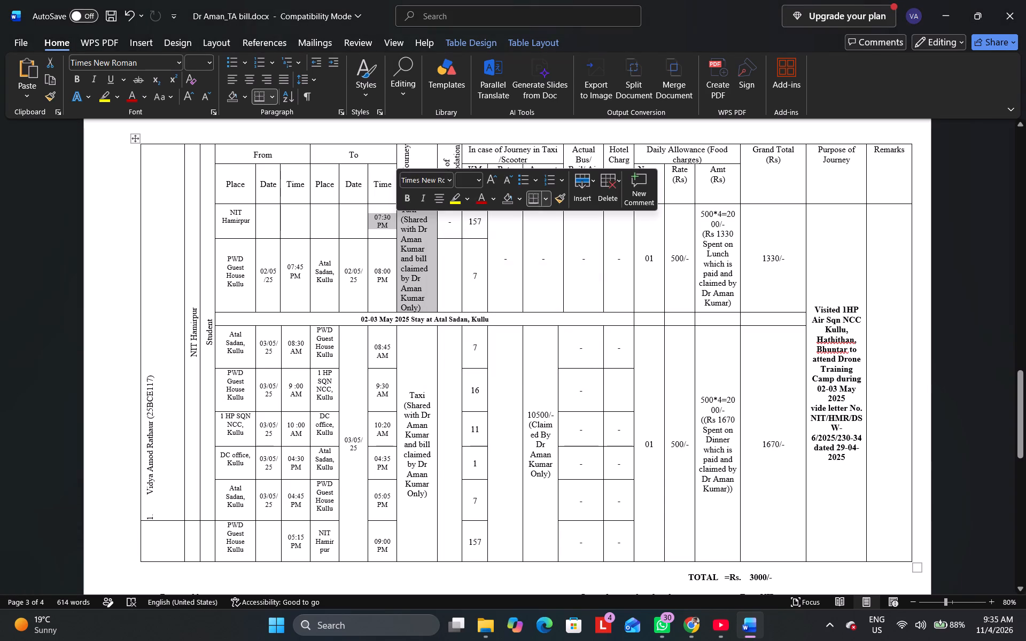
double_click(386, 220)
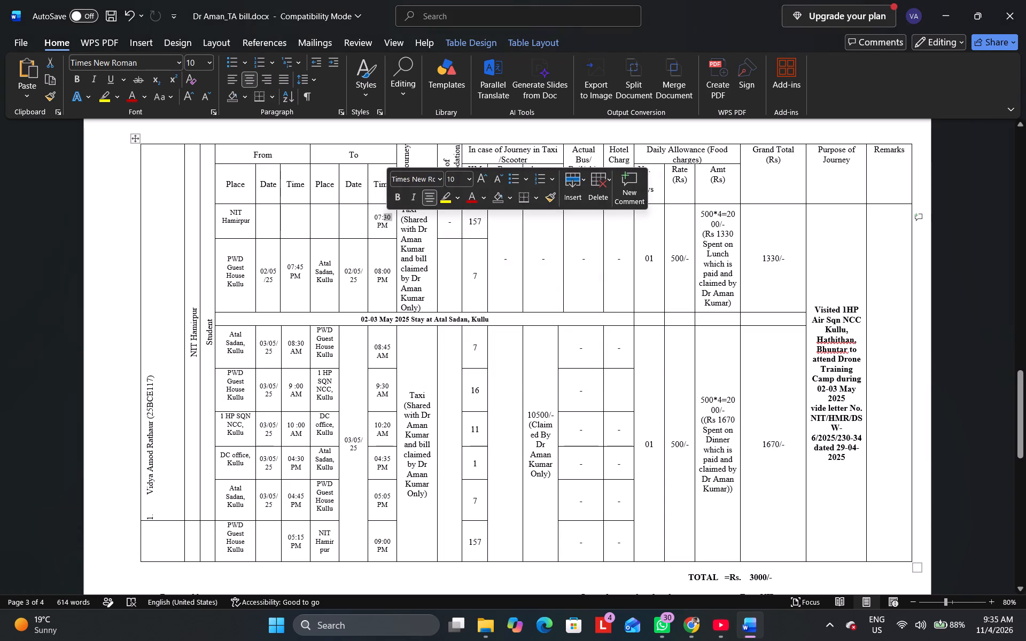
click(387, 221)
drag(387, 221, 370, 215)
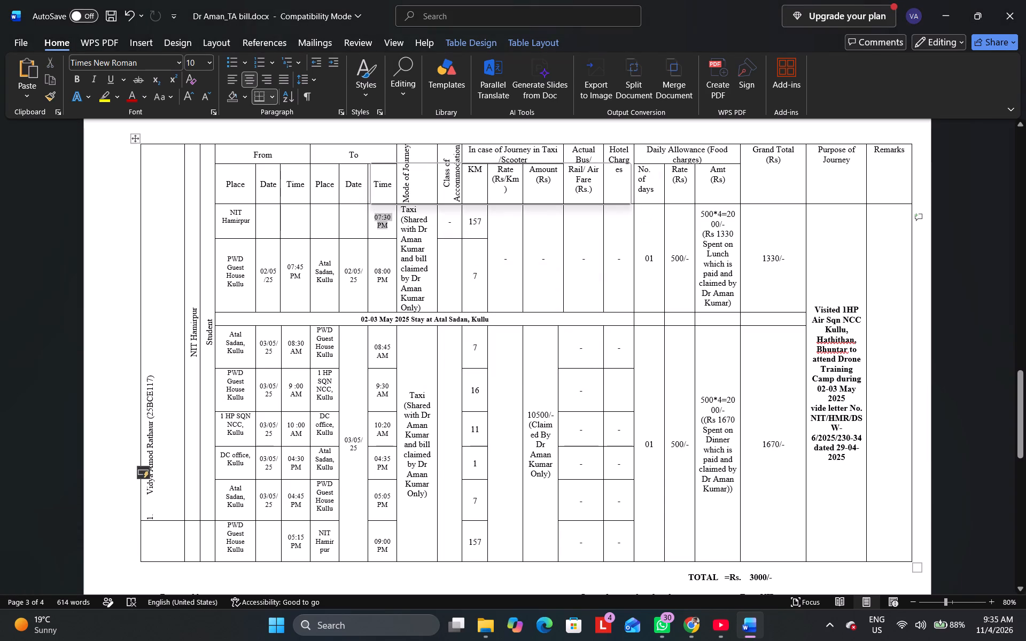
key(BackSpace)
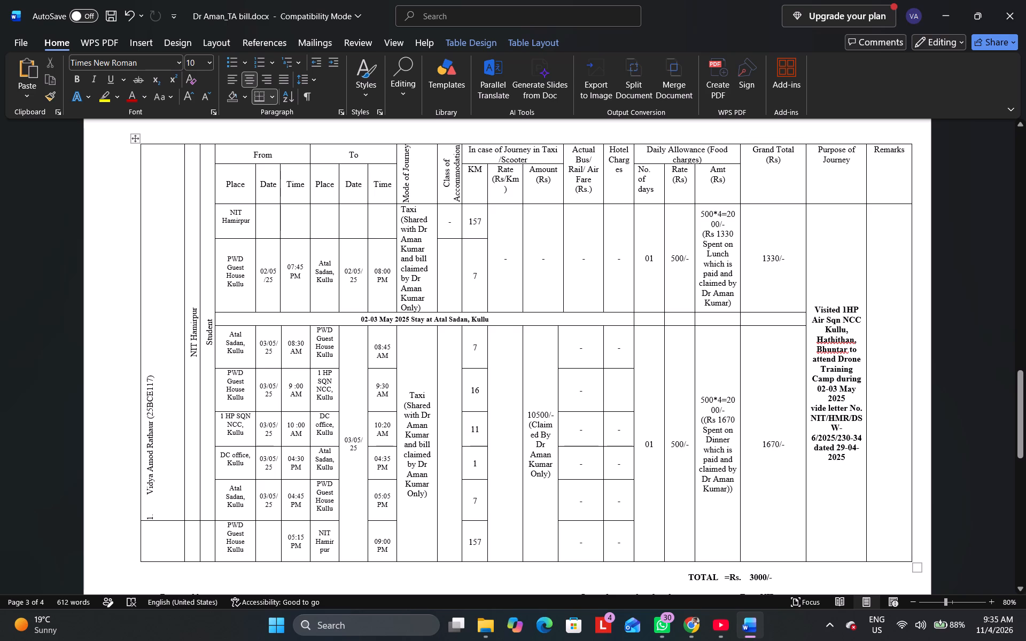
Remove the shared-taxi text from the first mode of journey cell in the students' table.
drag(402, 207, 406, 224)
drag(406, 224, 426, 309)
key(BackSpace)
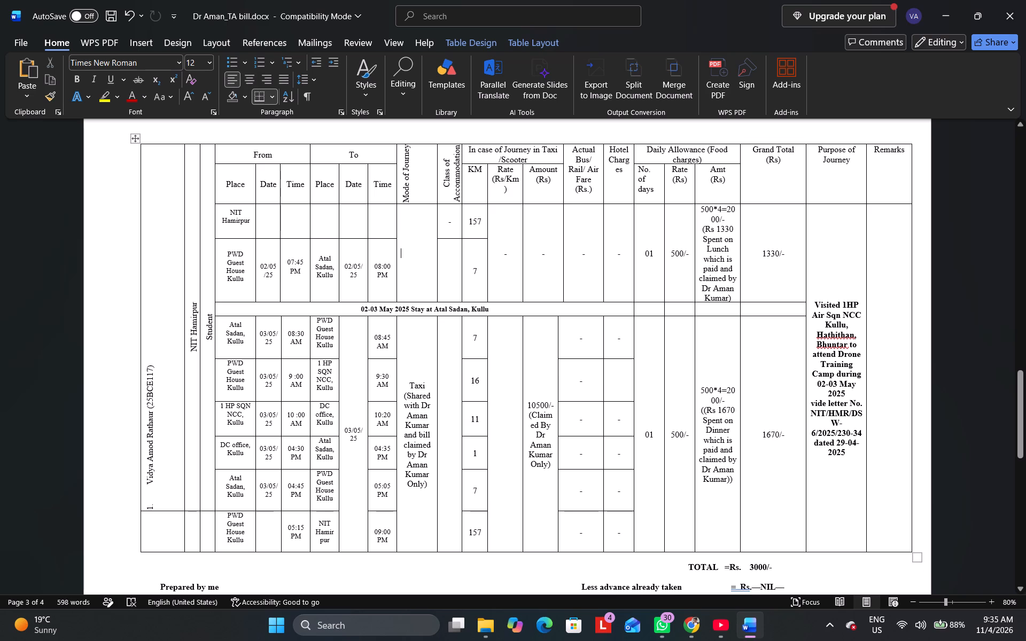
Enter 22/06/2026 as the departure date of the NIT Hamirpur leg in the students' table and widen the date column to fit.
scroll(475, 278, up, 6)
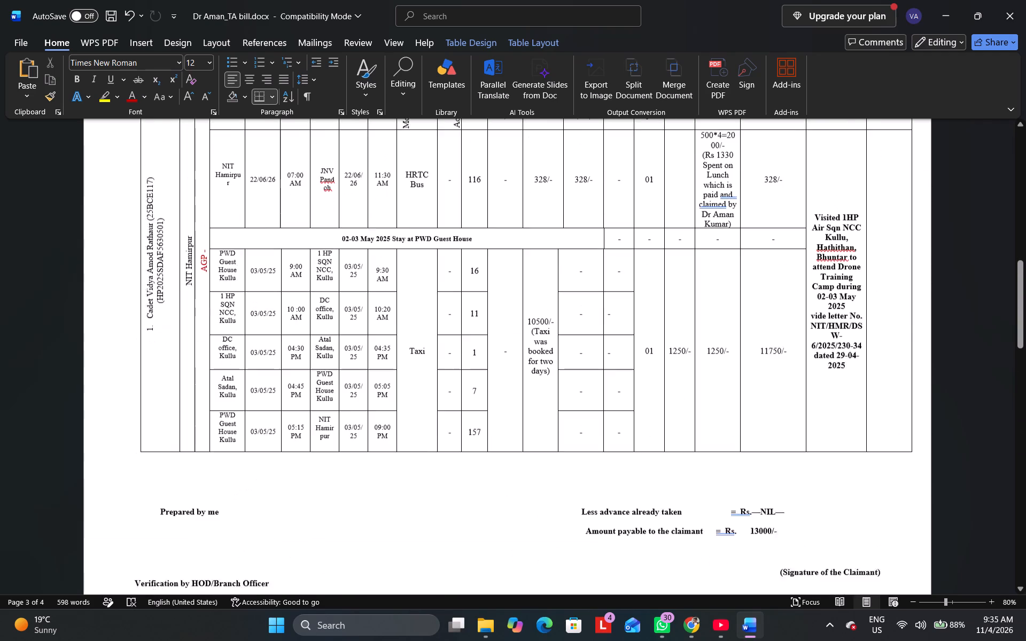
scroll(475, 278, up, 1)
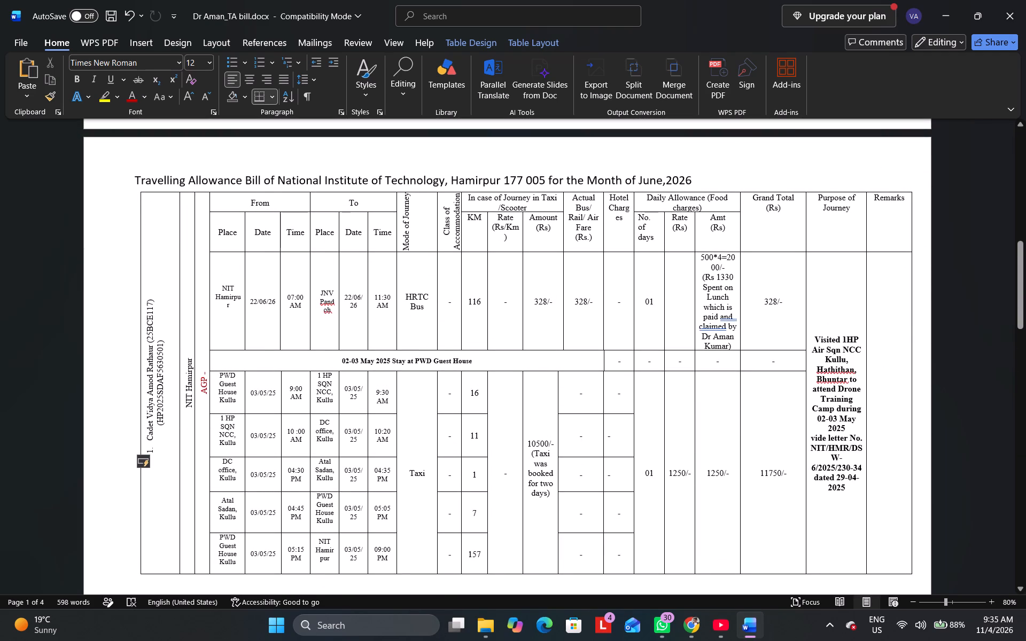
scroll(475, 278, down, 5)
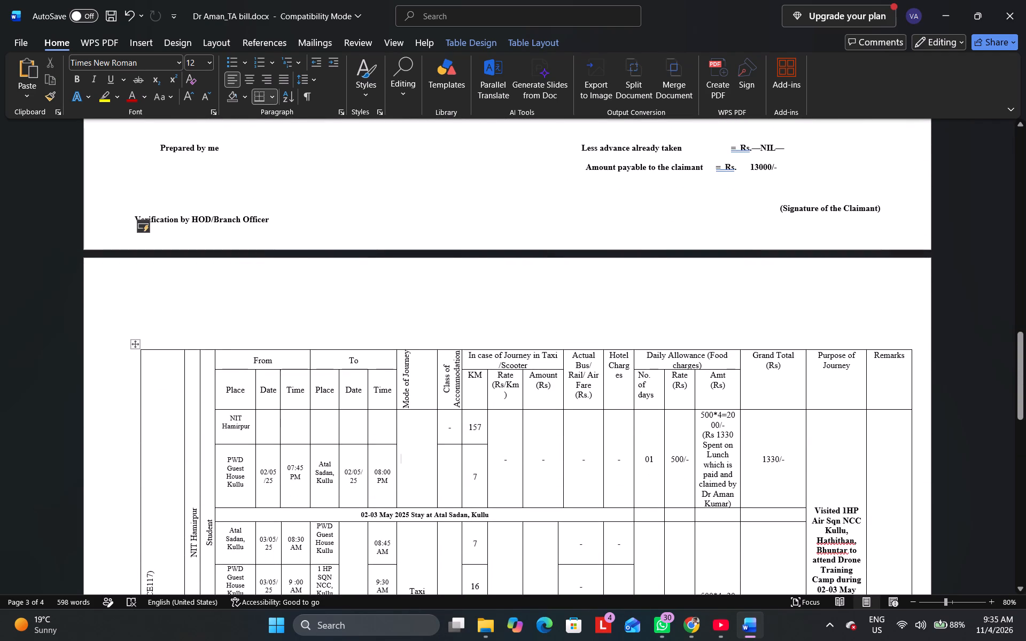
click(262, 432)
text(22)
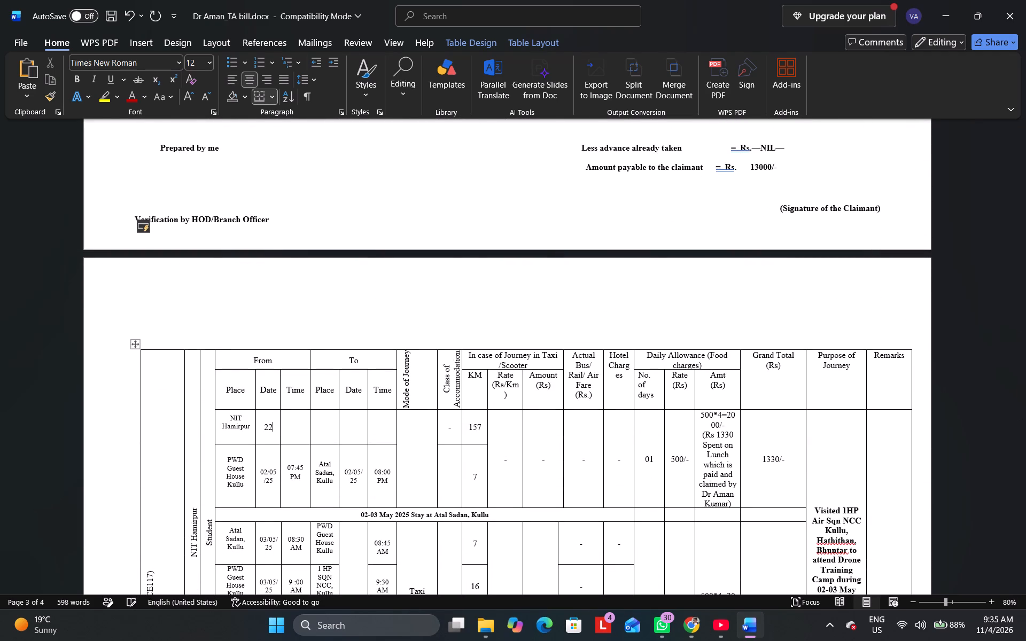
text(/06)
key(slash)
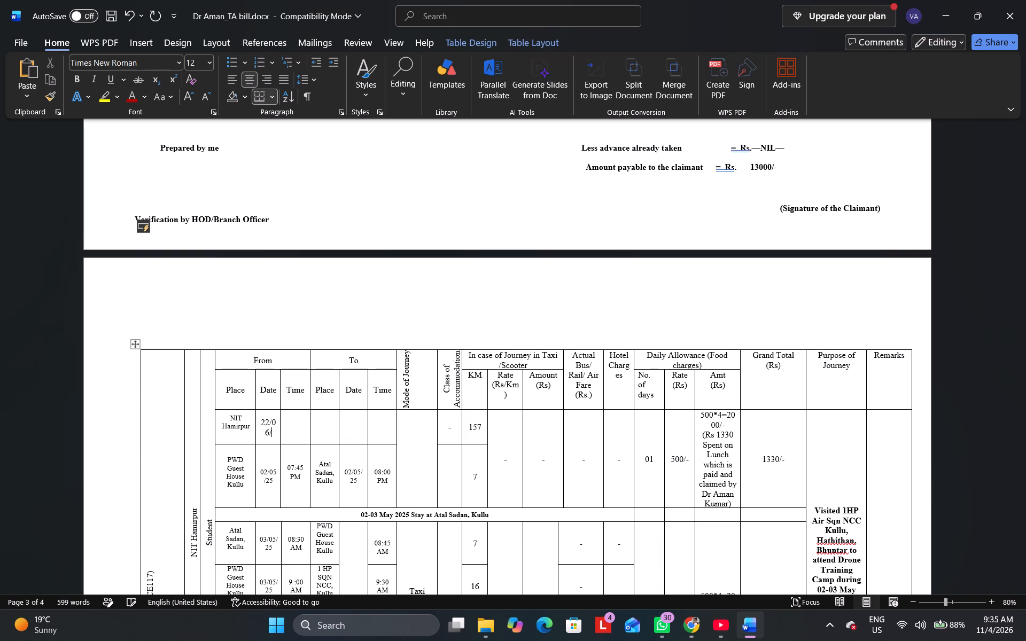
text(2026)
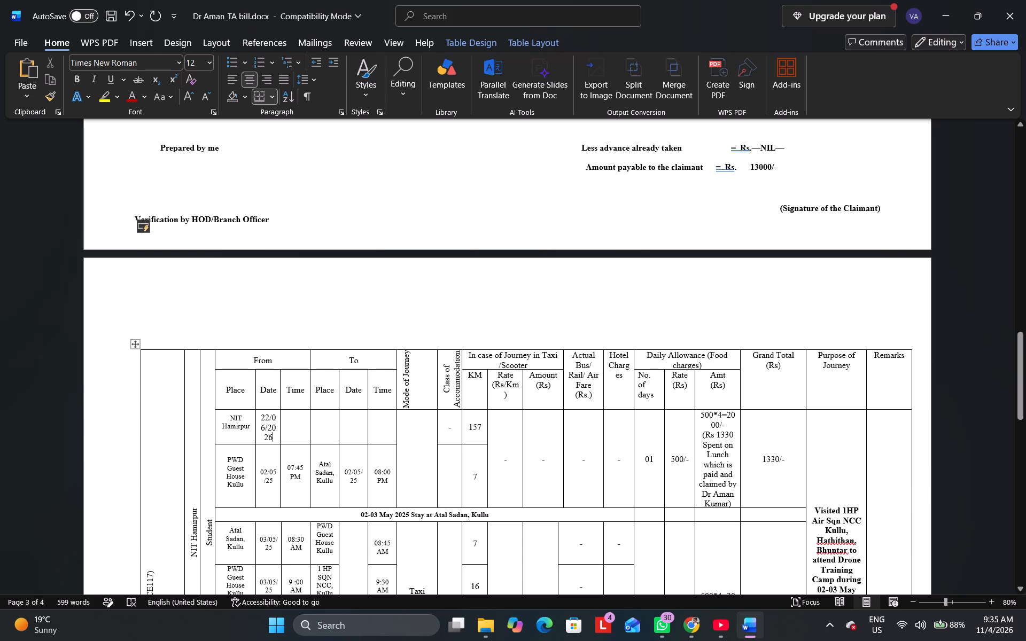
click(279, 398)
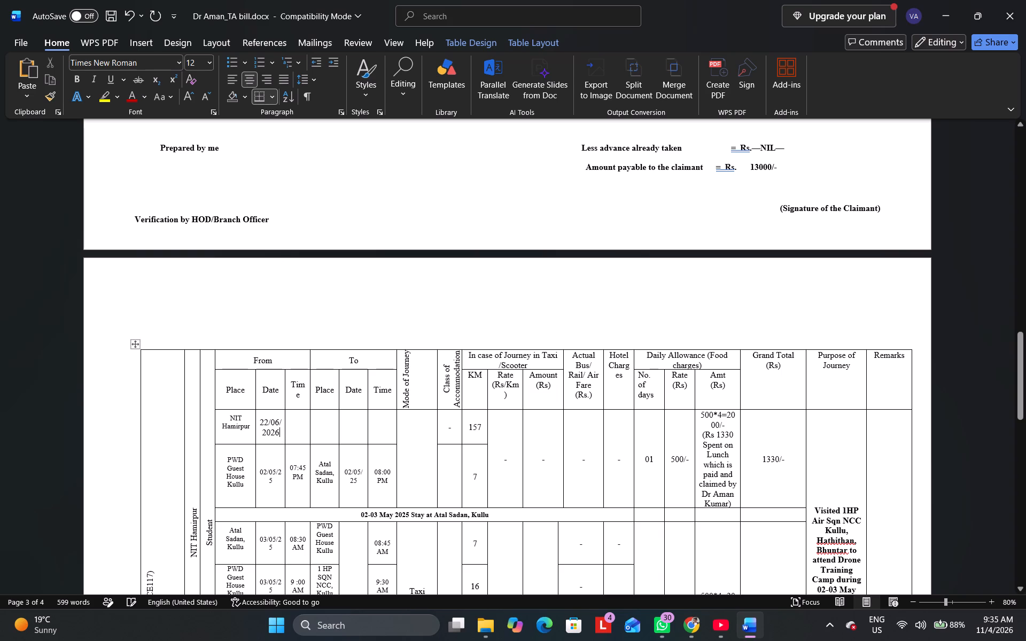
Copy the departure time 07:00 AM from the cadet table's NIT Hamirpur leg into the same leg of the students' table.
scroll(340, 394, up, 3)
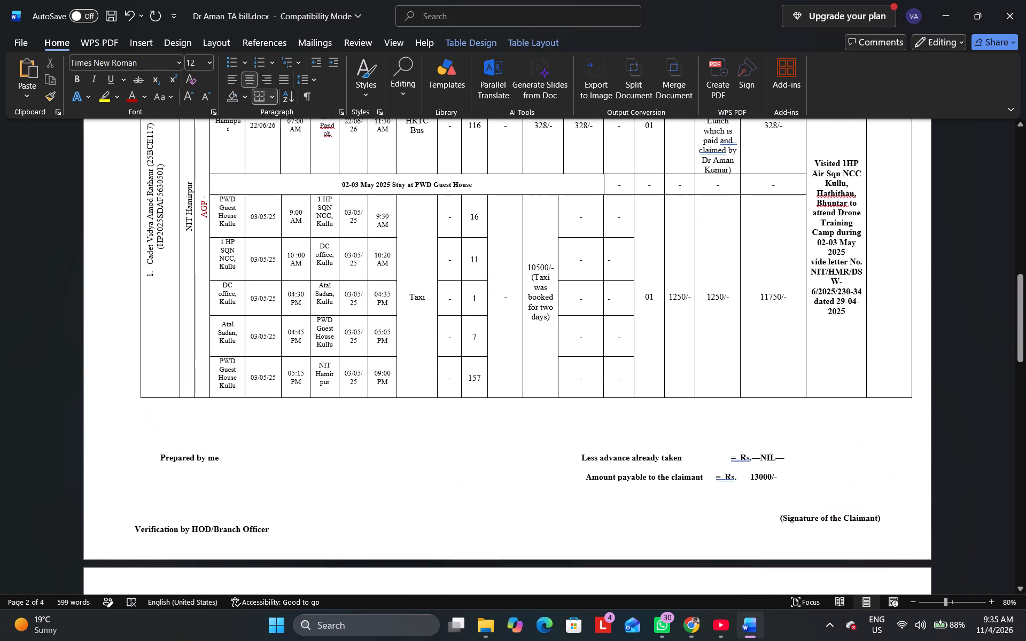
scroll(327, 320, up, 1)
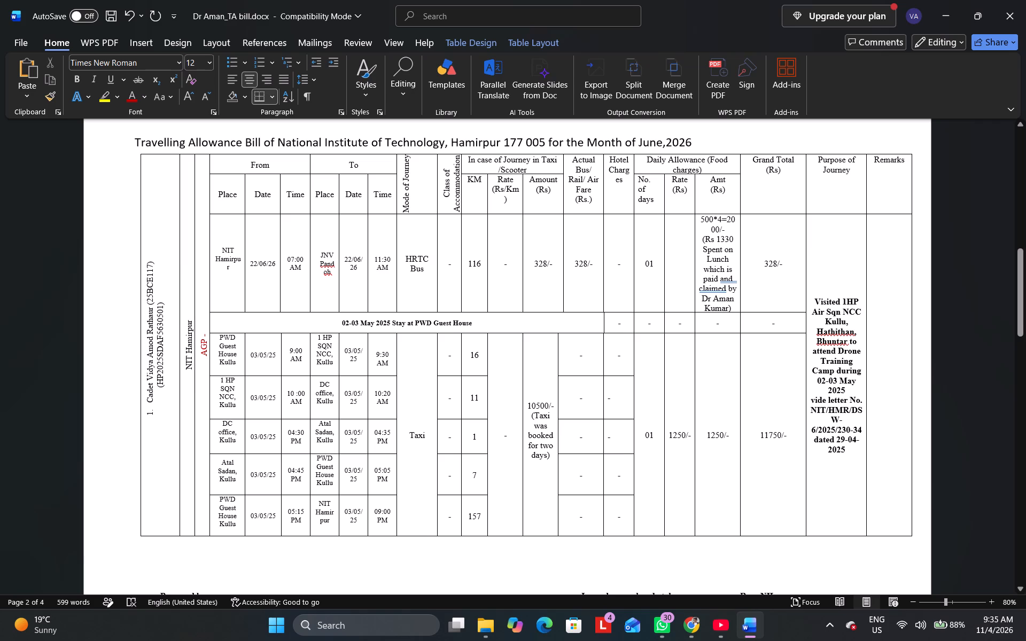
drag(286, 259, 301, 267)
key(ctrl+c)
scroll(301, 267, down, 2)
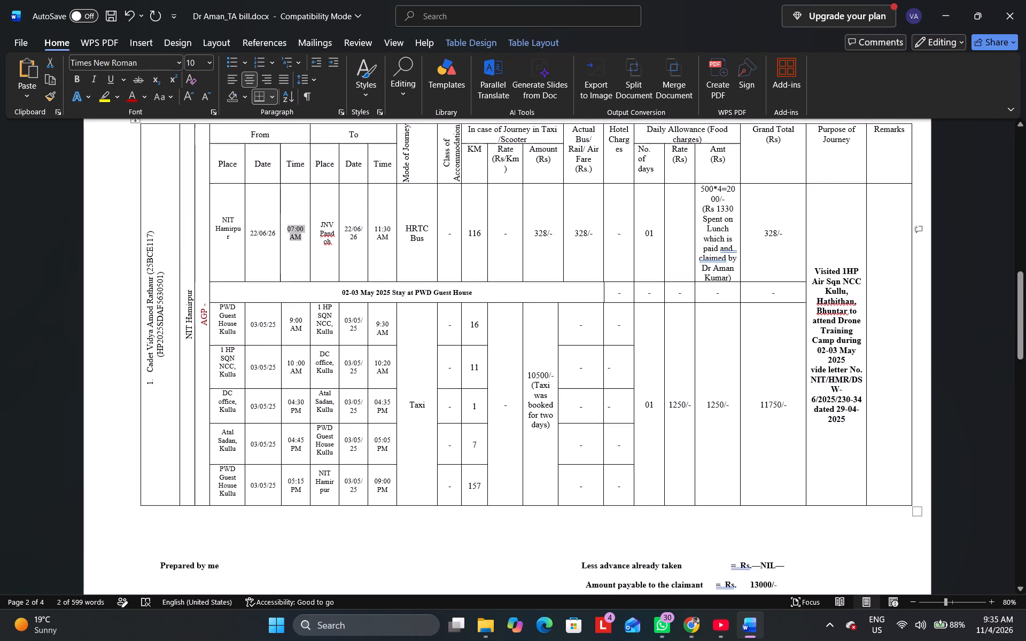
scroll(301, 267, down, 3)
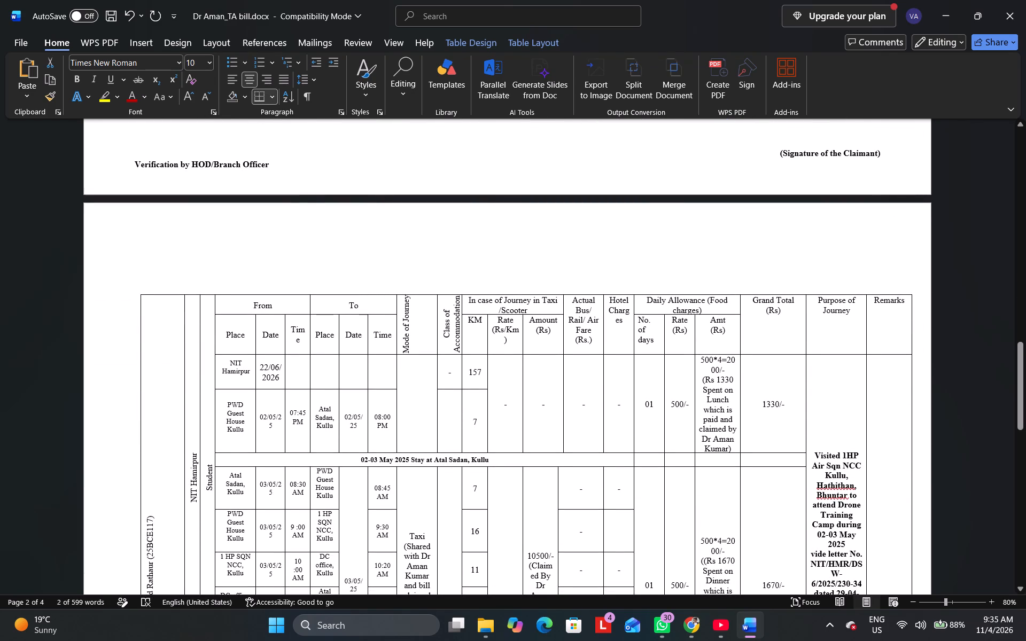
click(293, 359)
key(ctrl+v)
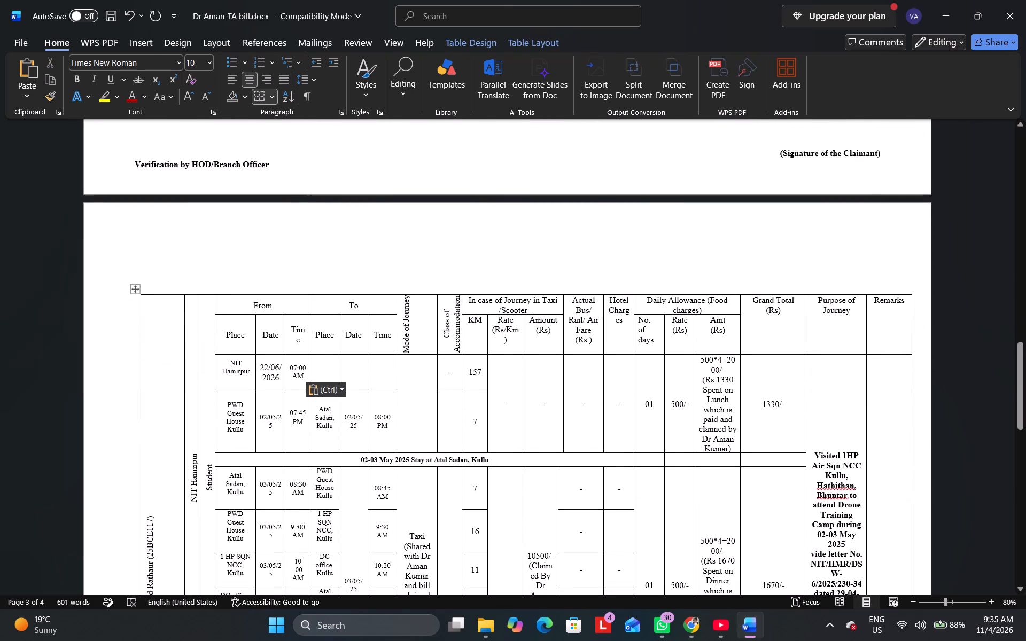
Copy the destination JNV Pandoh from the cadet table's NIT Hamirpur leg into the same leg of the students' table.
scroll(293, 359, up, 3)
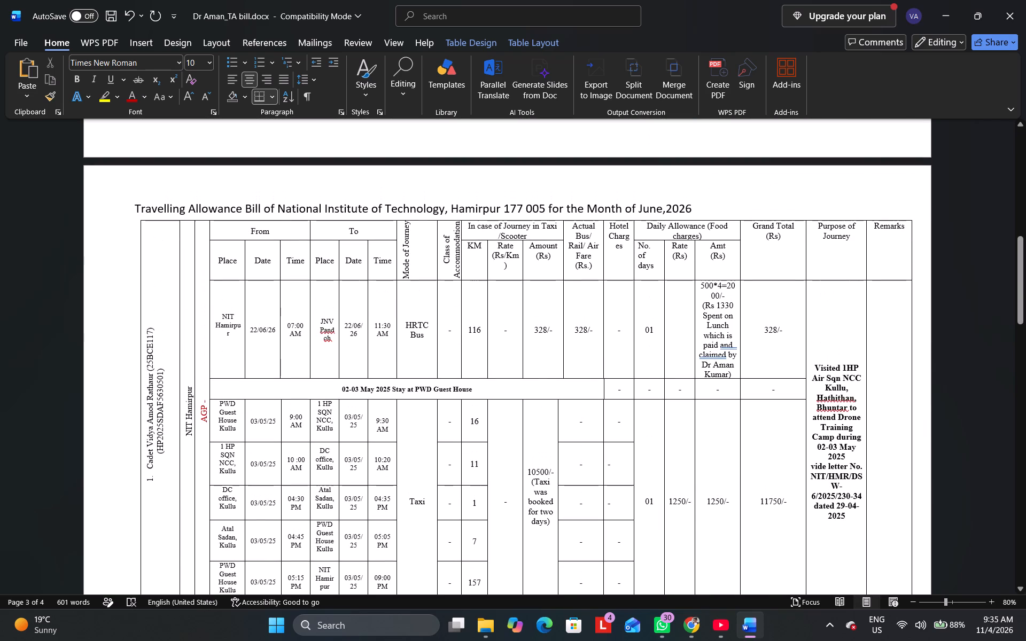
drag(319, 320, 327, 335)
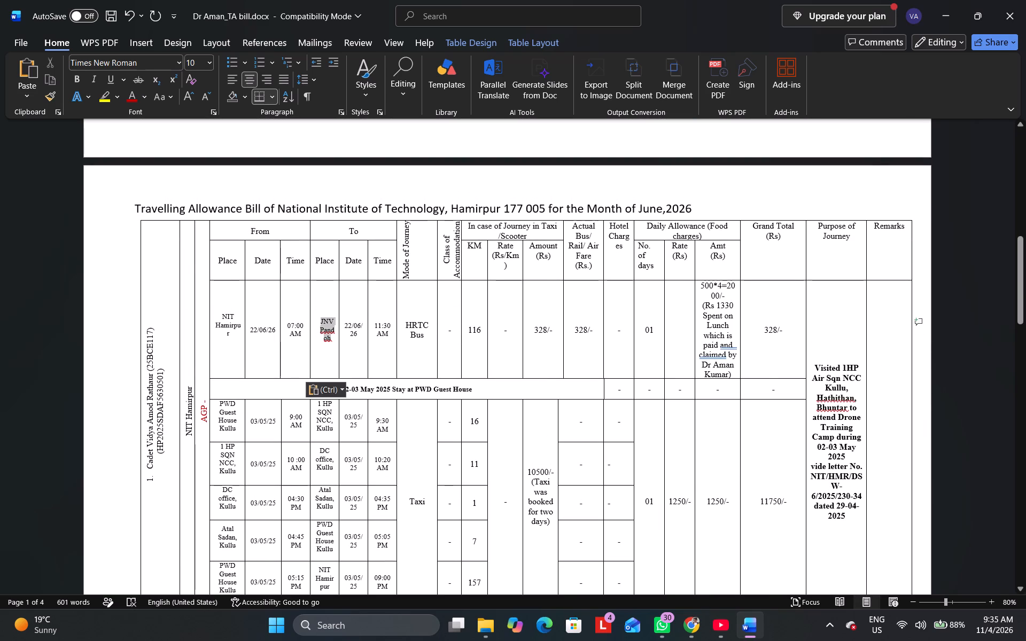
drag(327, 335, 329, 338)
key(ctrl+c)
scroll(329, 338, down, 2)
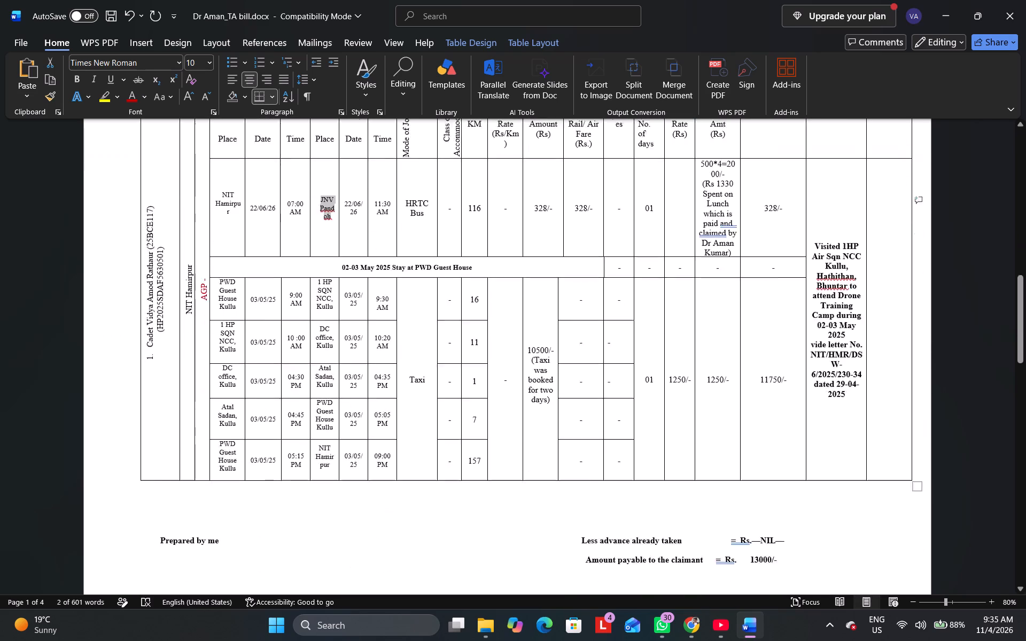
scroll(329, 338, down, 4)
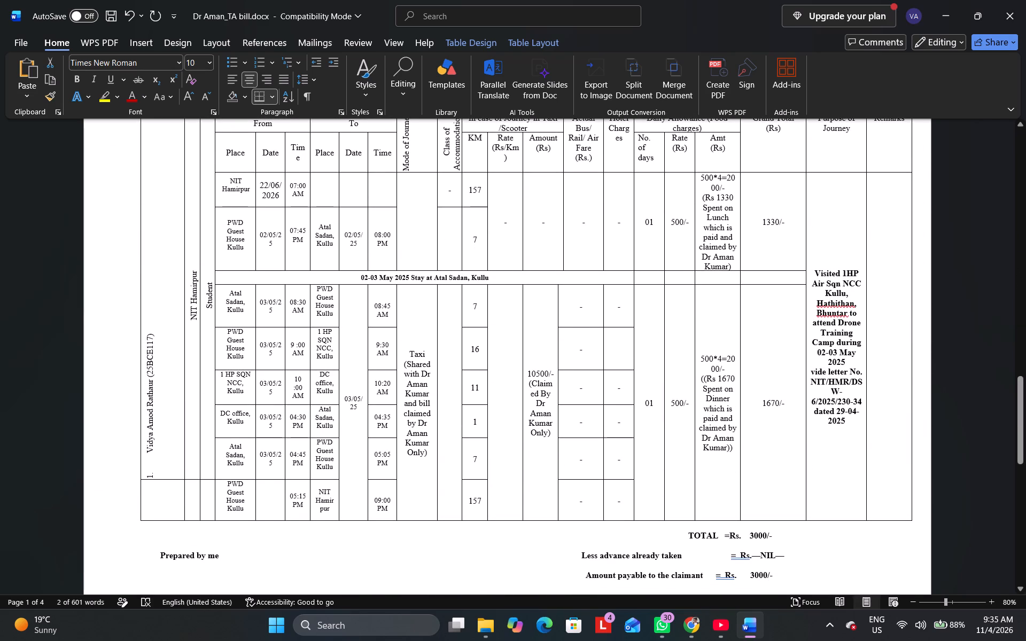
click(320, 196)
key(ctrl+v)
Copy the arrival date 22/06/26 from the cadet table's NIT Hamirpur leg into the same leg of the students' table.
scroll(320, 196, up, 8)
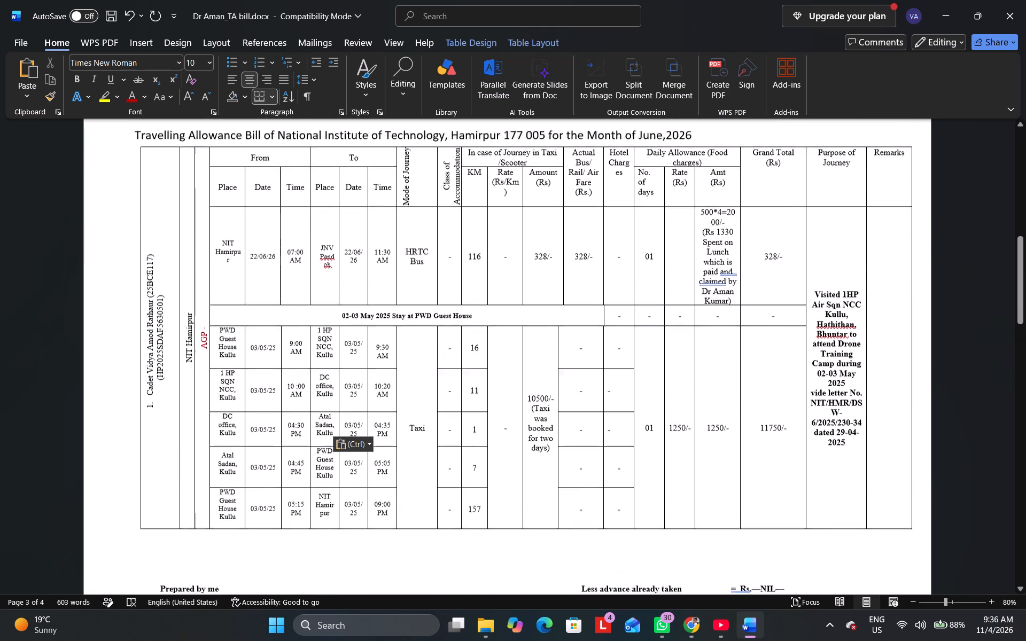
scroll(320, 196, up, 1)
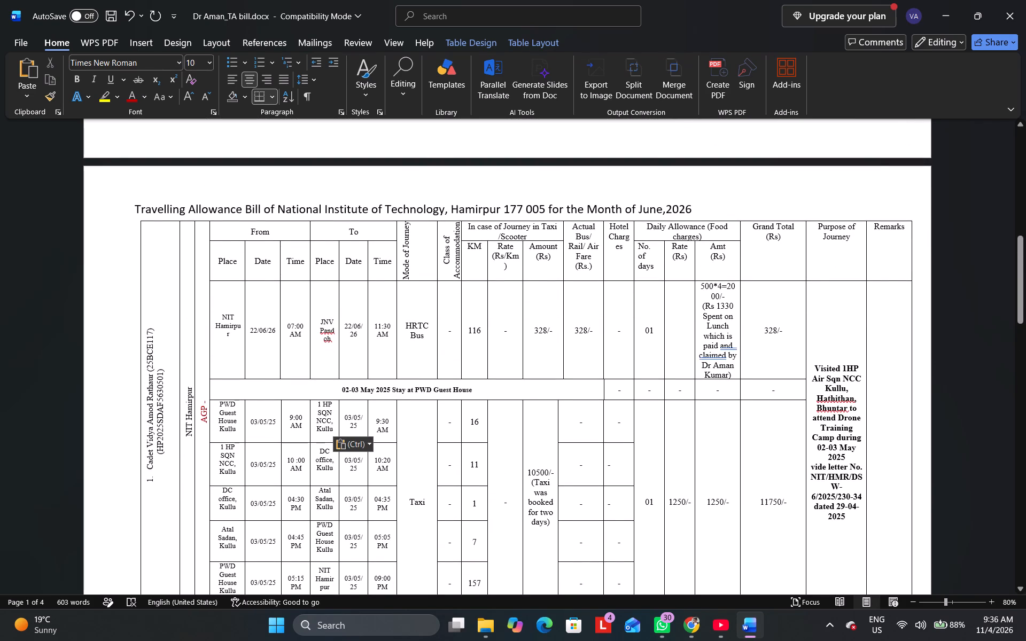
drag(344, 325, 360, 337)
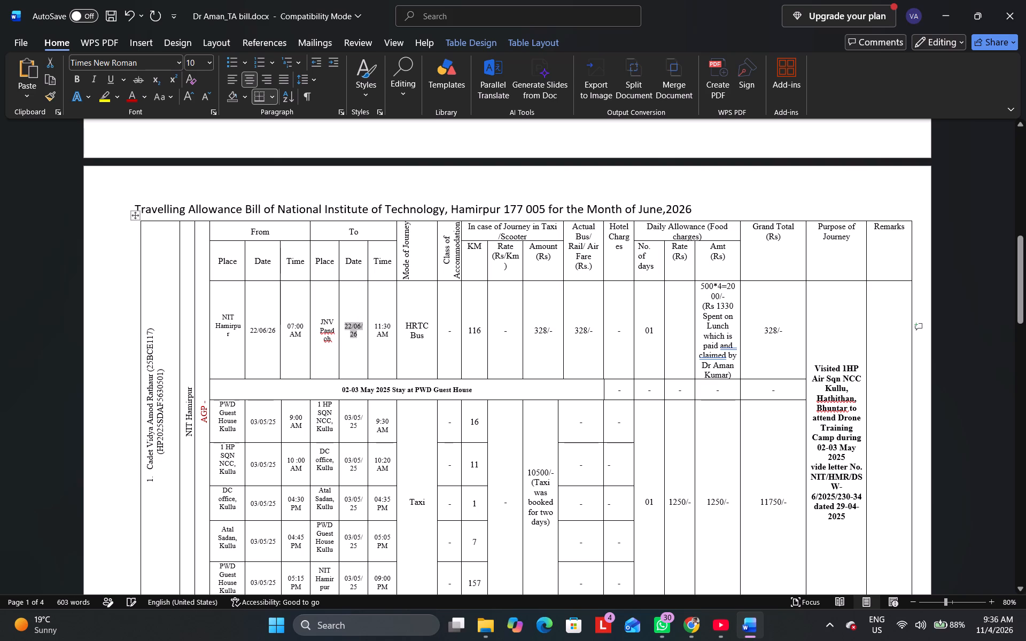
key(ctrl+c)
scroll(360, 337, down, 5)
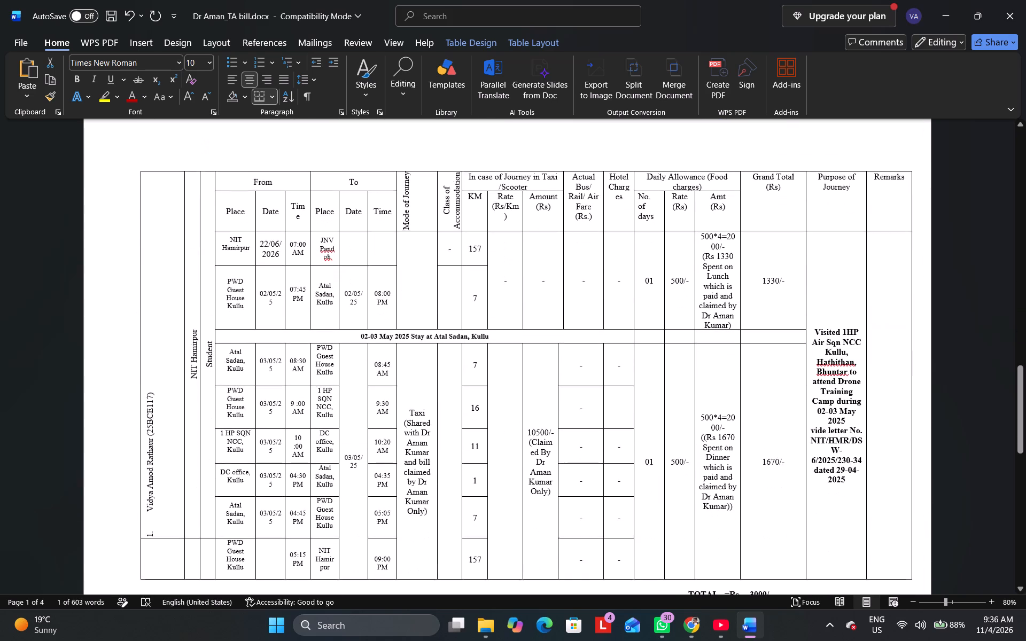
click(351, 251)
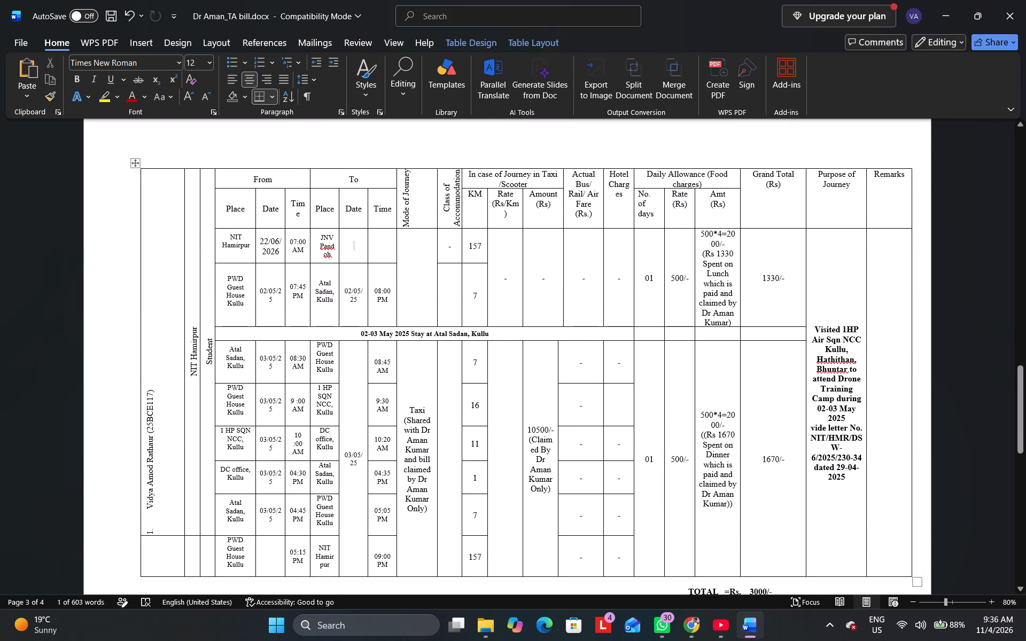
key(ctrl+v)
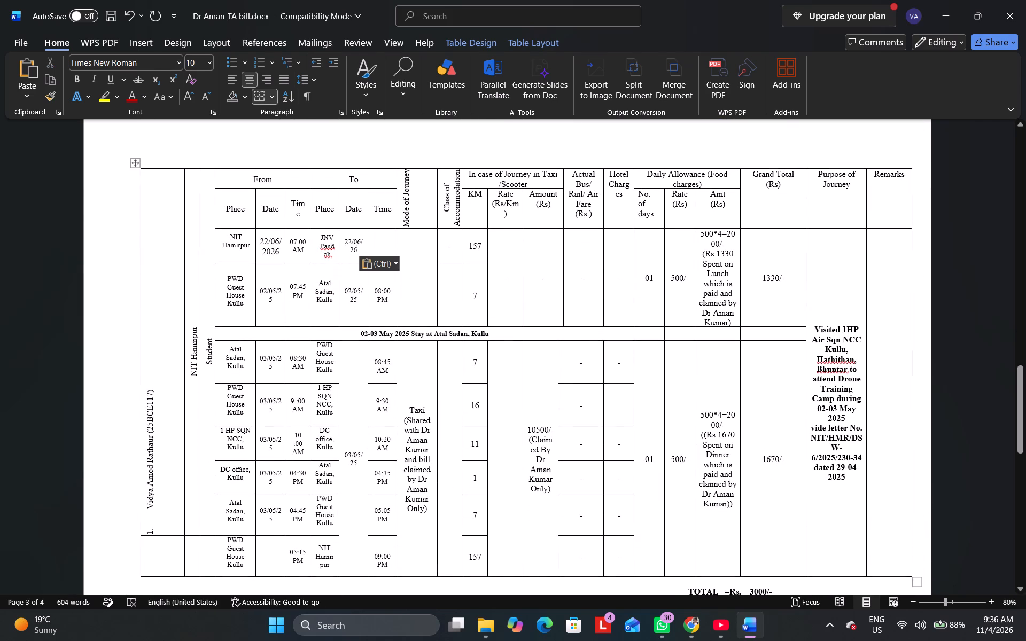
Copy the arrival time 11:30 AM from the cadet table's NIT Hamirpur leg into the same leg of the students' table.
scroll(351, 251, up, 5)
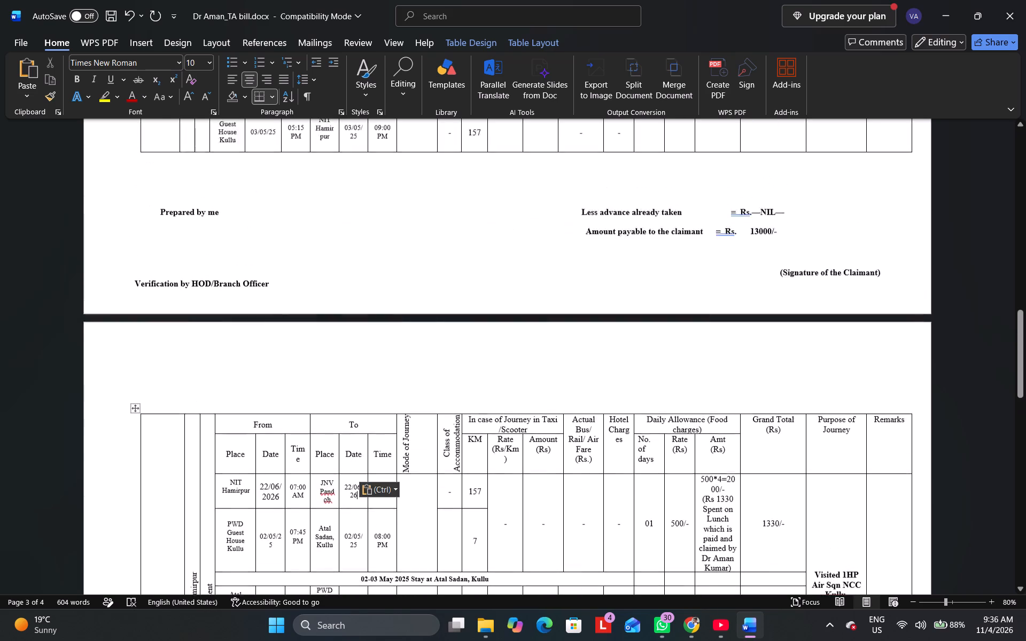
scroll(351, 251, up, 2)
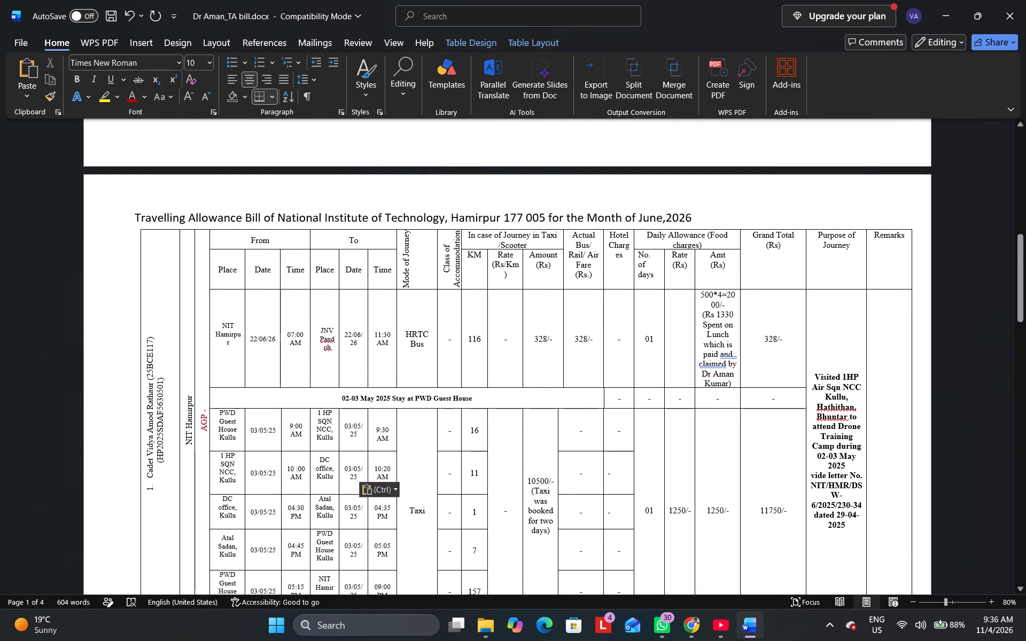
drag(374, 337, 387, 354)
key(ctrl+c)
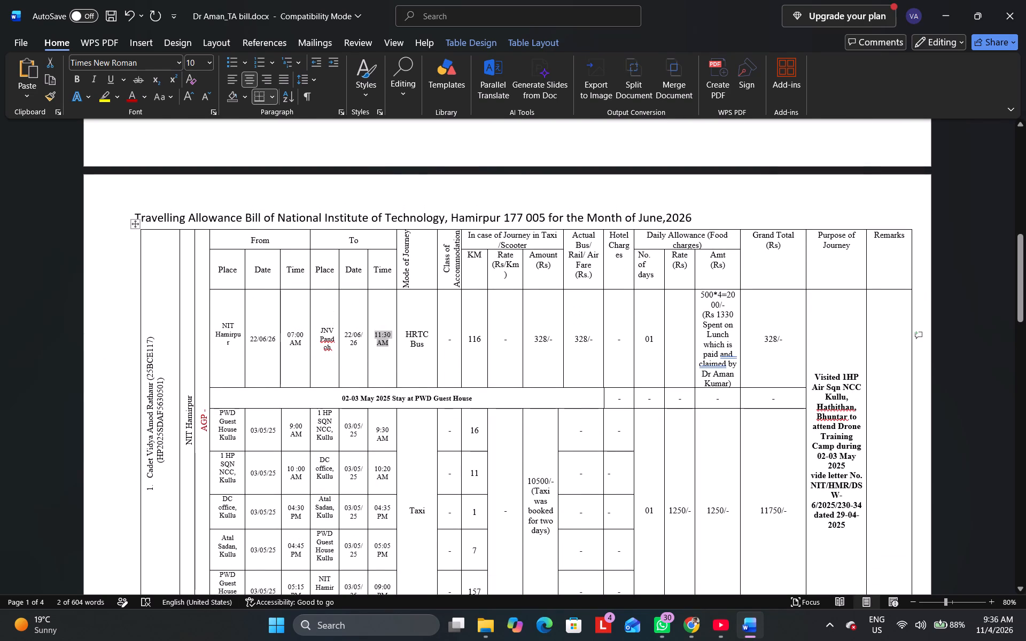
scroll(387, 354, down, 7)
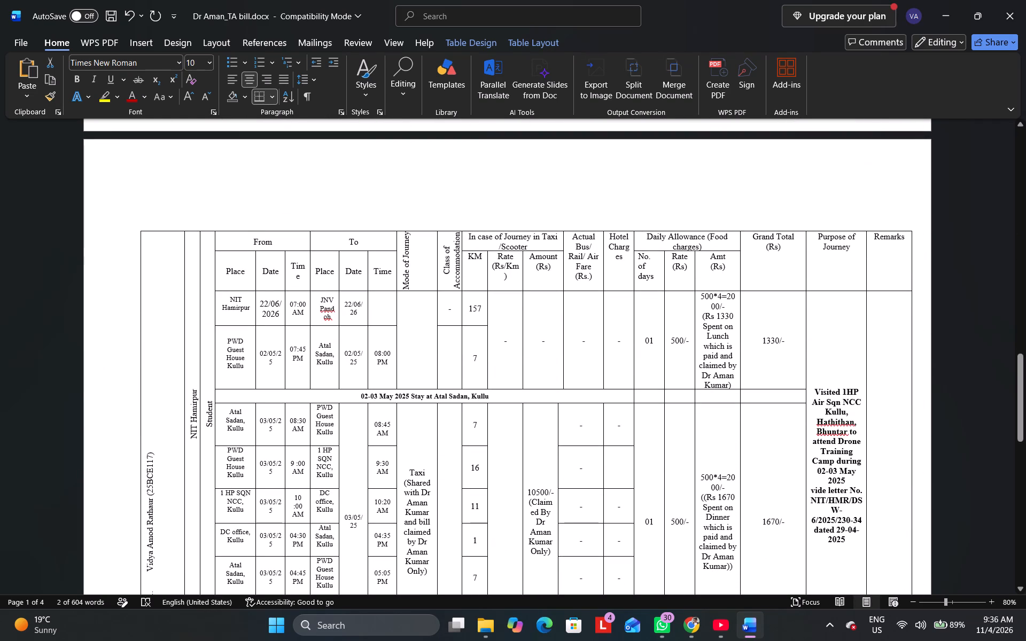
click(376, 301)
key(ctrl+v)
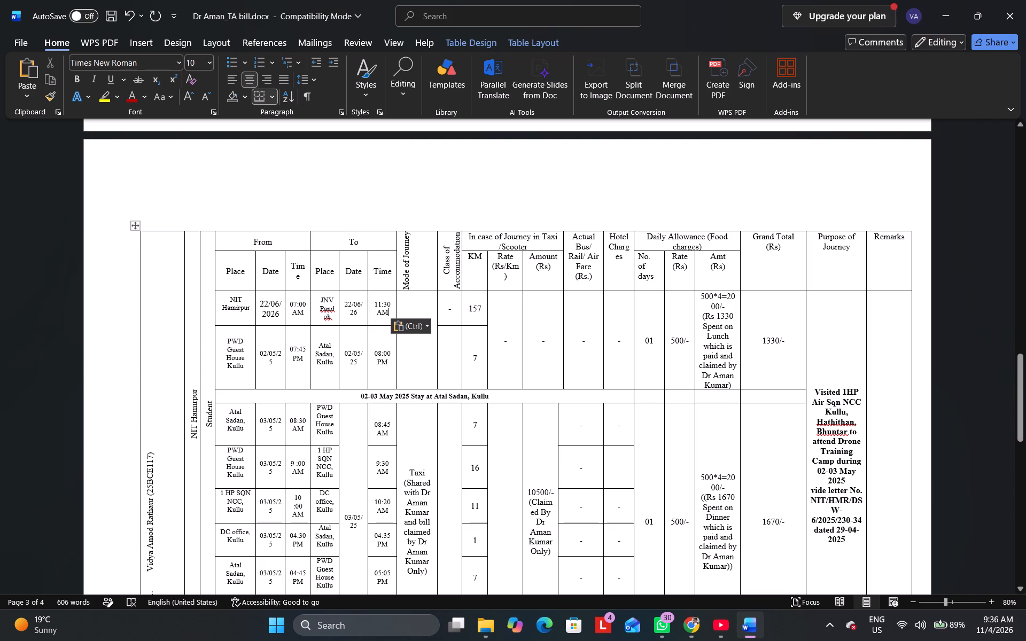
Delete the From and To cells of the 07:45 PM PWD Guest House to Atal Sadan leg in the students' table, shifting cells up.
drag(227, 335, 393, 369)
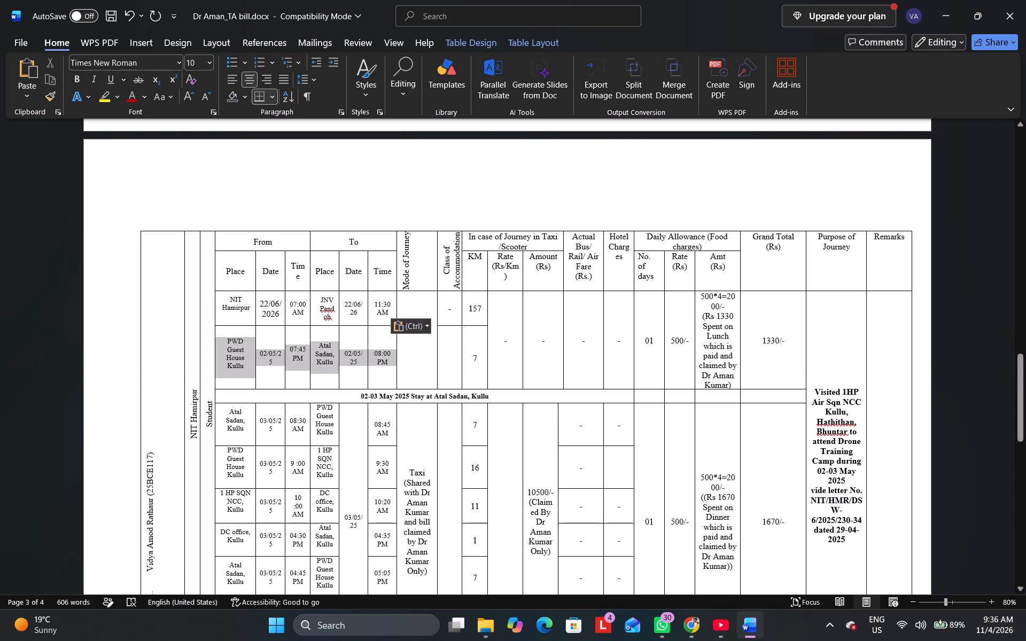
drag(393, 369, 390, 368)
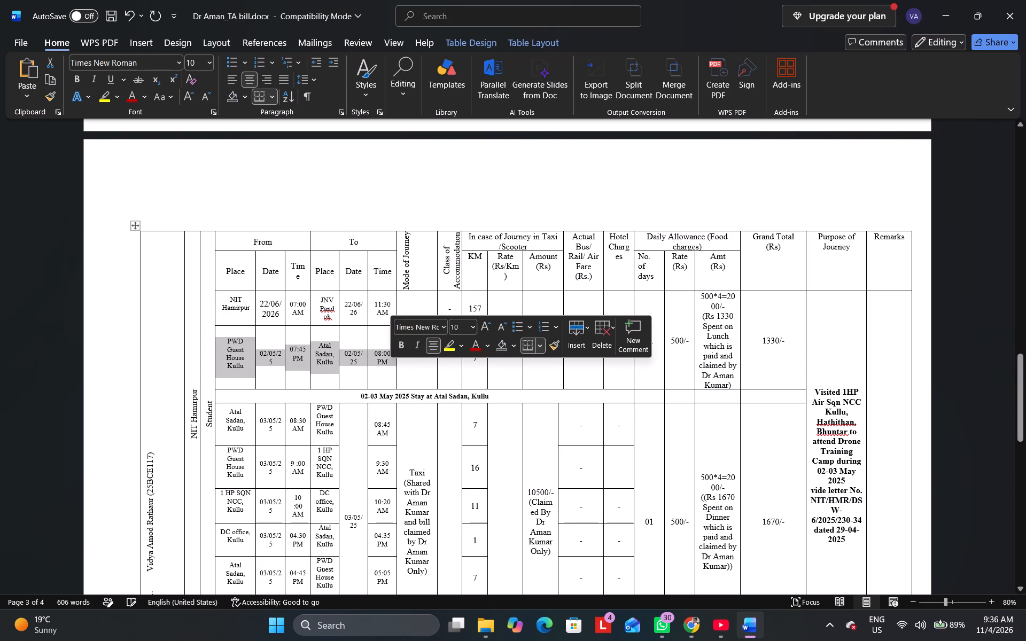
key(Delete)
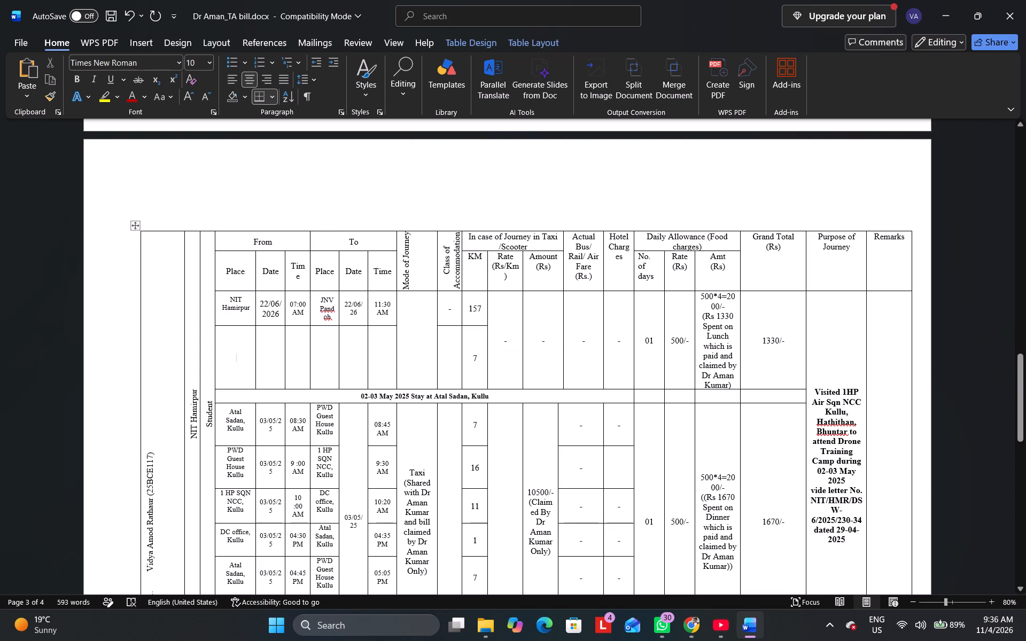
key(ctrl+z)
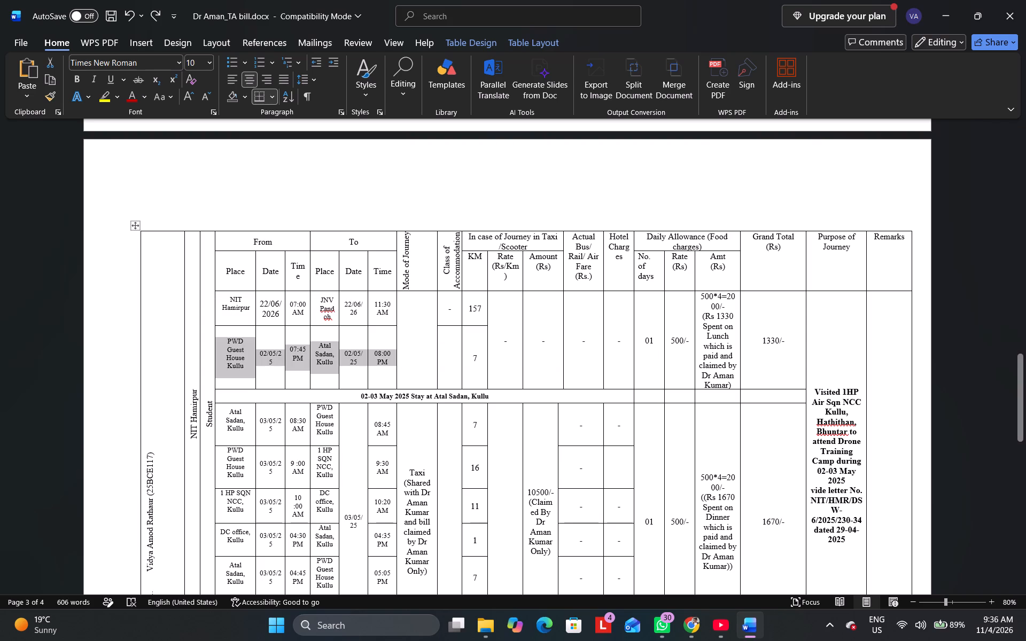
key(BackSpace)
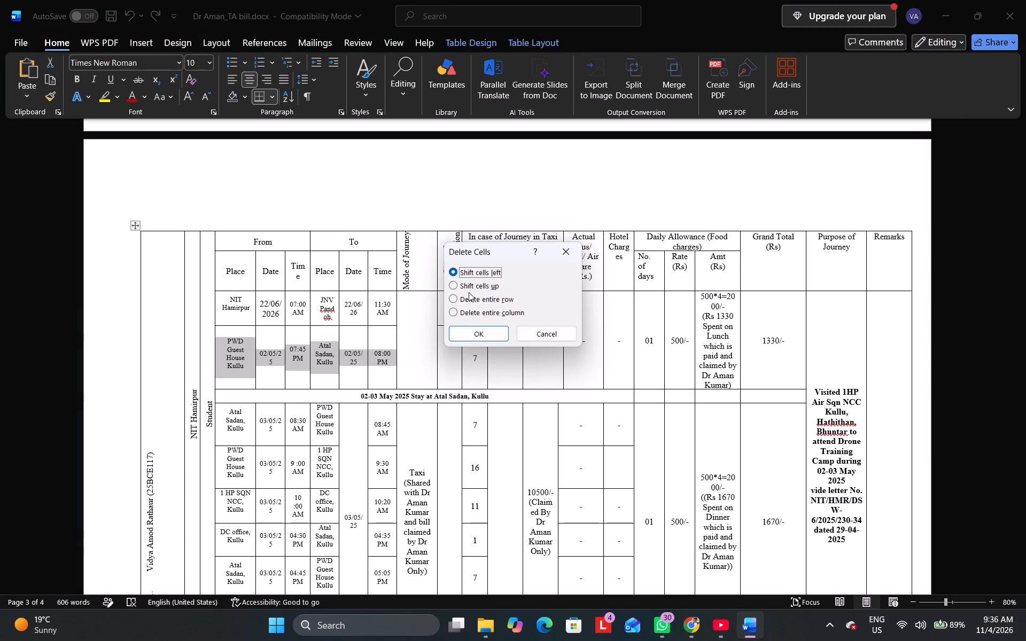
click(454, 286)
click(475, 337)
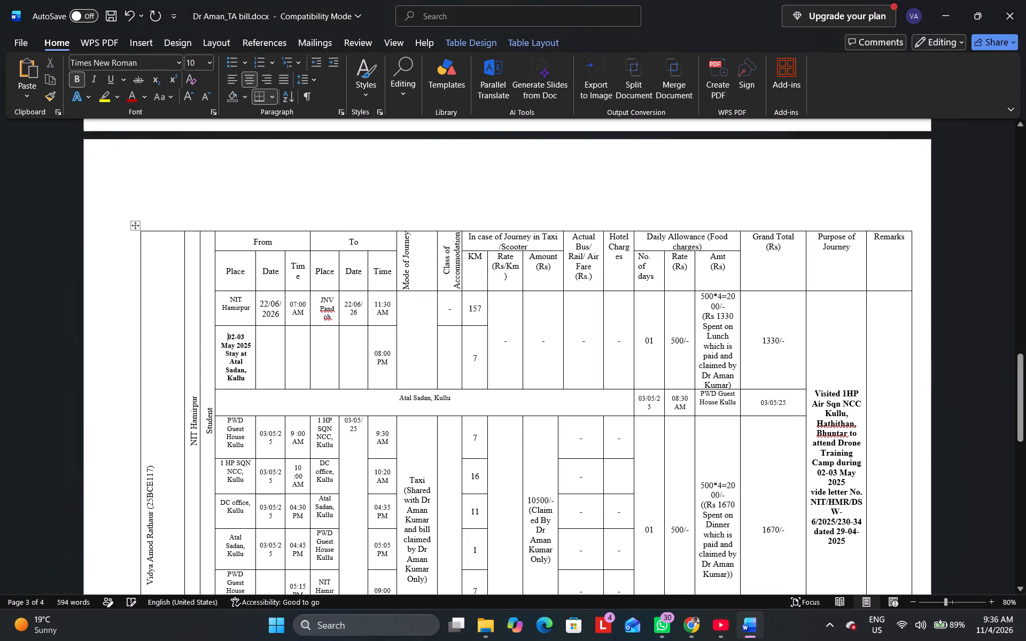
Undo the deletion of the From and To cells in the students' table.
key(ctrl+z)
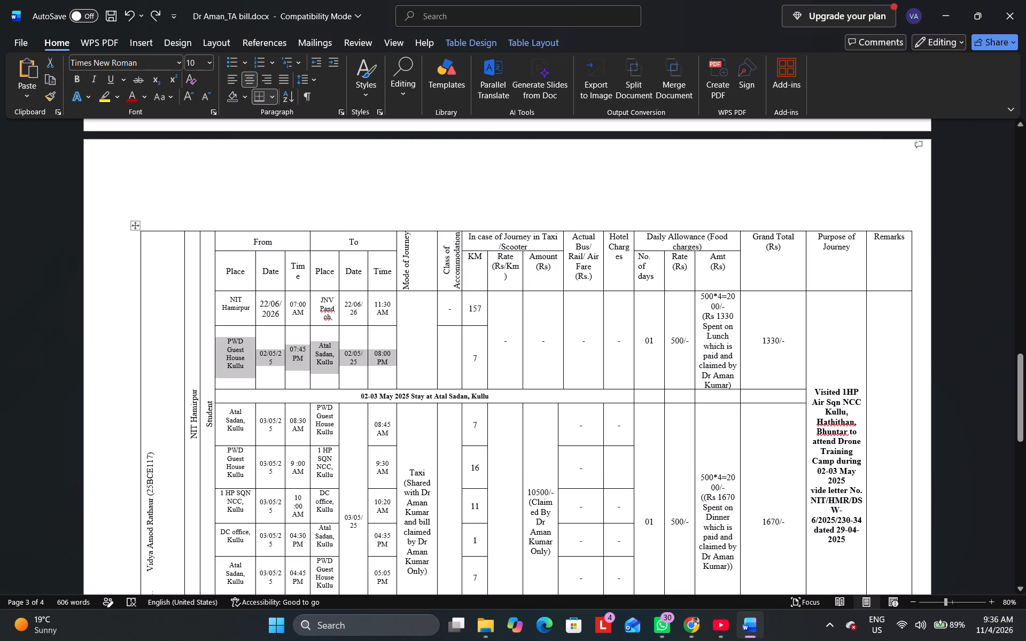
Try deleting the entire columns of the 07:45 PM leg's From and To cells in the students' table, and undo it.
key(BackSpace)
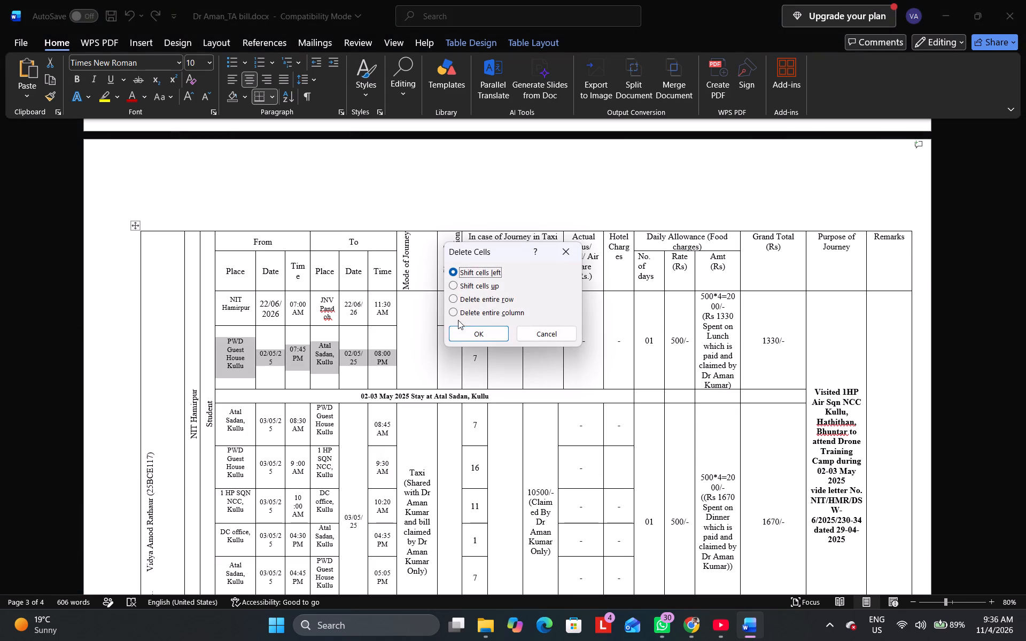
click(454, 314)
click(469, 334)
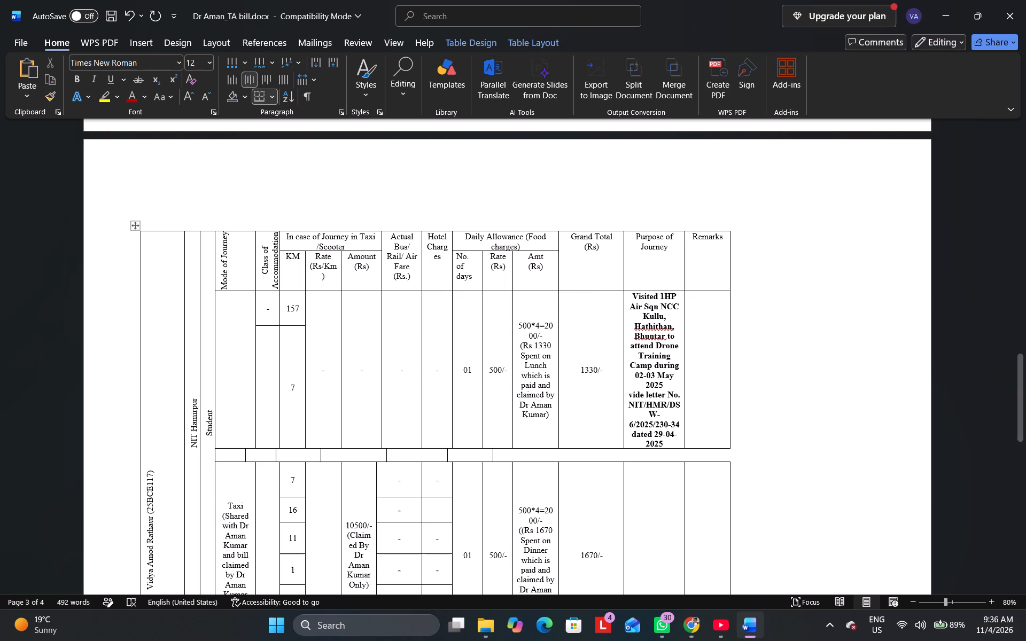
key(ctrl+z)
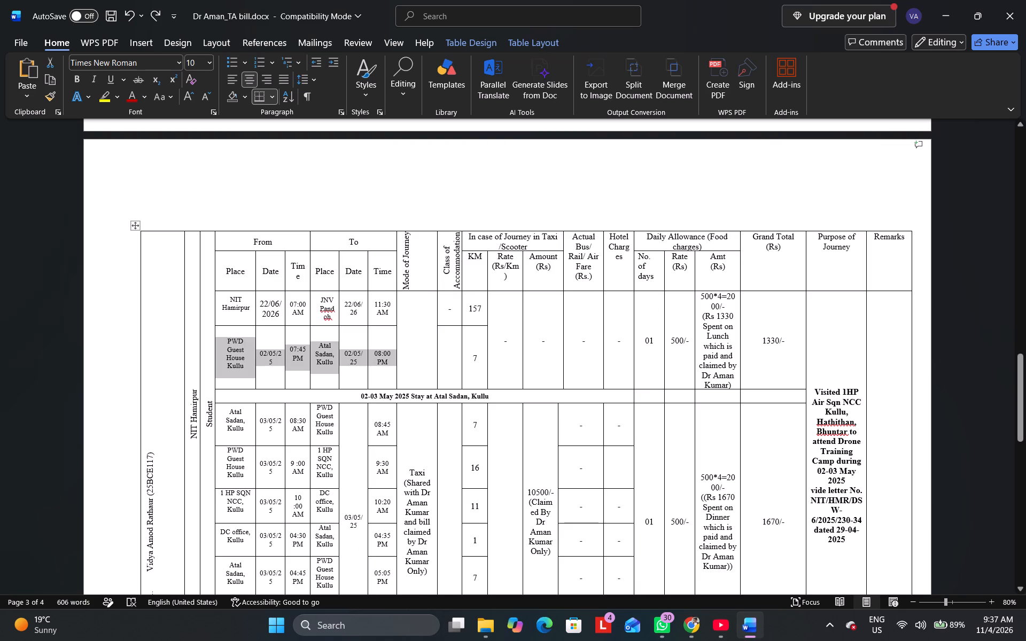
Delete the entire row of the 07:45 PM PWD Guest House to Atal Sadan leg in the students' table.
key(BackSpace)
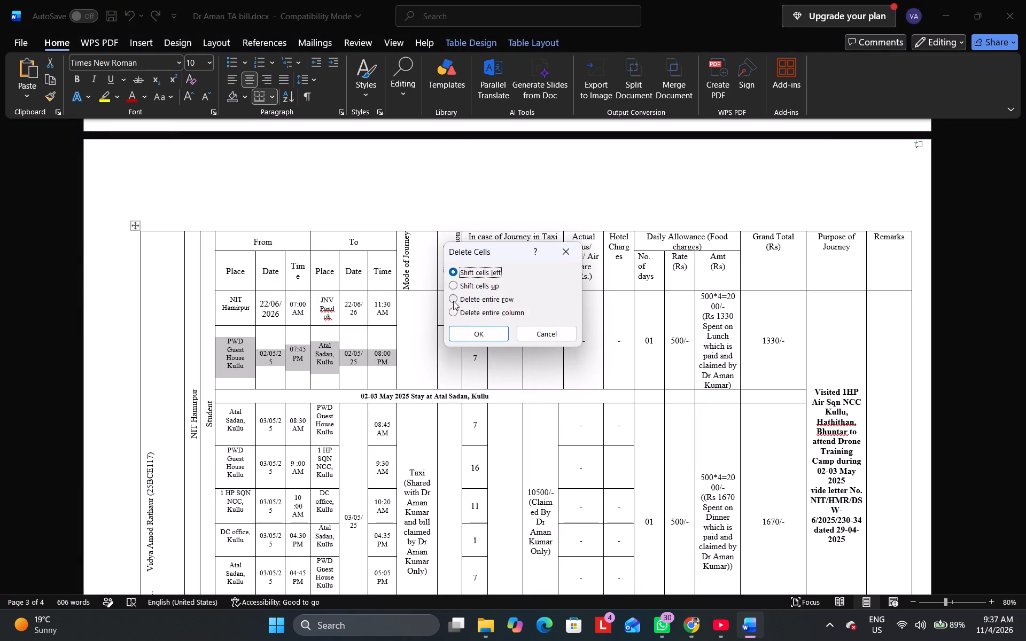
click(453, 301)
click(480, 340)
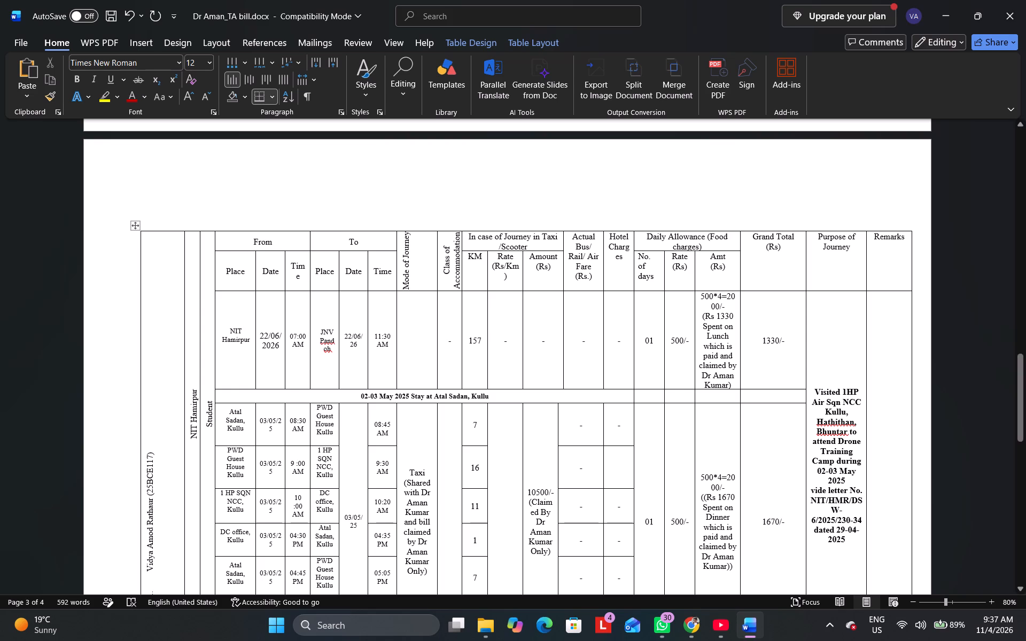
Enter HRTC Bus as the mode of journey for the NIT Hamirpur leg in the students' table.
click(412, 349)
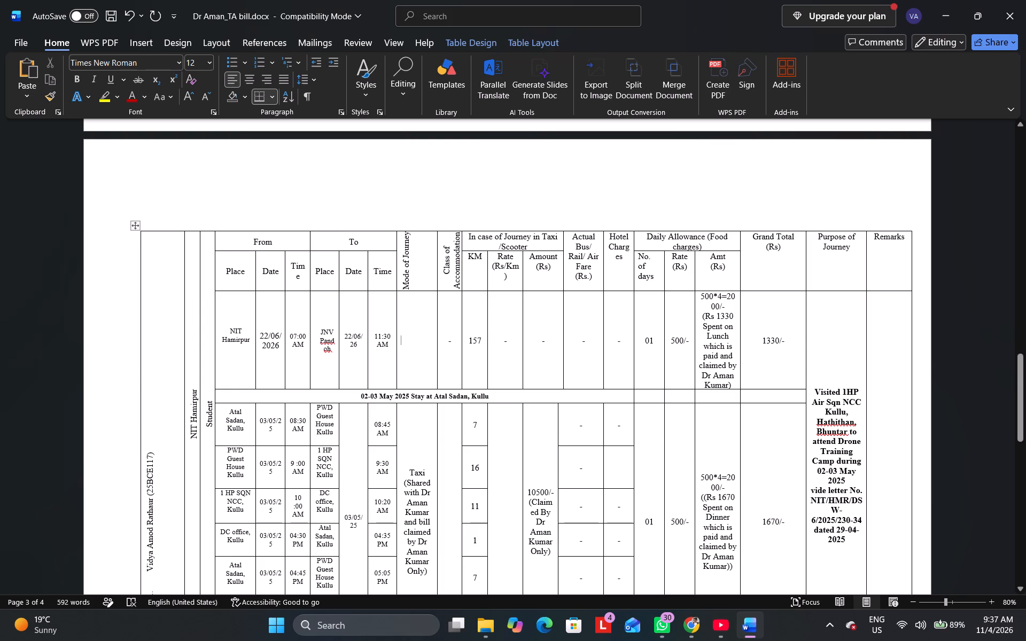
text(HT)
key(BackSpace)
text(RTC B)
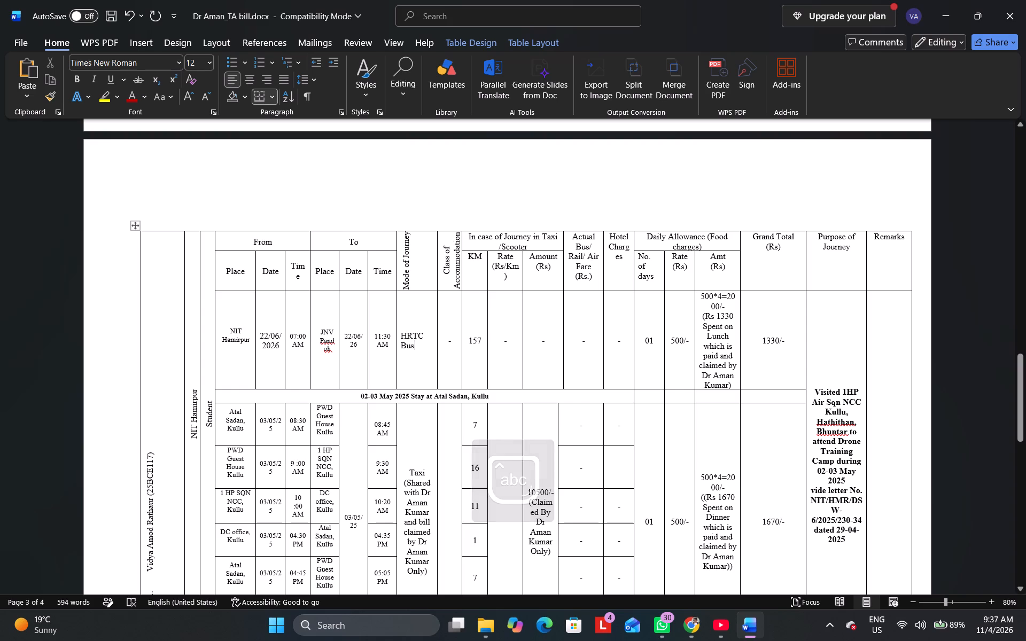
Set the KM of the students' NIT Hamirpur leg to 116, matching the cadet table.
scroll(479, 338, up, 3)
scroll(479, 338, down, 1)
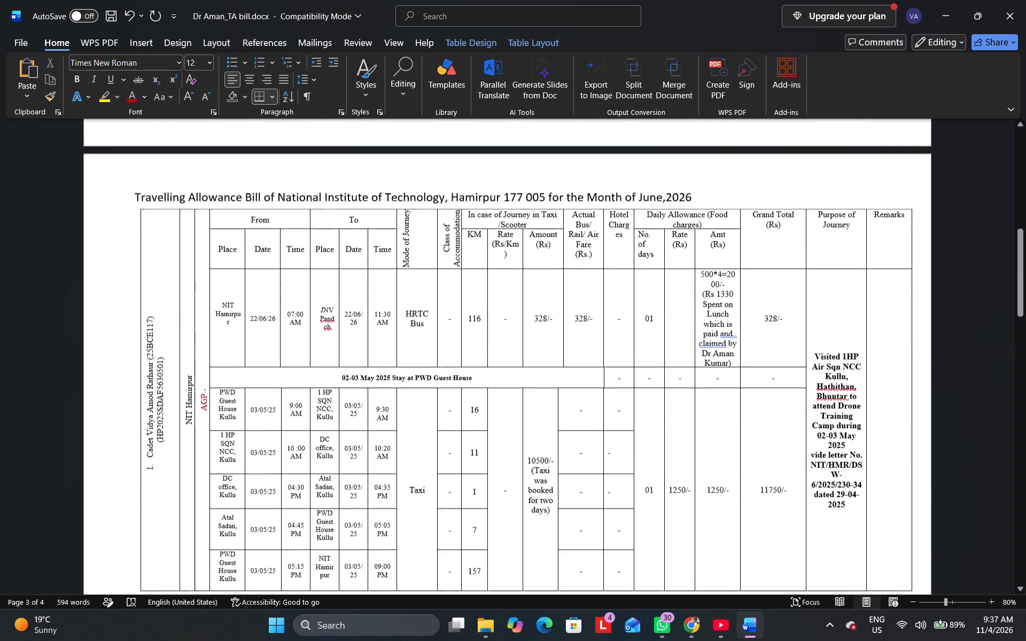
scroll(479, 338, down, 1)
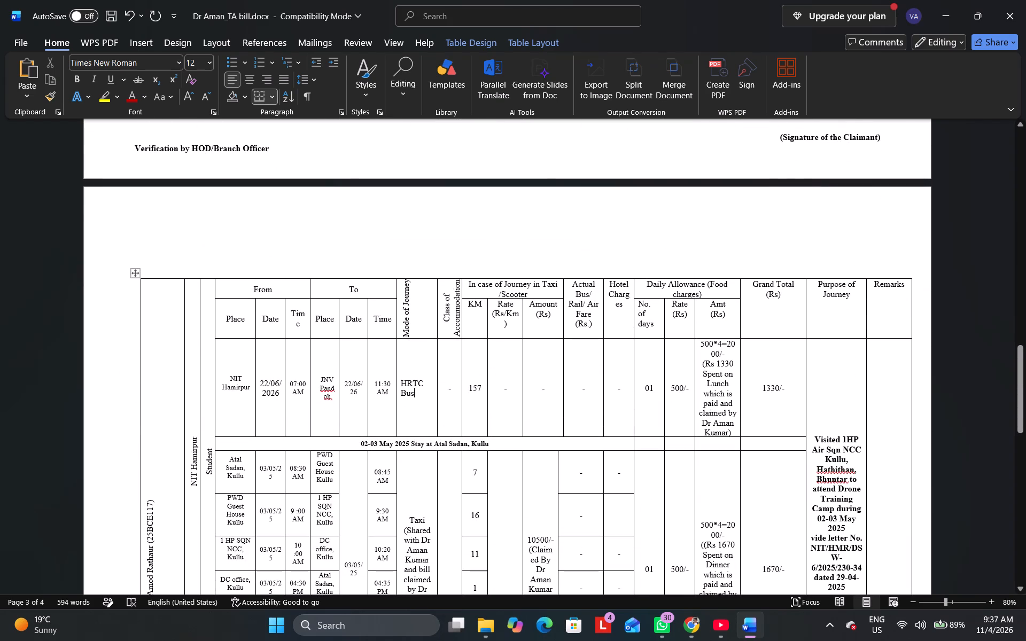
click(484, 390)
key(BackSpace)
key(BackSpace)
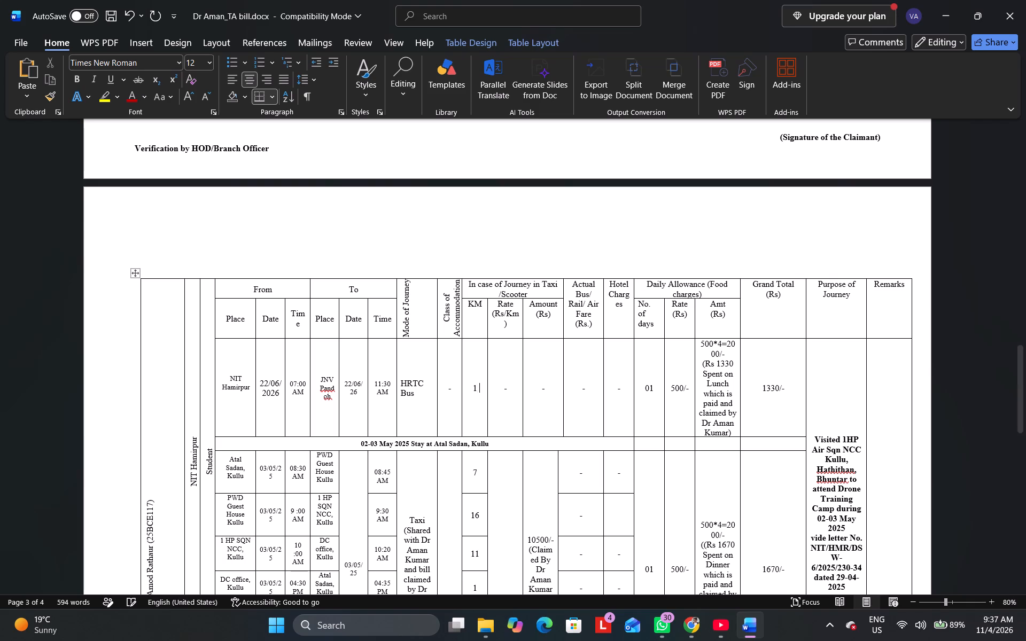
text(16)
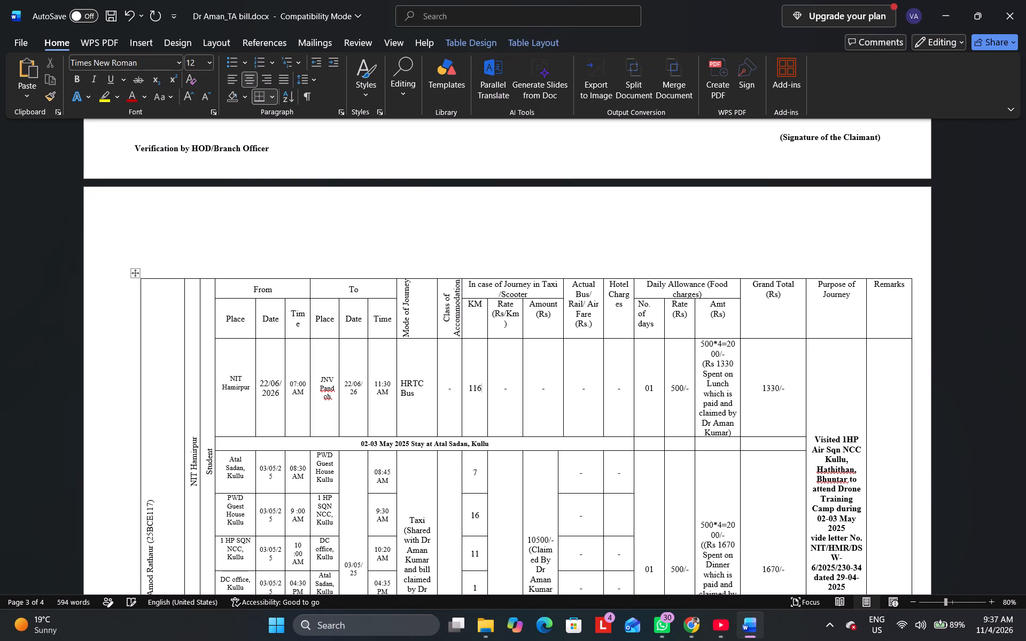
Replace the Amount dash in the students' NIT Hamirpur leg with 328/- copied from the cadet table.
click(551, 391)
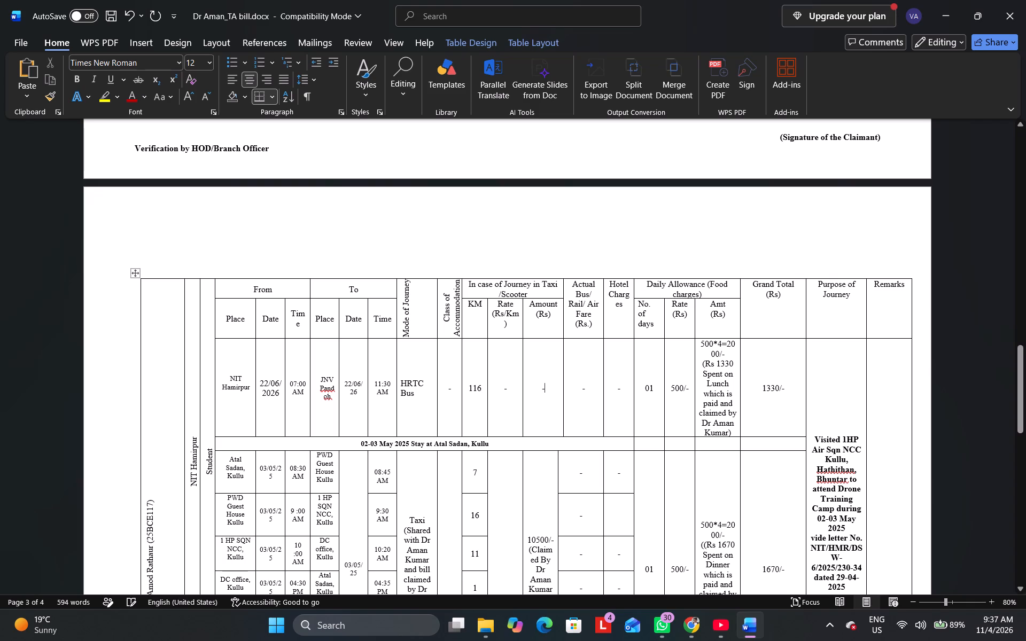
key(BackSpace)
scroll(551, 391, up, 4)
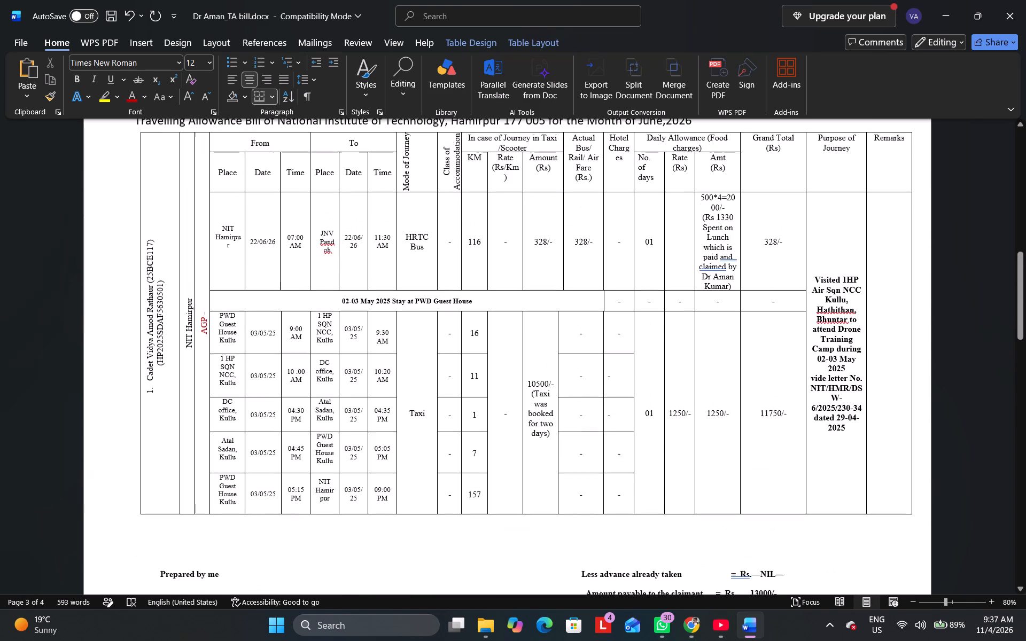
drag(534, 245, 545, 246)
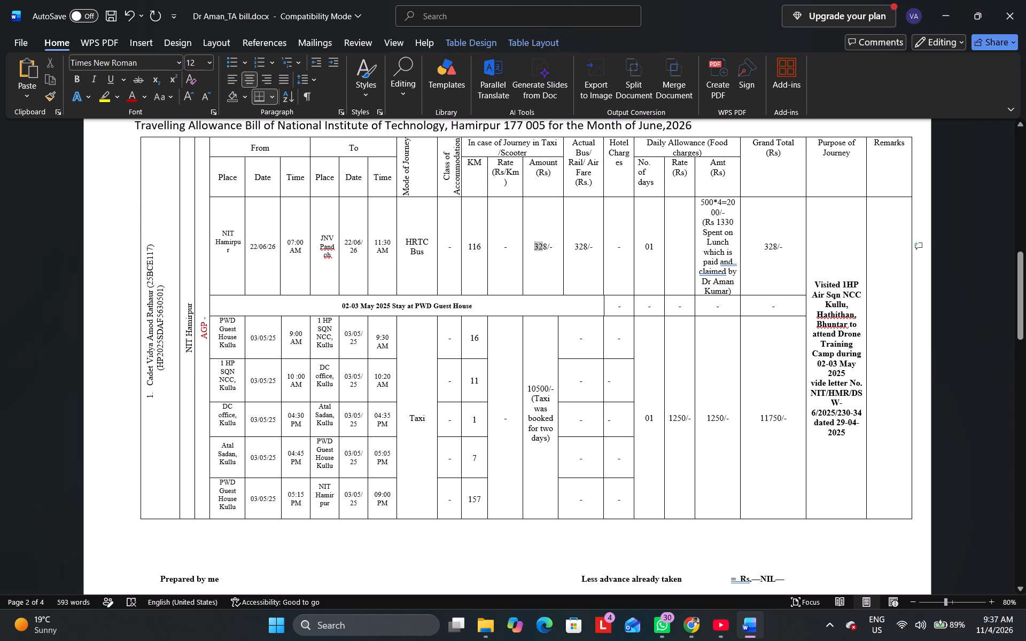
drag(545, 246, 554, 245)
key(ctrl+c)
scroll(554, 245, down, 1)
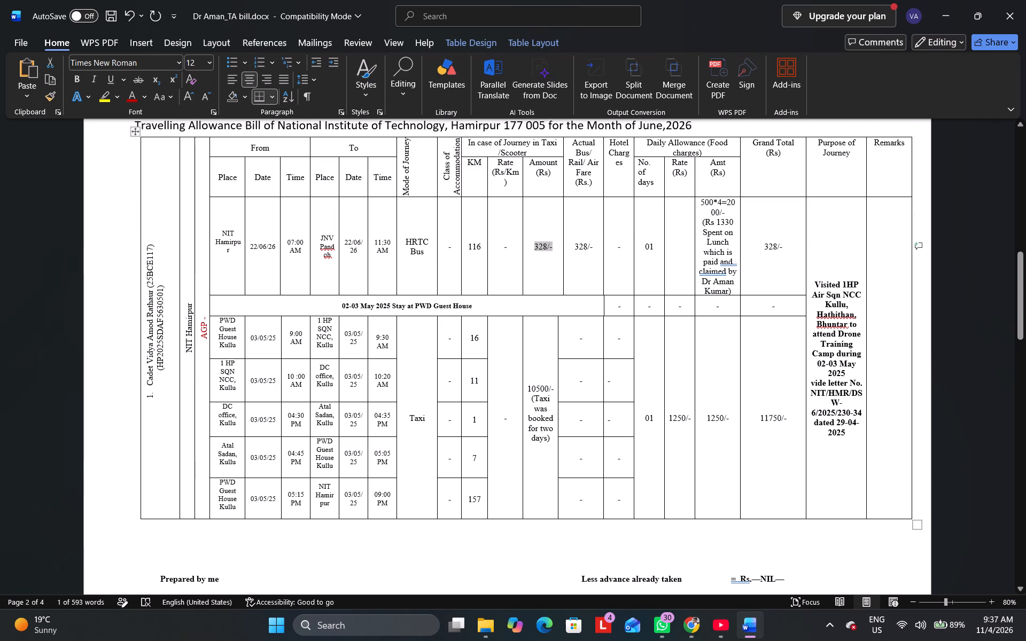
scroll(554, 245, down, 4)
click(534, 410)
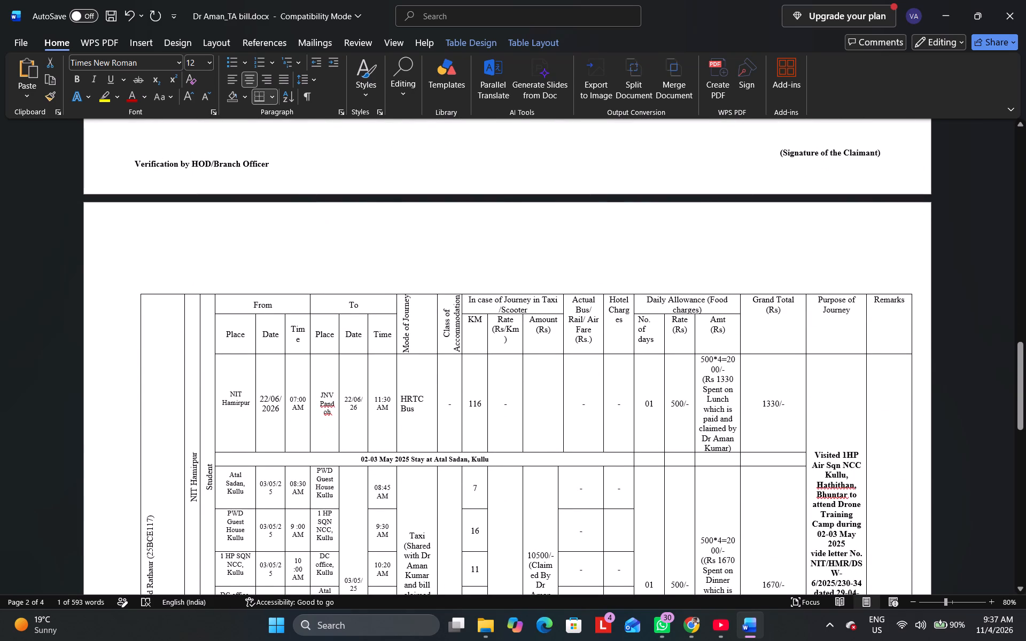
key(ctrl+v)
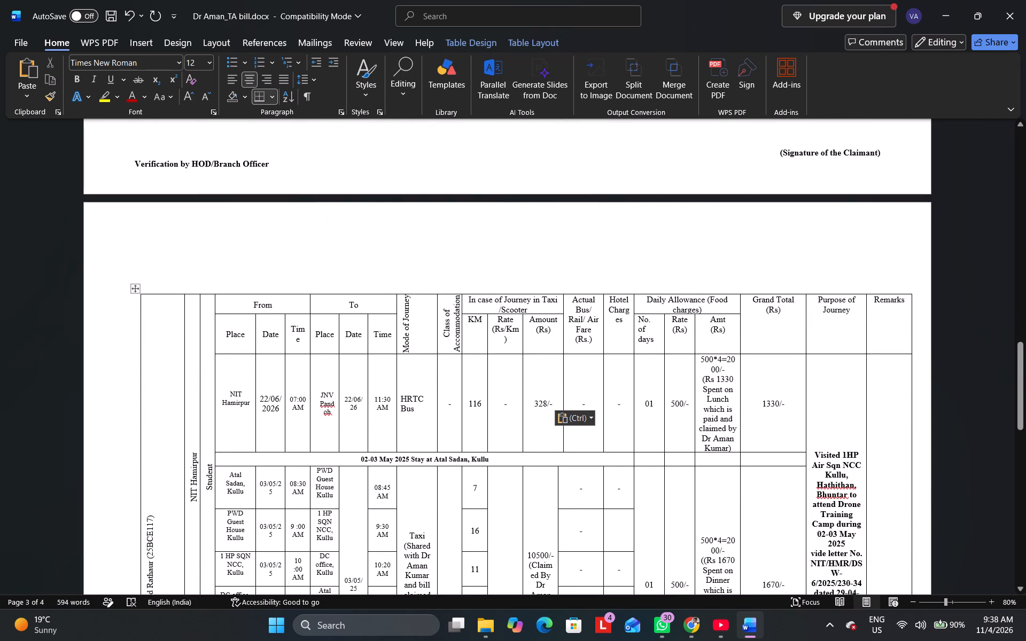
Replace the dash in the actual bus/rail/air fare cell of the students' NIT Hamirpur leg with the copied 328/-.
click(597, 399)
key(BackSpace)
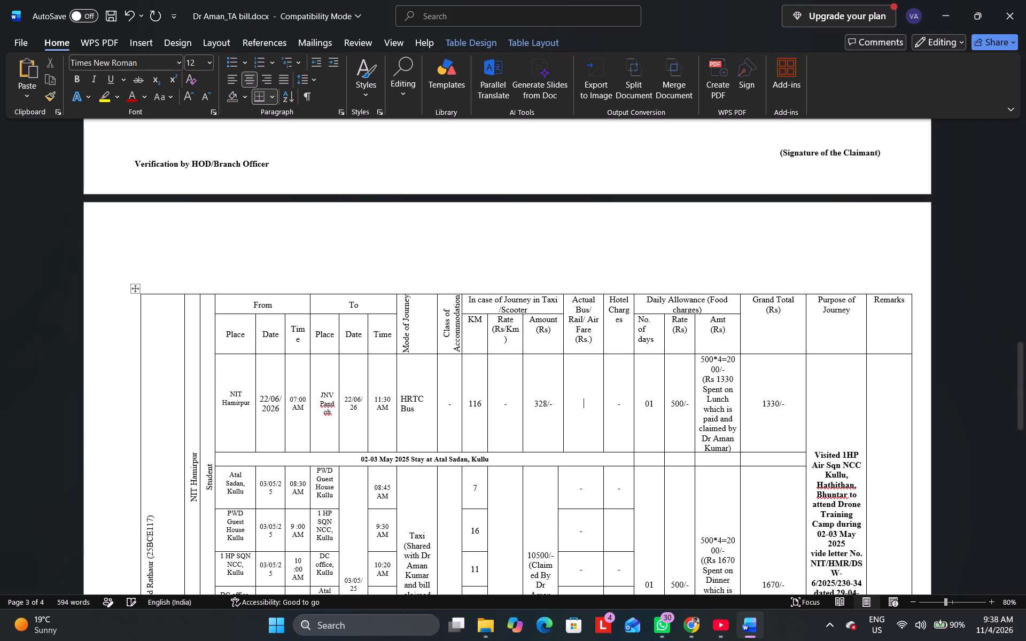
key(ctrl+v)
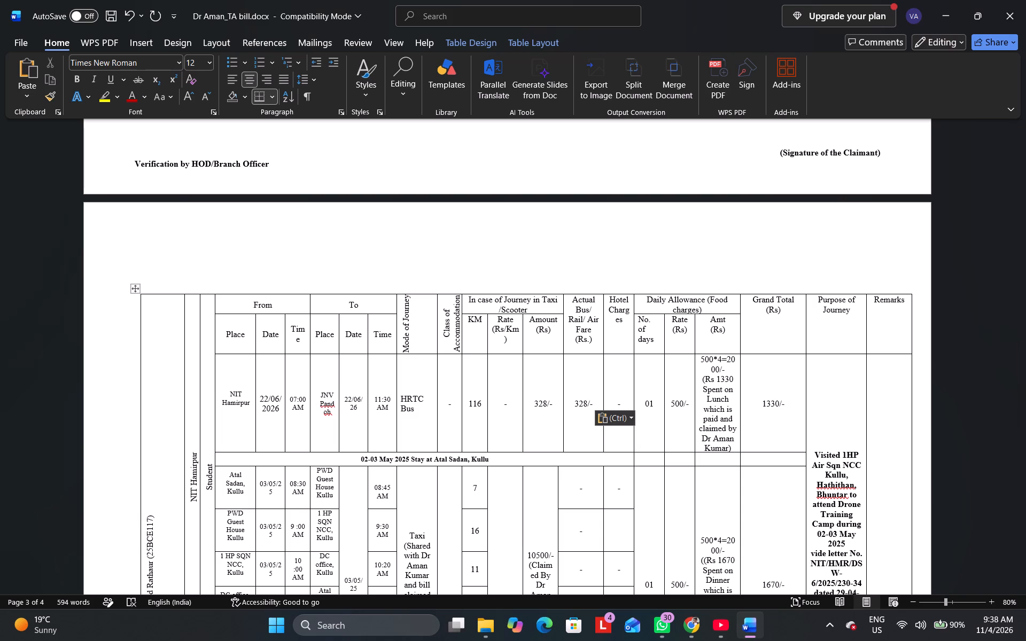
Replace the claimant's name in the students' NIT Hamirpur leg allowance note with the cadet's name.
scroll(677, 402, down, 1)
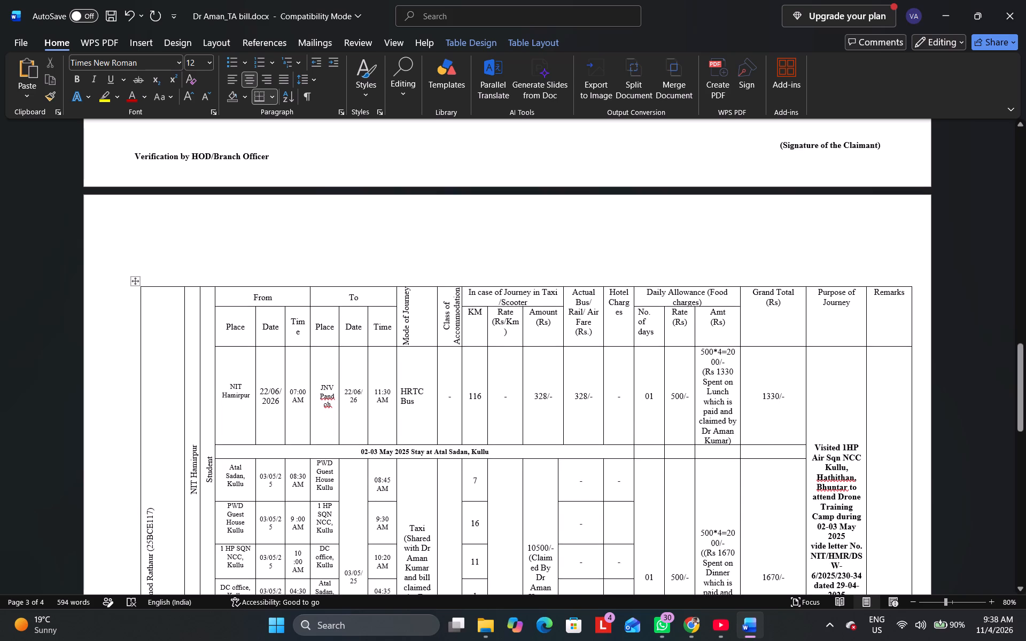
scroll(677, 402, down, 1)
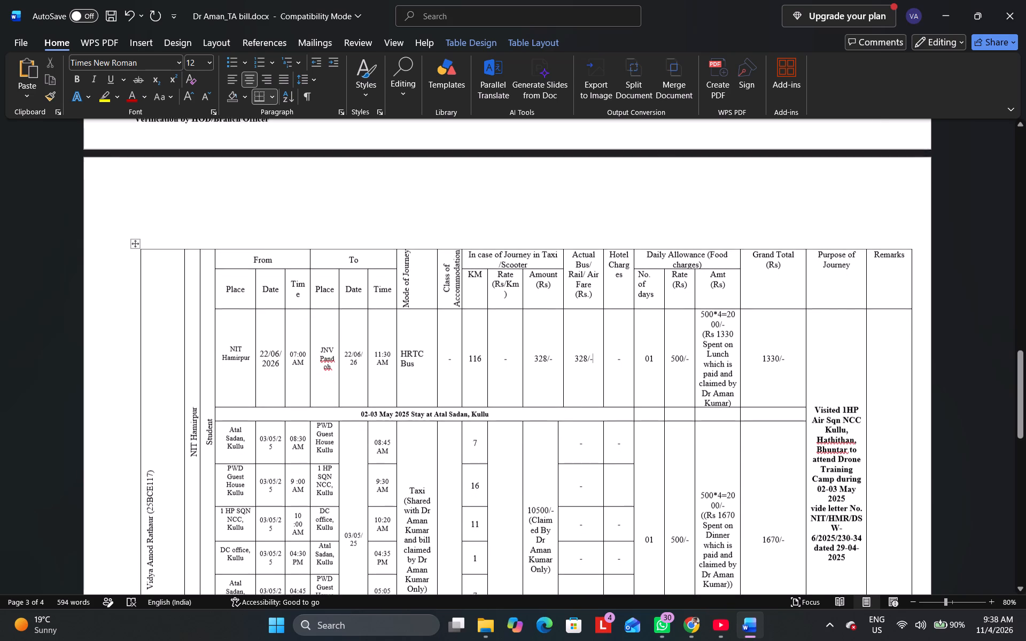
scroll(677, 402, down, 1)
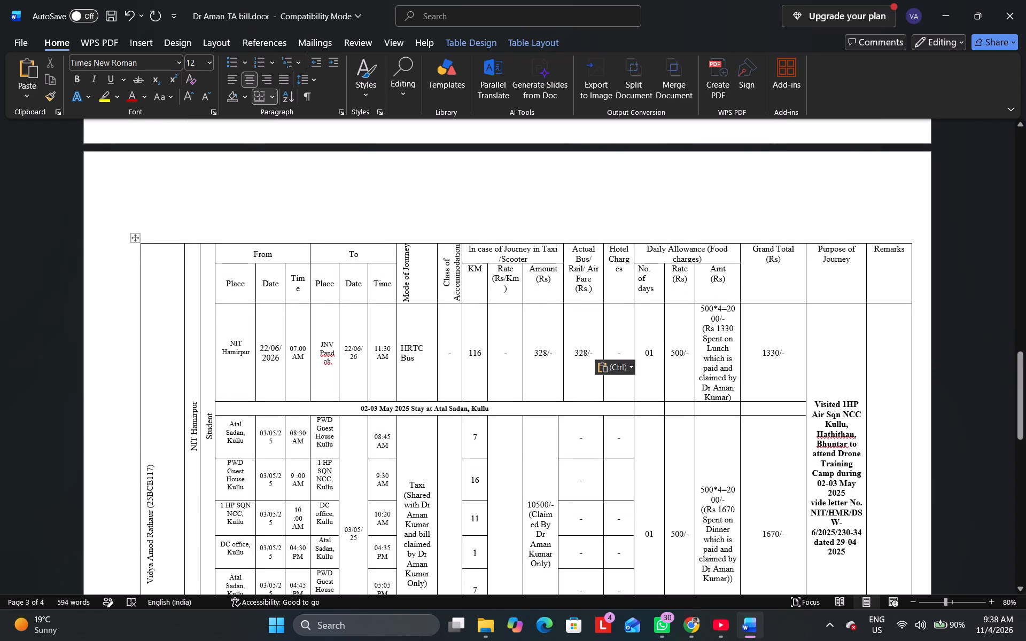
drag(701, 387, 726, 394)
key(BackSpace)
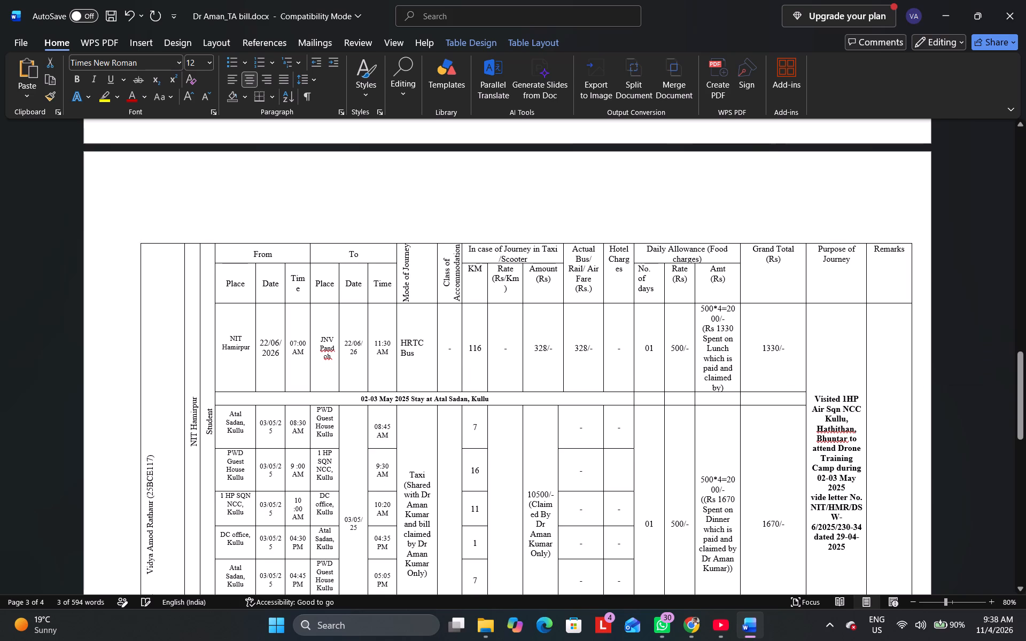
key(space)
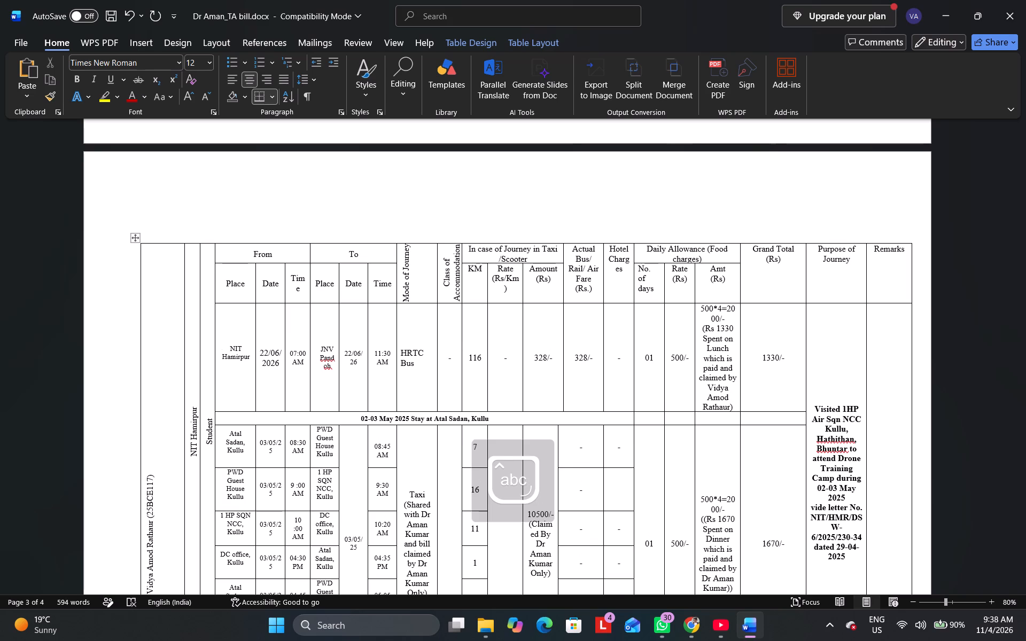
Insert "Break Fast &" before "Lunch" in the allowance note of the students' NIT Hamirpur leg.
click(736, 342)
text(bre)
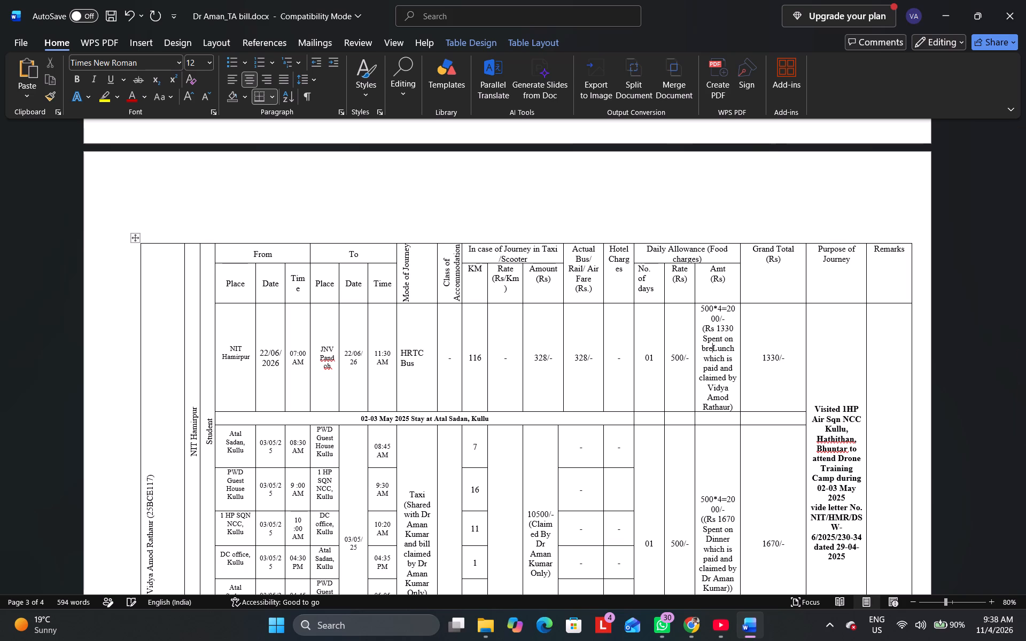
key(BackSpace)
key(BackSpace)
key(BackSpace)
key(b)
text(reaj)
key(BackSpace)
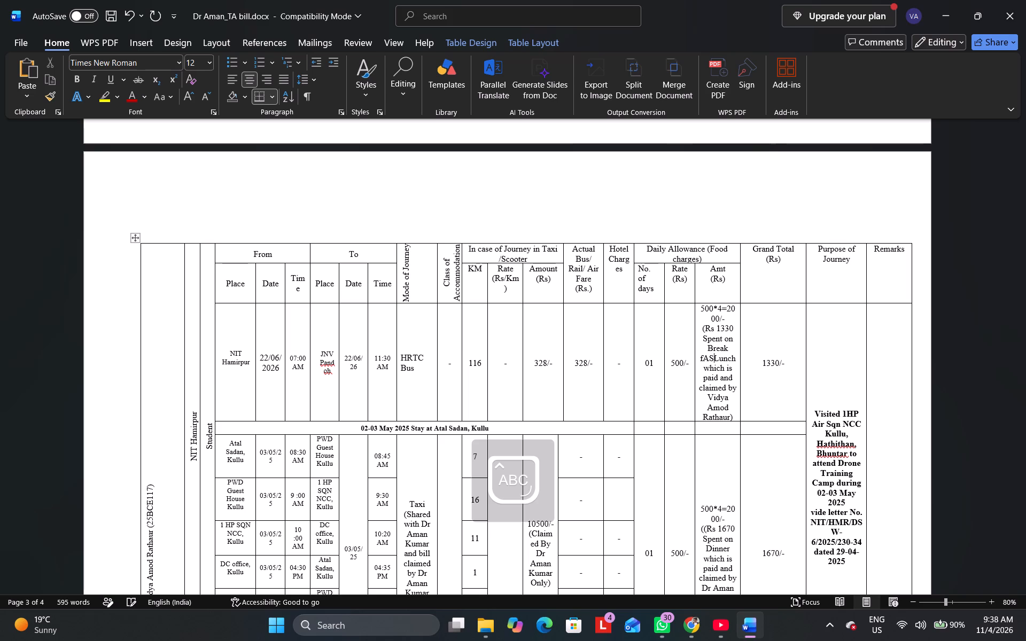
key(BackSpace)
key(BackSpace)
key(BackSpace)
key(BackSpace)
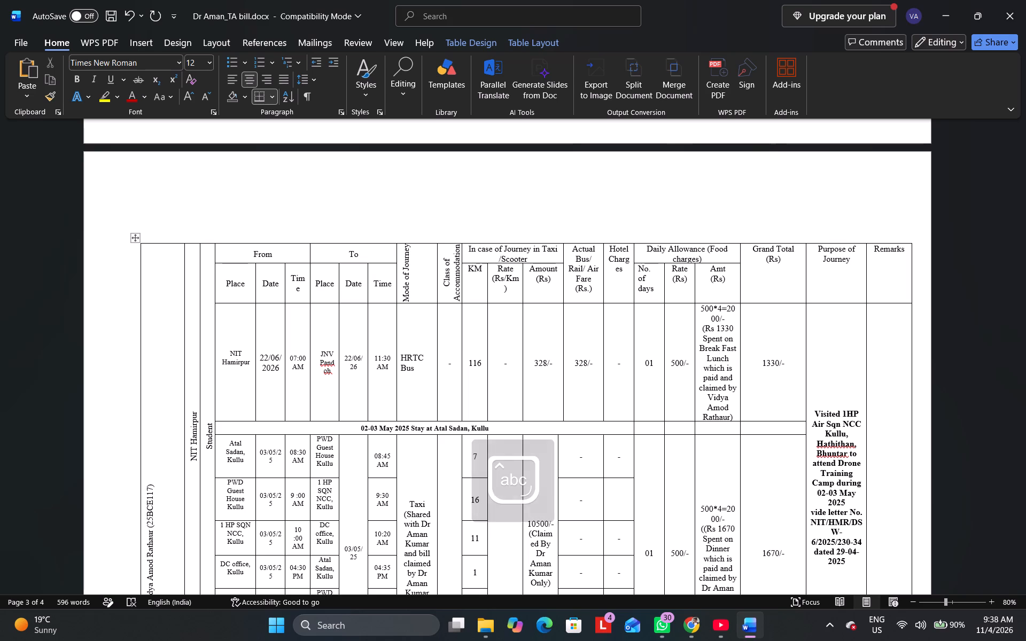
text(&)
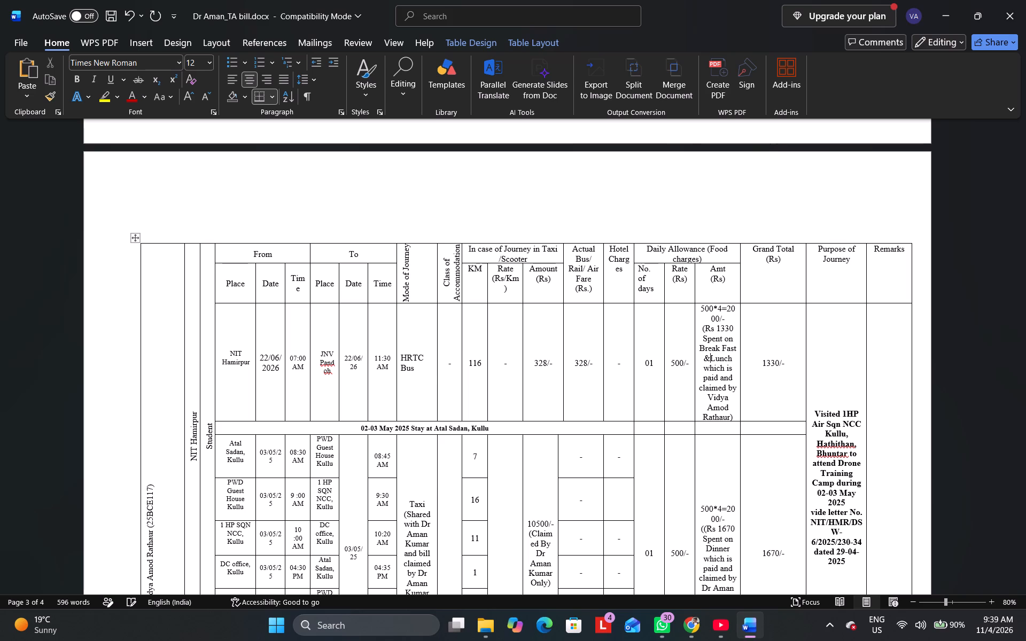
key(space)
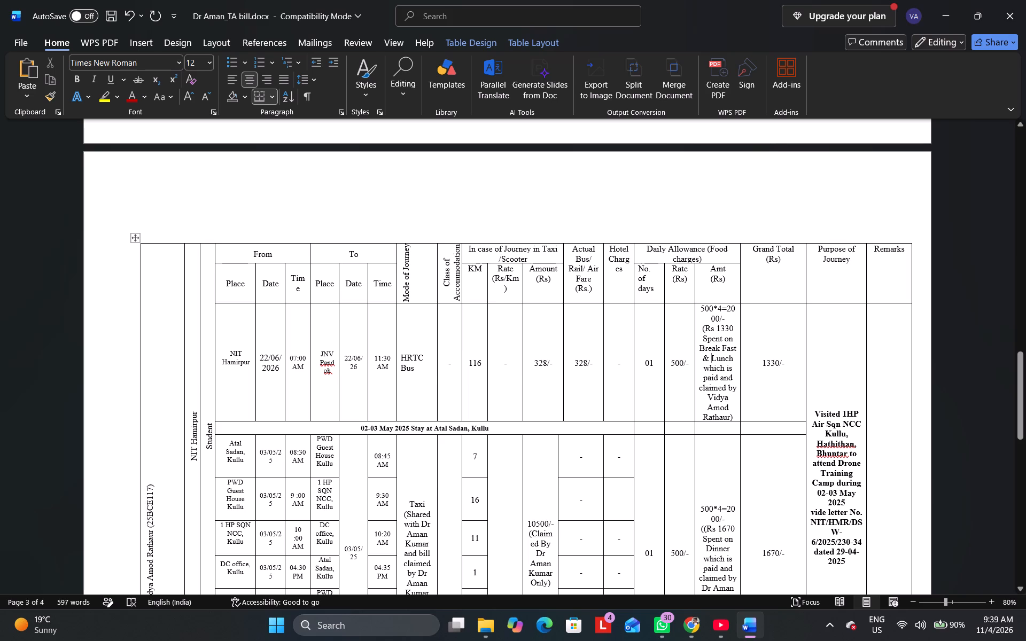
Set the daily allowance calculation in the students' NIT Hamirpur leg to 250*1=250/-.
click(722, 308)
key(BackSpace)
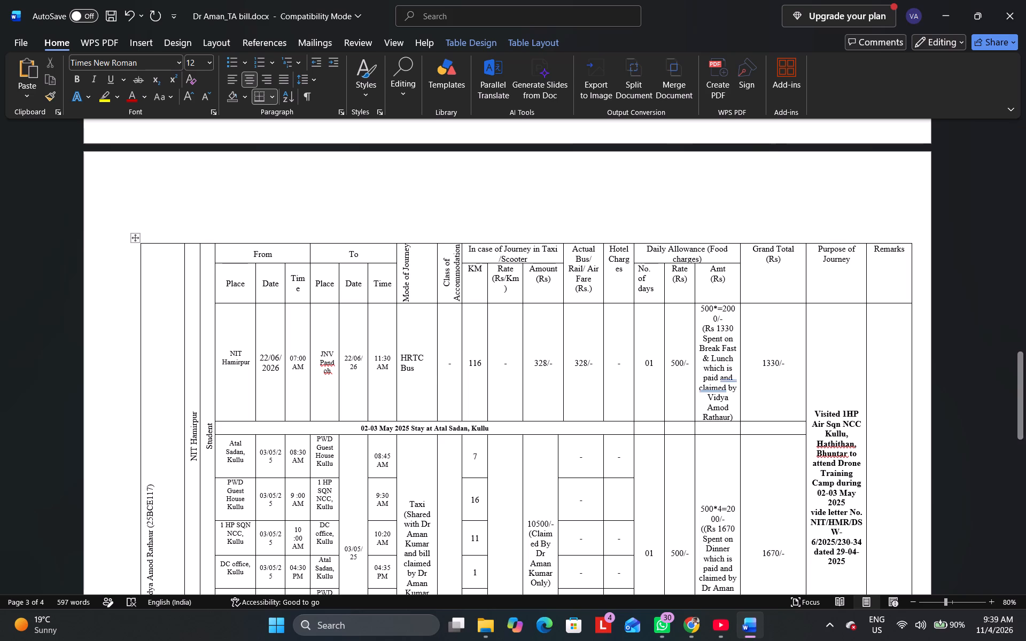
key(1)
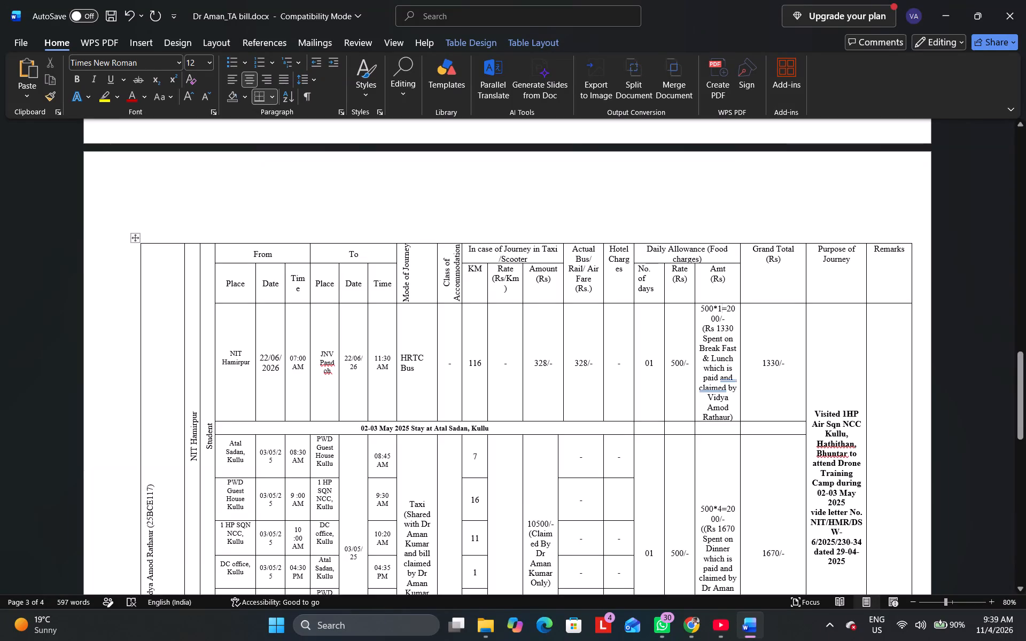
click(711, 308)
key(BackSpace)
key(BackSpace)
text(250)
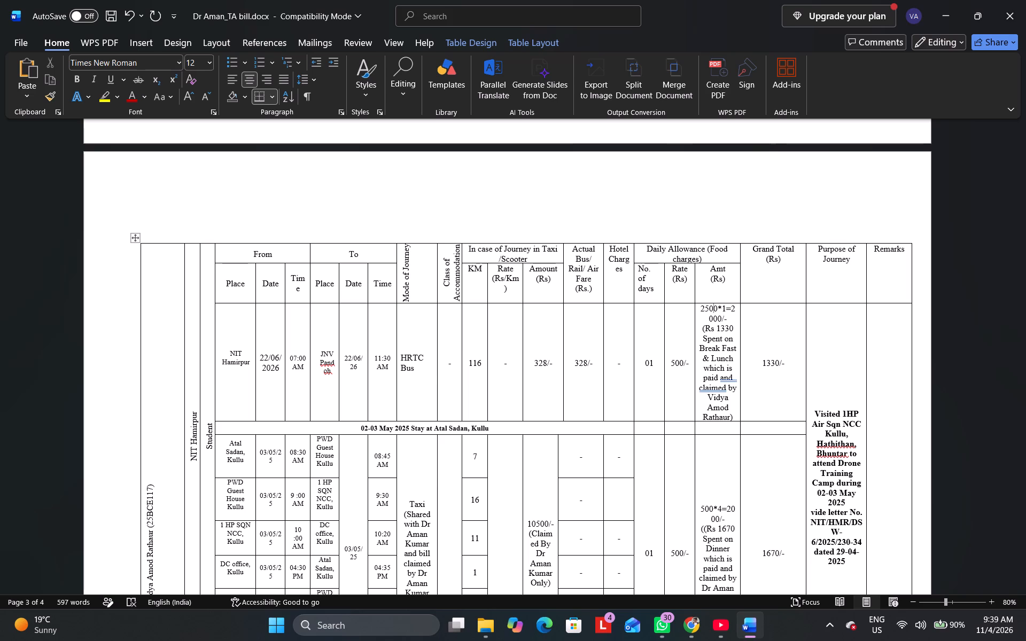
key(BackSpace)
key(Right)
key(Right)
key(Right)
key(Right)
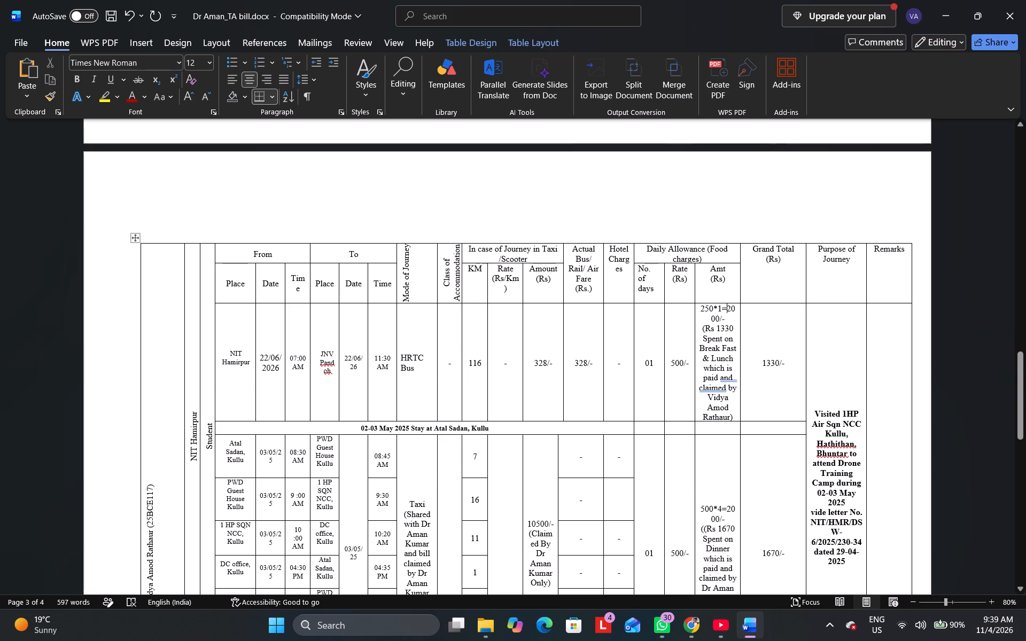
click(719, 319)
key(BackSpace)
key(BackSpace)
key(BackSpace)
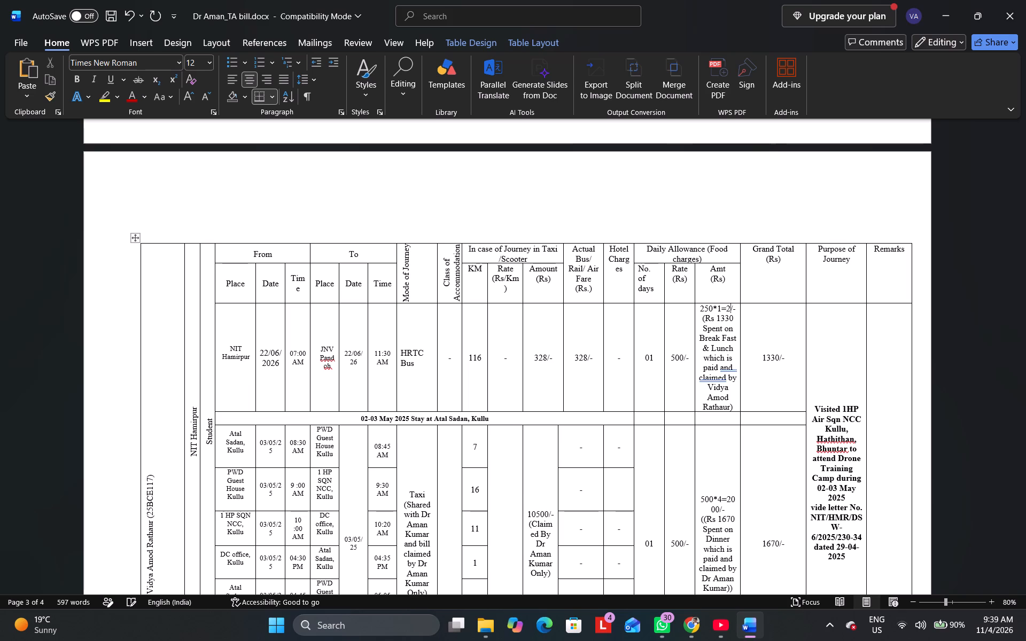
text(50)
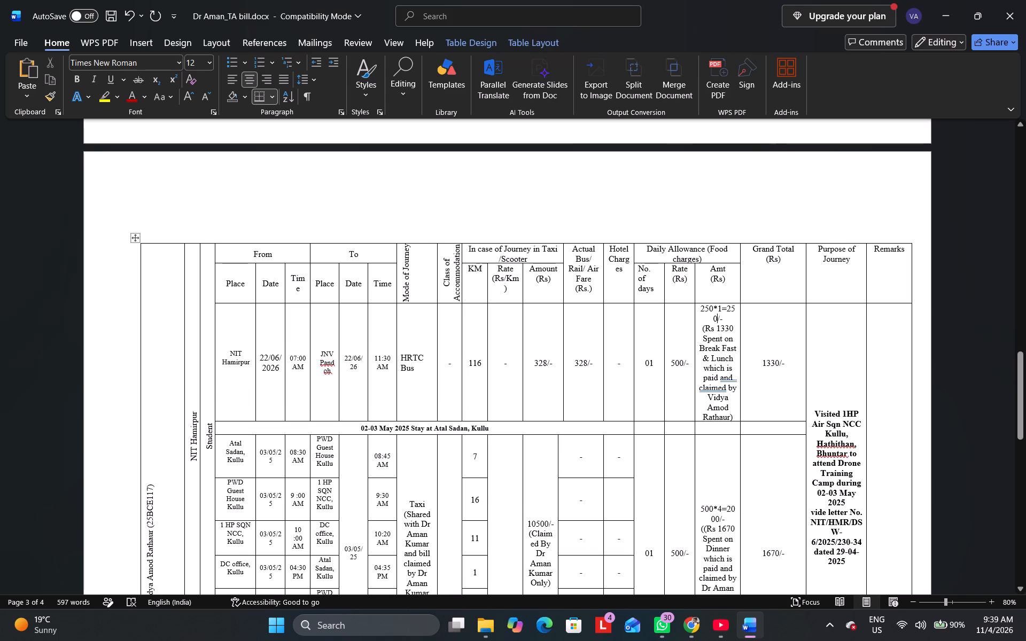
Set the amount spent in the allowance note of the students' NIT Hamirpur leg to Rs 250.
click(728, 329)
key(BackSpace)
key(BackSpace)
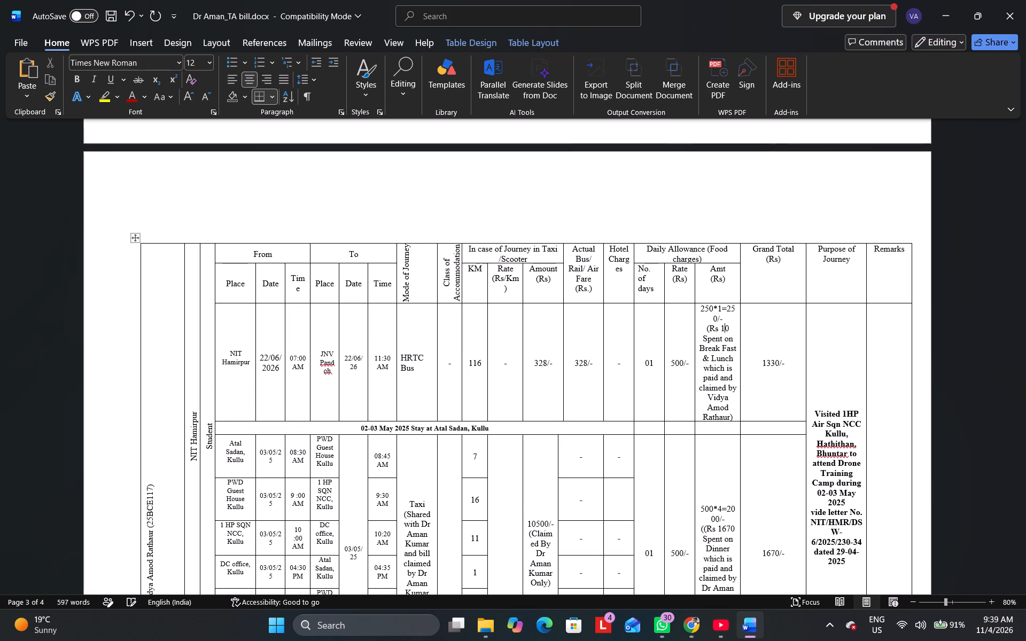
key(BackSpace)
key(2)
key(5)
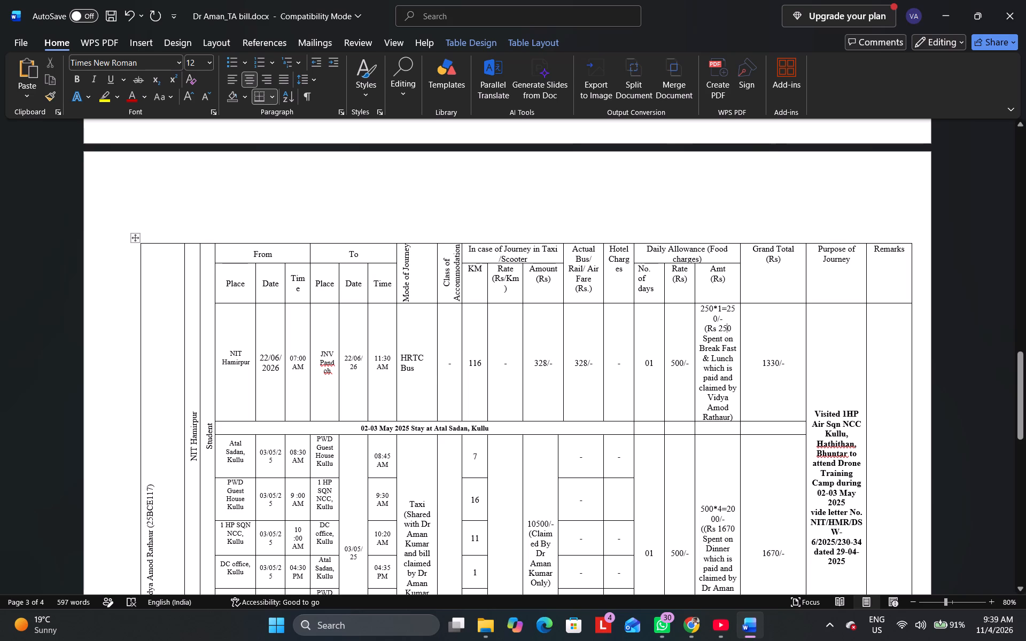
Set the daily allowance rate of the students' NIT Hamirpur leg to 250/-.
click(679, 362)
key(BackSpace)
key(BackSpace)
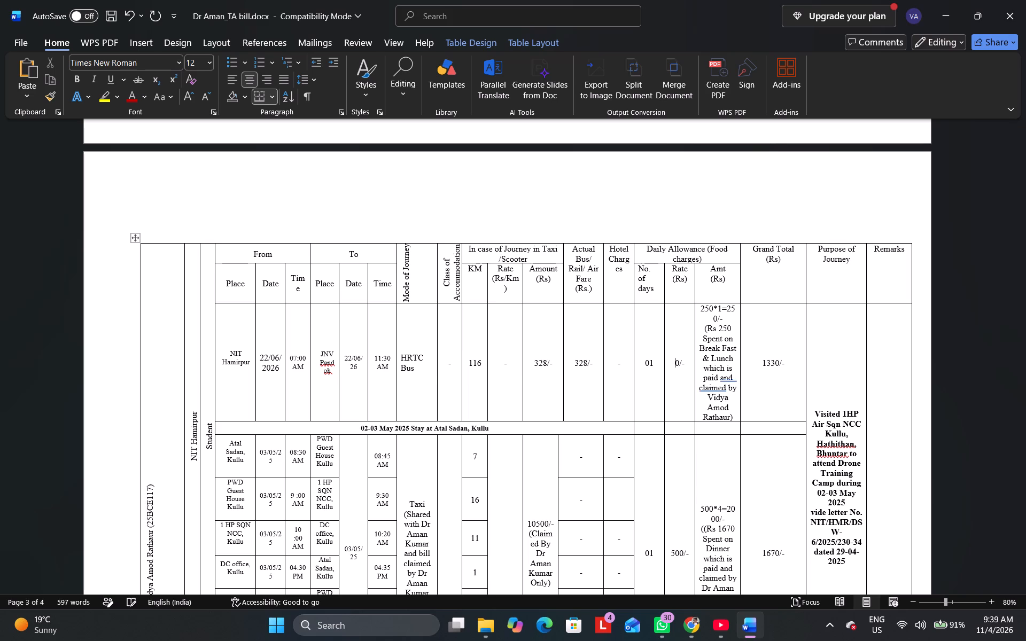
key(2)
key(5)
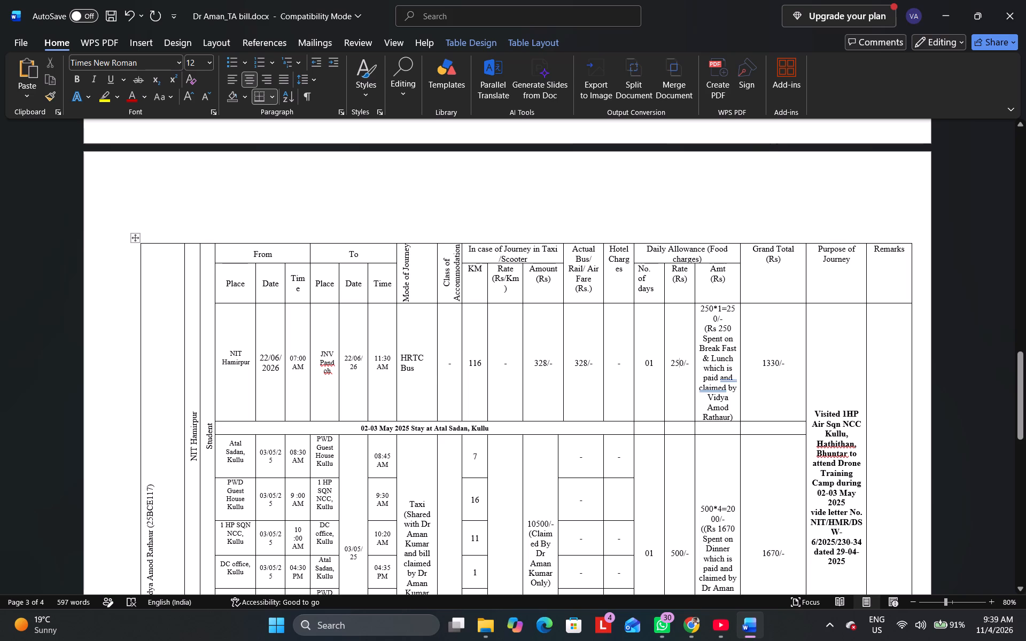
Set the Grand Total of the students' NIT Hamirpur leg to 578/-.
scroll(662, 394, down, 1)
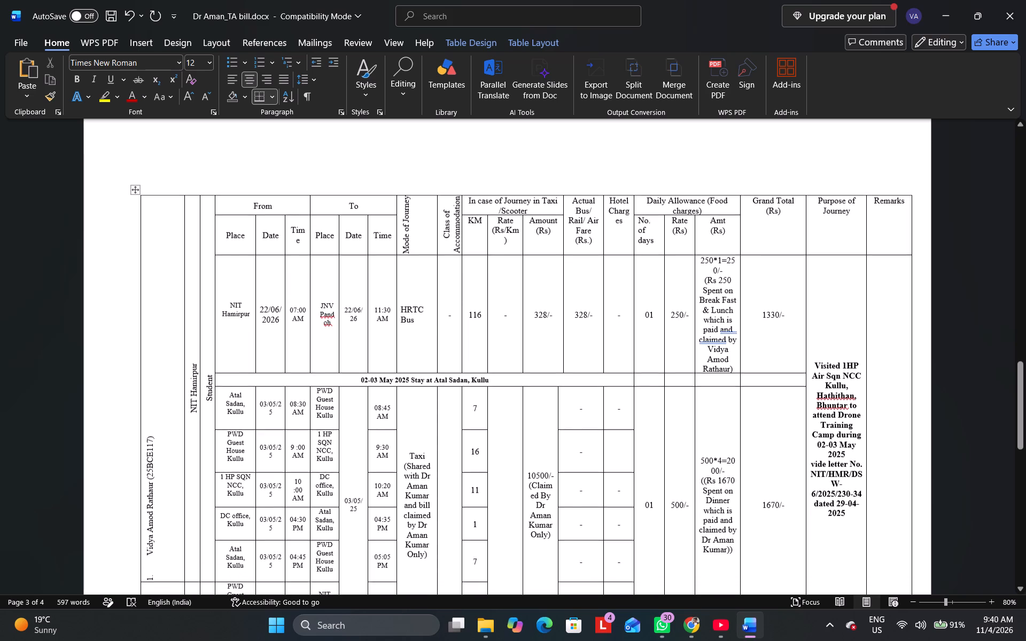
scroll(662, 394, down, 3)
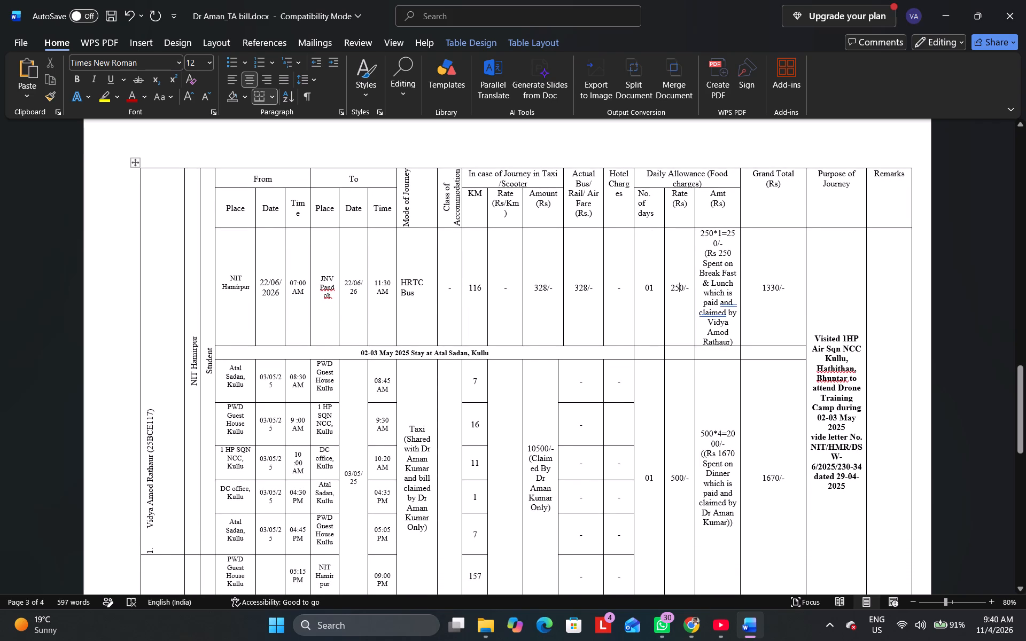
scroll(662, 394, down, 1)
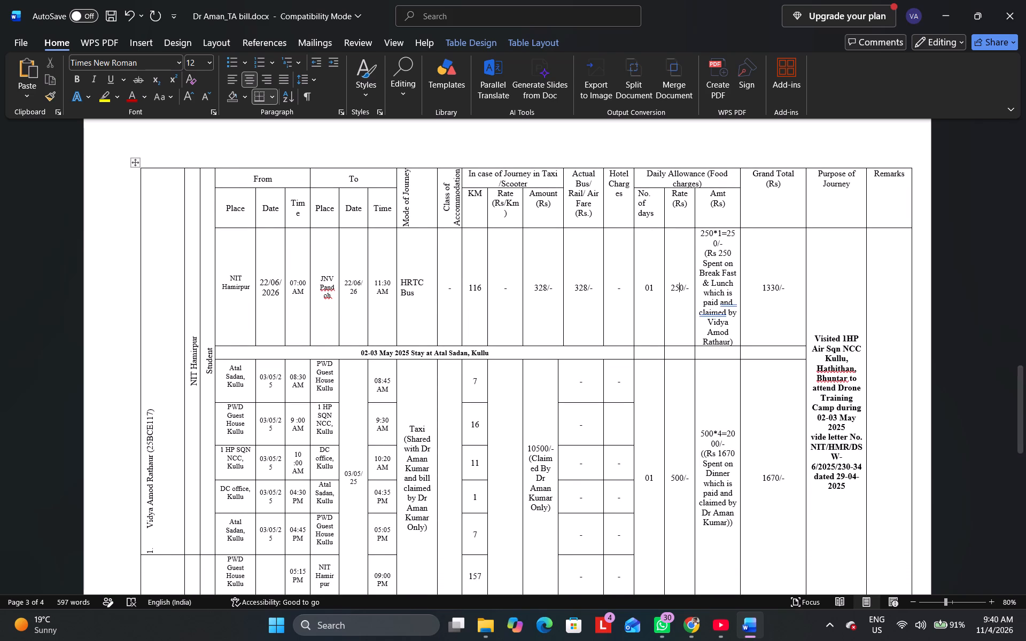
scroll(662, 394, down, 1)
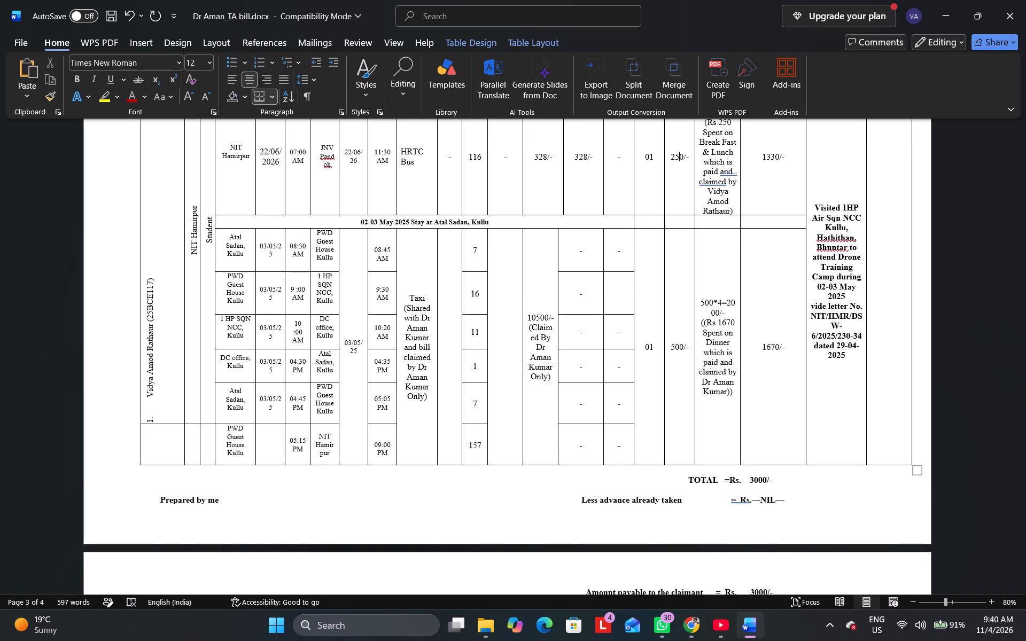
scroll(662, 394, up, 3)
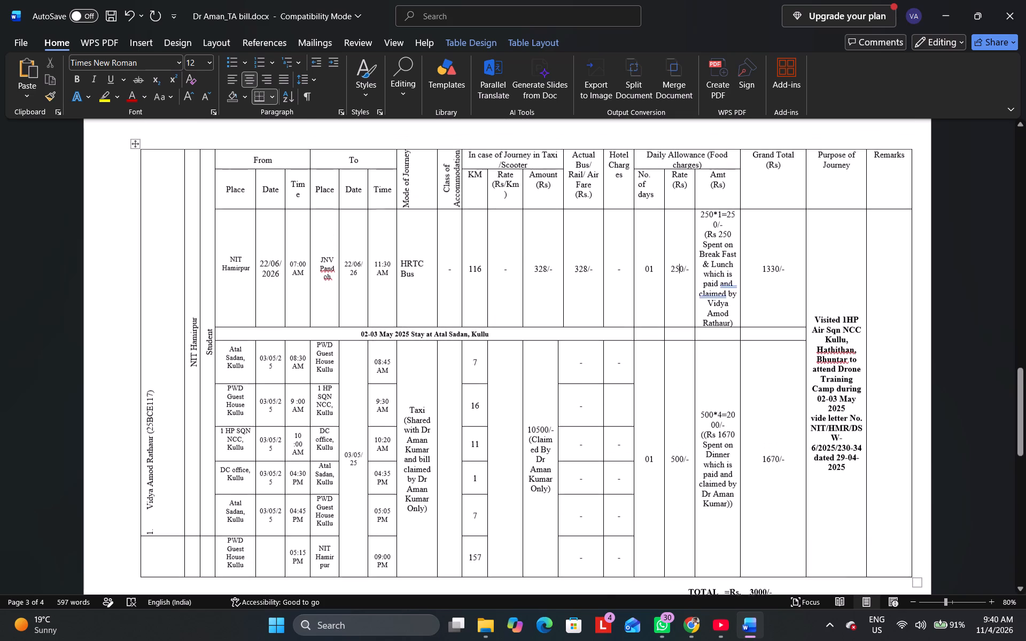
scroll(662, 394, up, 2)
scroll(662, 394, down, 1)
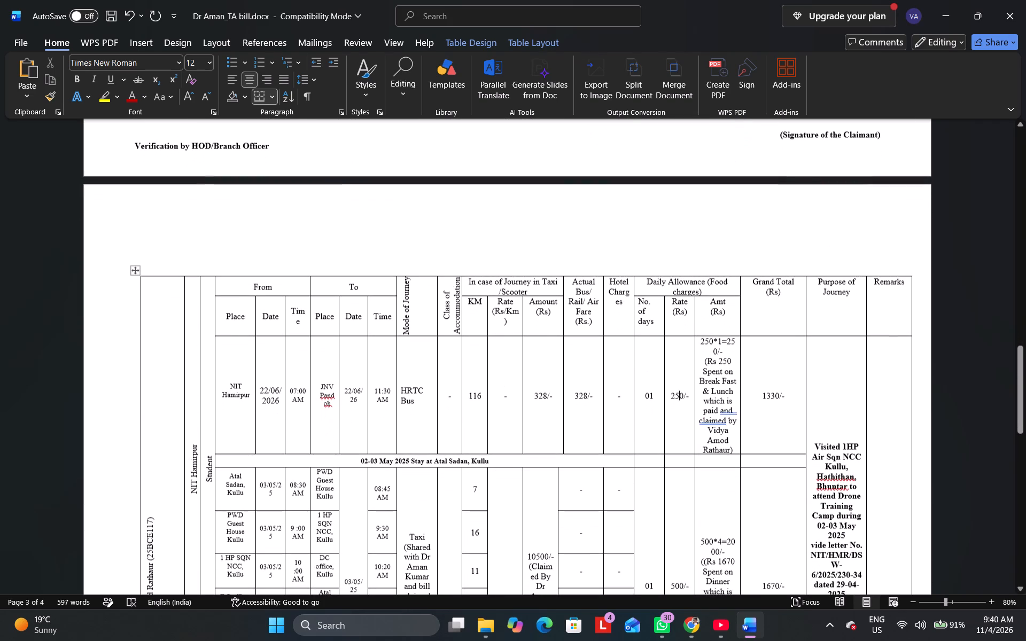
scroll(662, 394, down, 1)
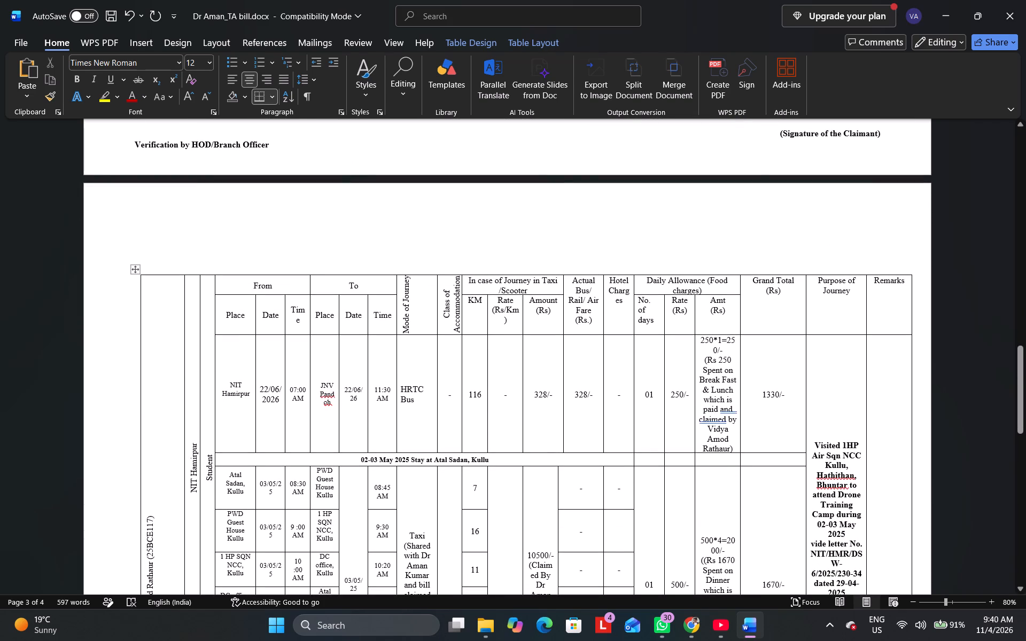
click(780, 392)
key(BackSpace)
key(BackSpace)
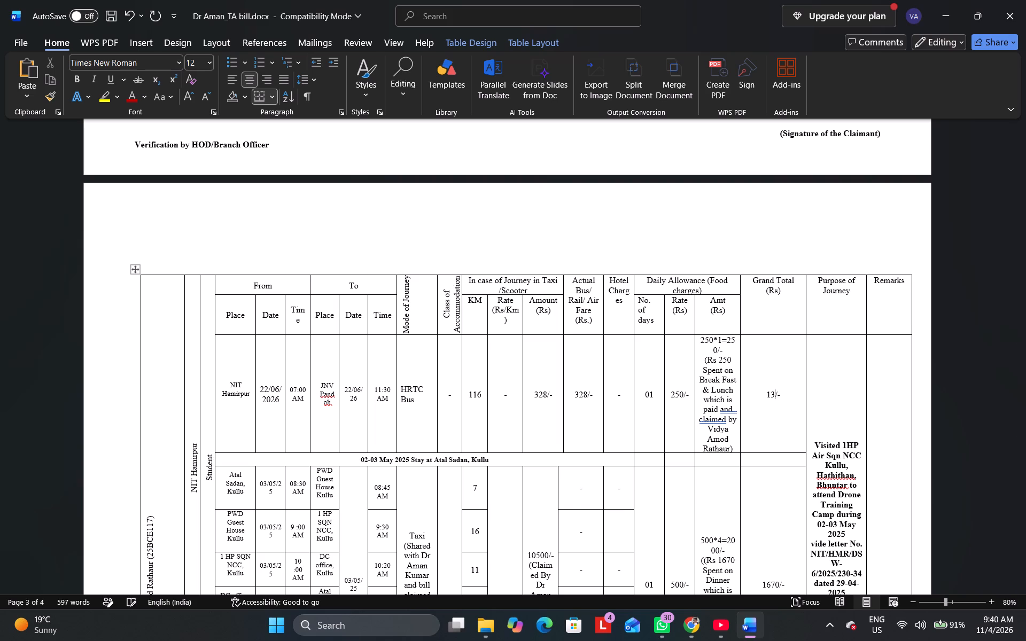
key(BackSpace)
key(BackSpace)
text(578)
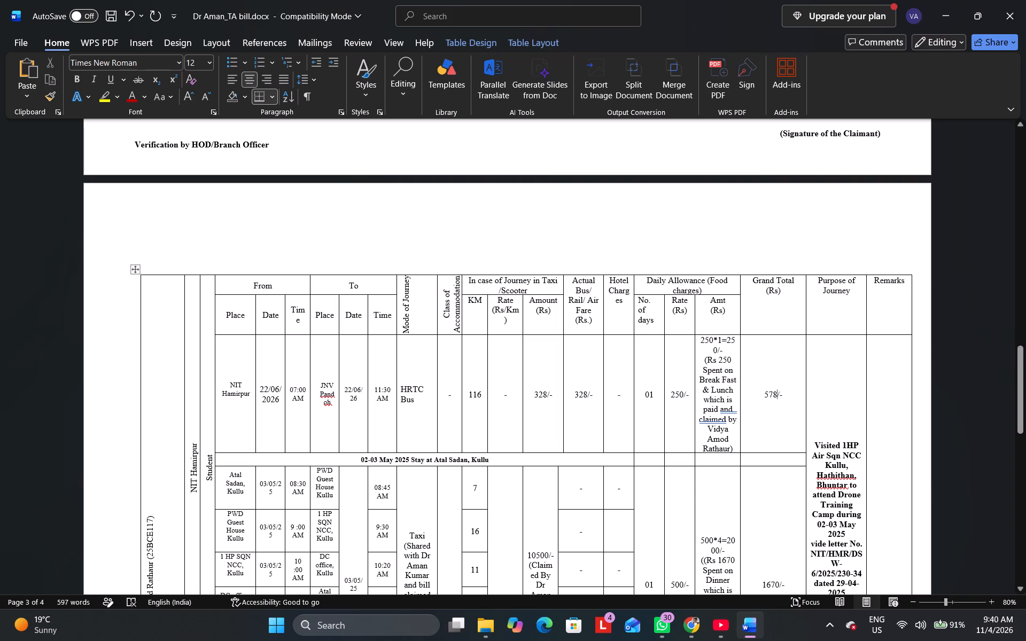
Change the visited place in the student table's Purpose of Journey text to JNV Pandoh.
scroll(826, 422, down, 1)
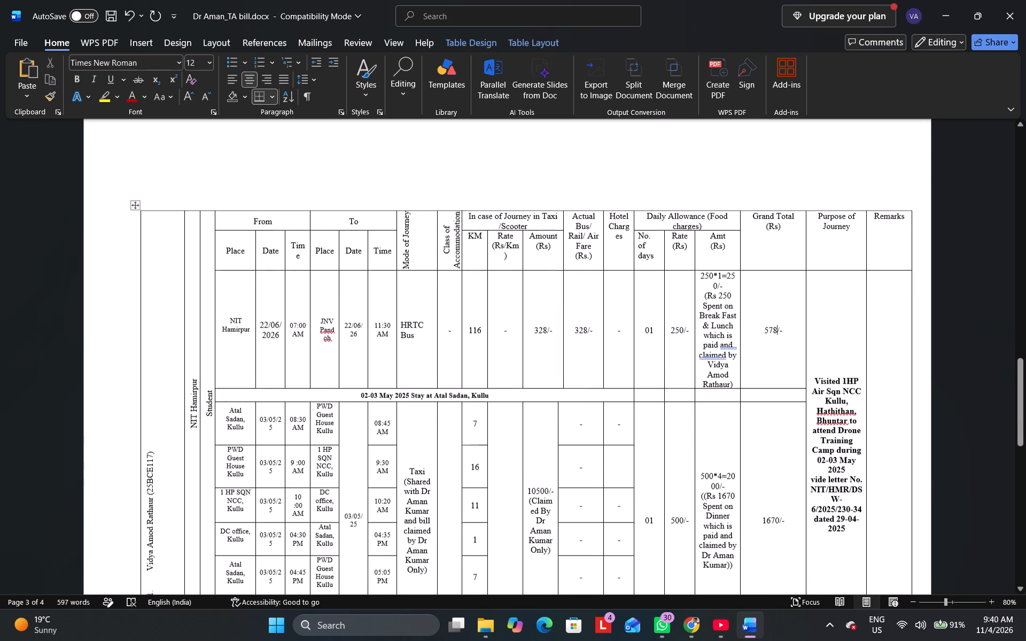
scroll(826, 422, down, 1)
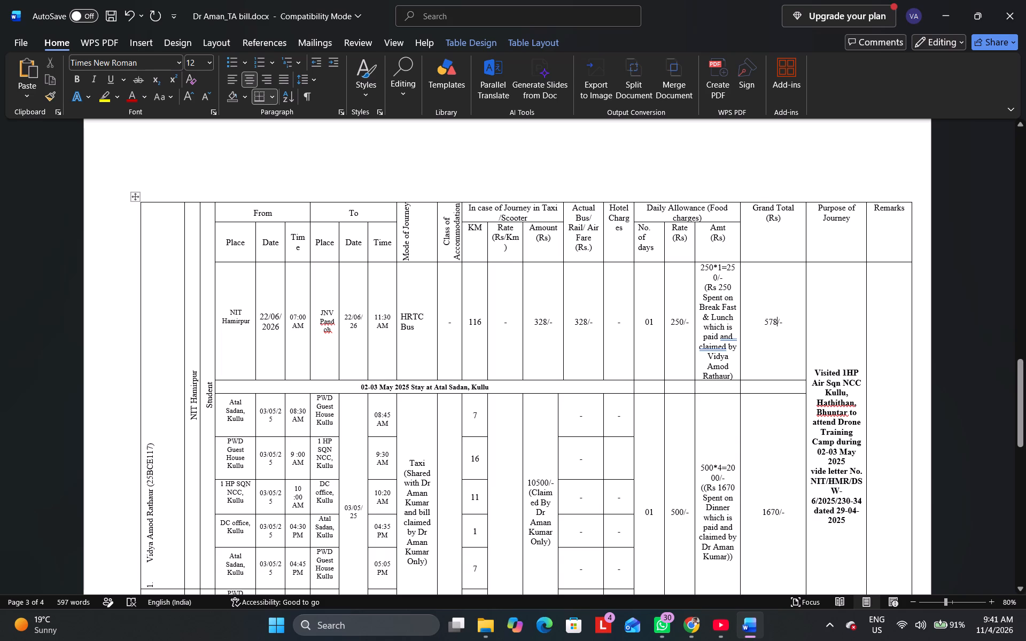
drag(843, 370, 852, 387)
drag(852, 387, 857, 410)
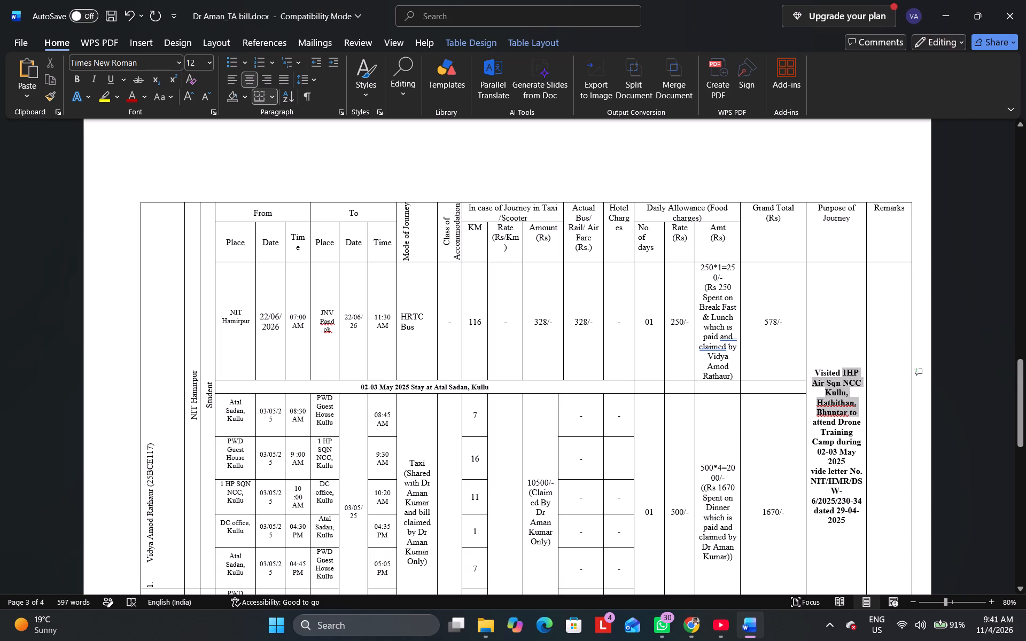
drag(857, 410, 848, 410)
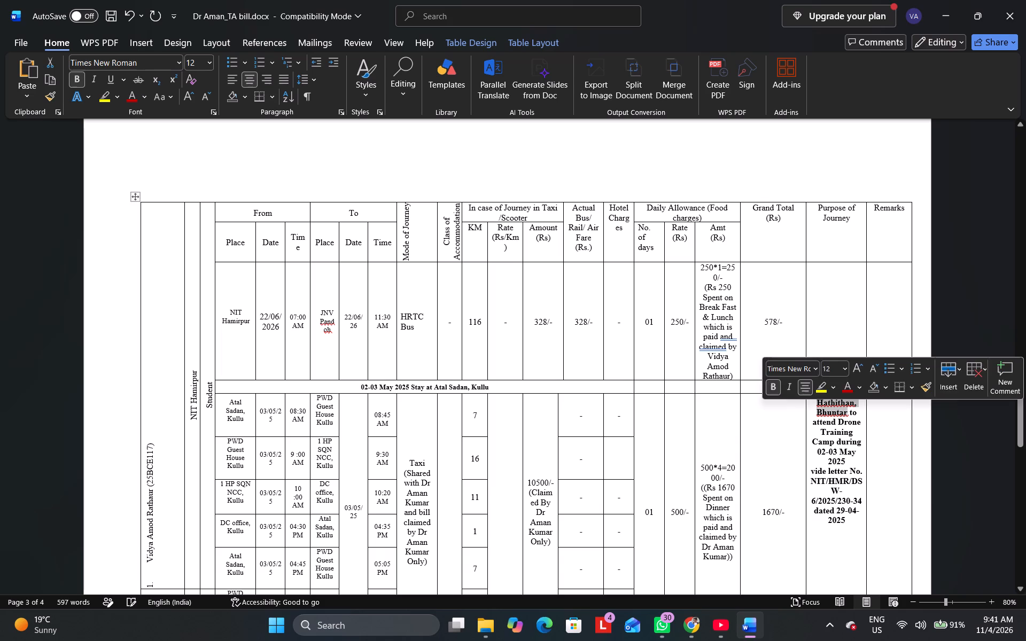
key(BackSpace)
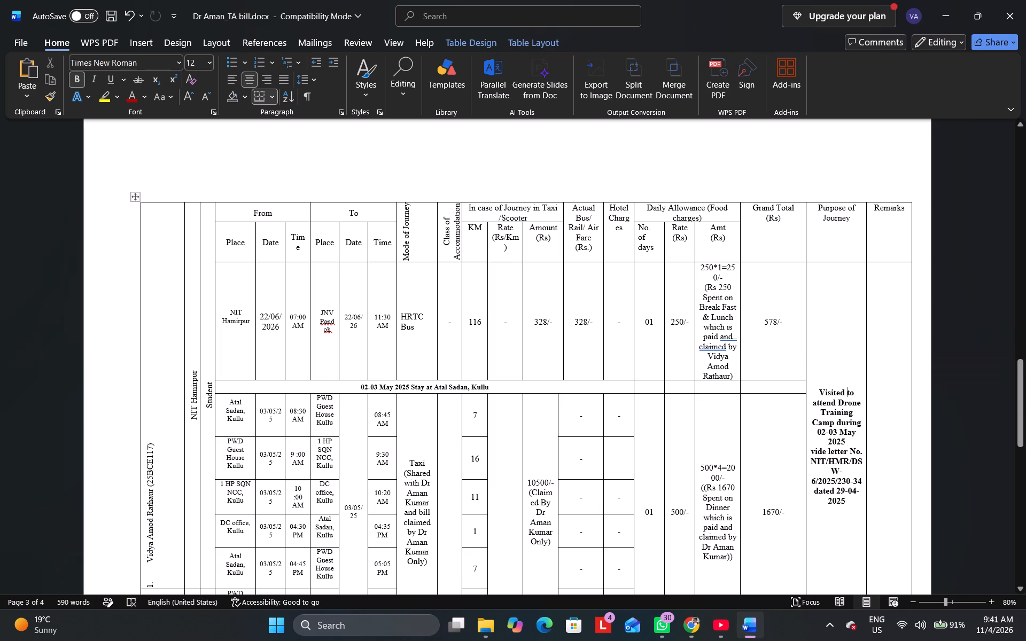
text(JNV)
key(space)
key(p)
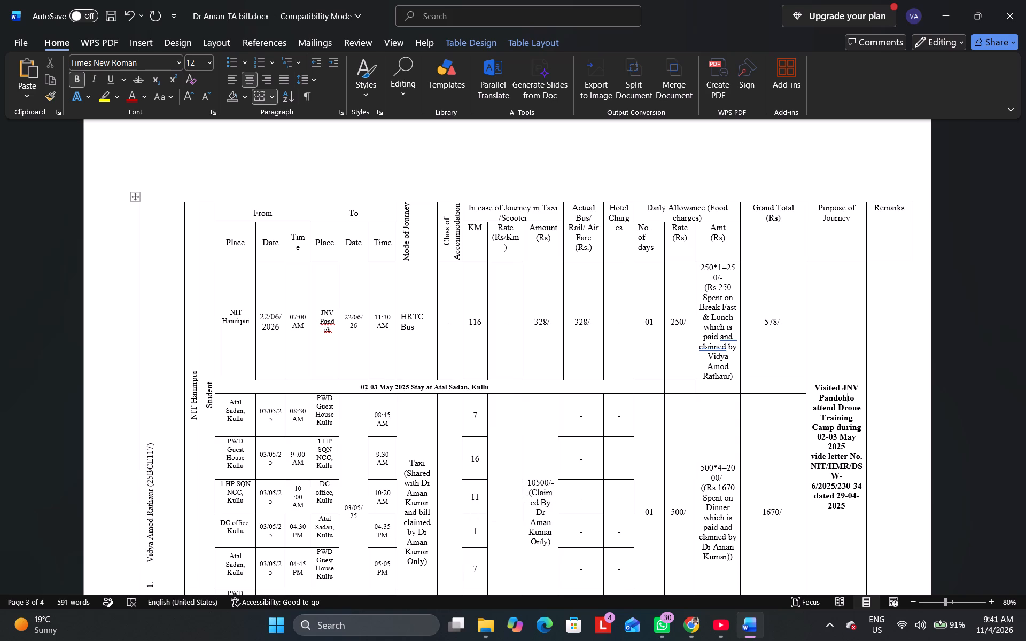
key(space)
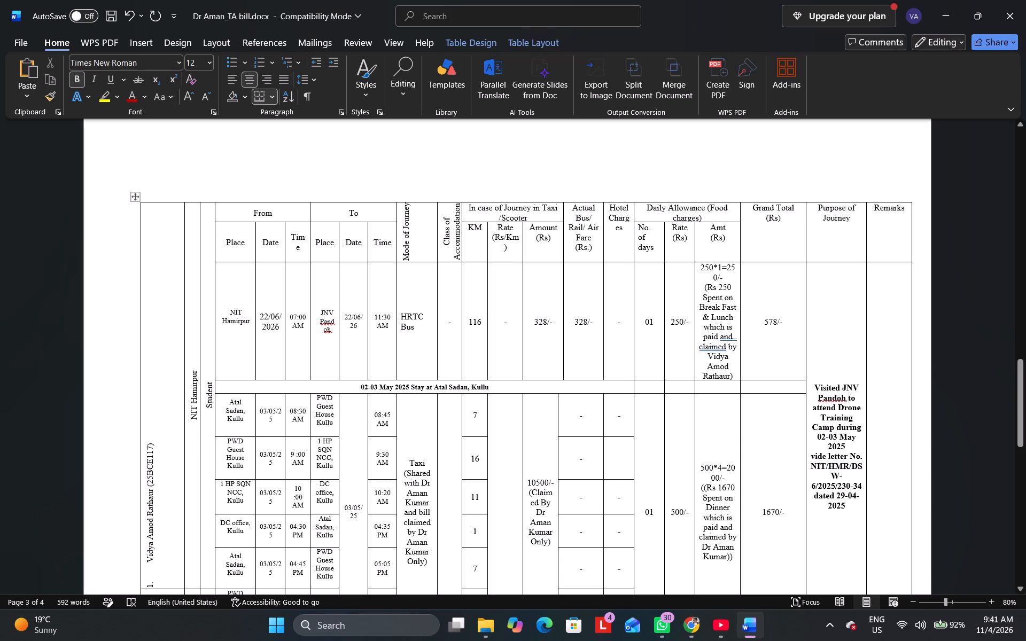
Add (CATC) after the word Camp in the student table's Purpose of Journey text.
click(834, 428)
key(shift+parenright)
key(shift+BackSpace)
key(shift+parenleft)
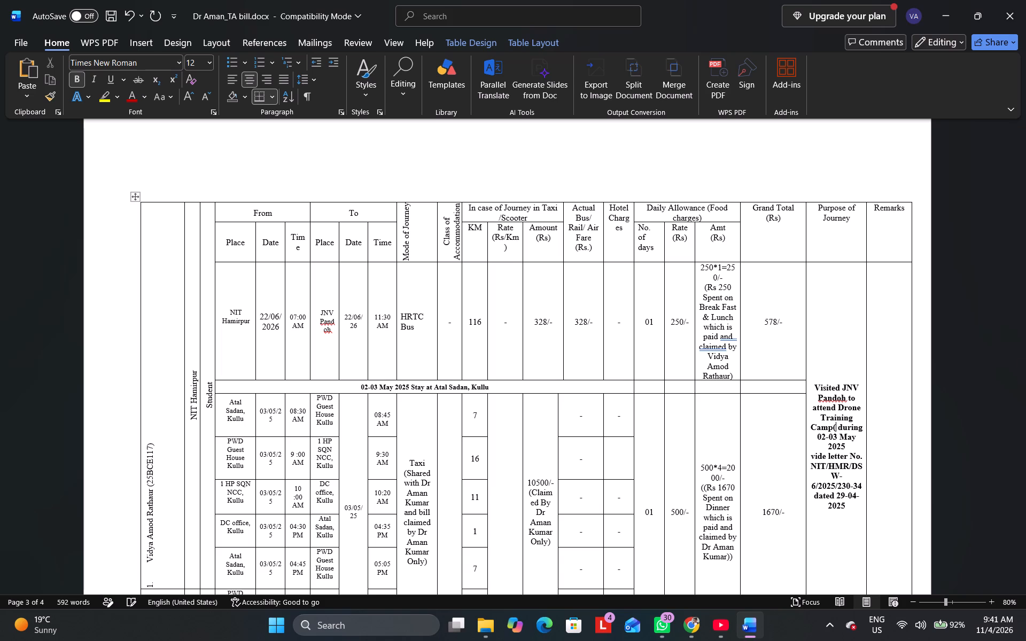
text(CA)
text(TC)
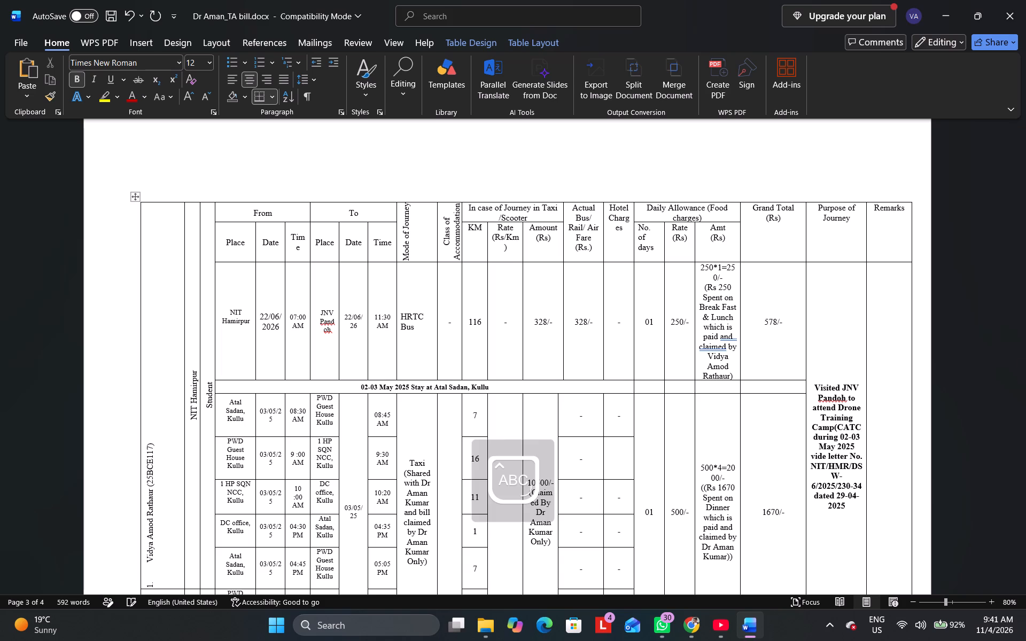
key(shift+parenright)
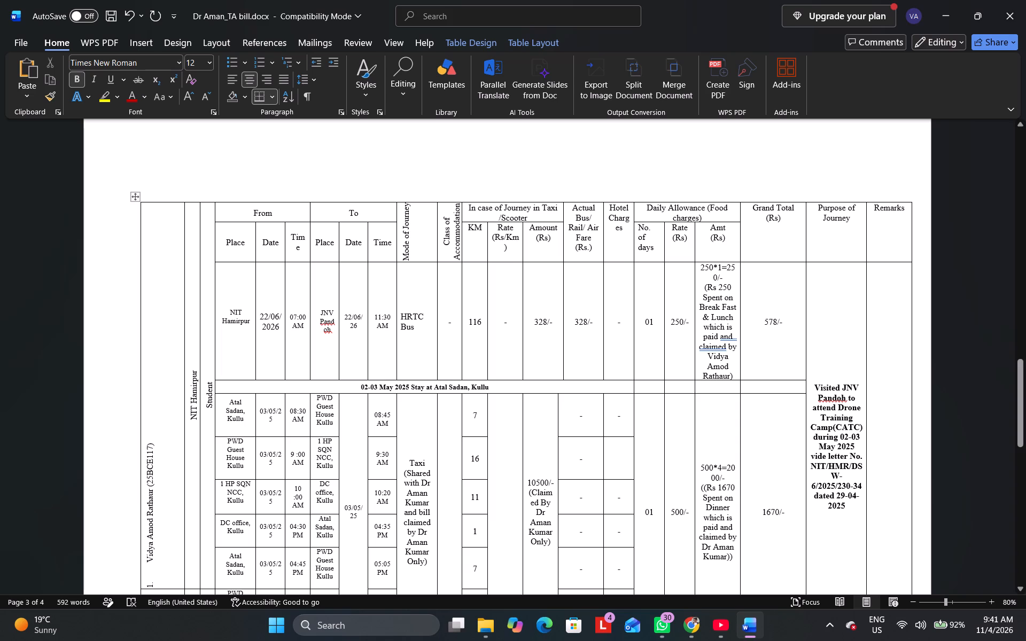
Set the camp's start date in the student table's Purpose of Journey text to 22-06-2026.
click(847, 436)
key(BackSpace)
key(BackSpace)
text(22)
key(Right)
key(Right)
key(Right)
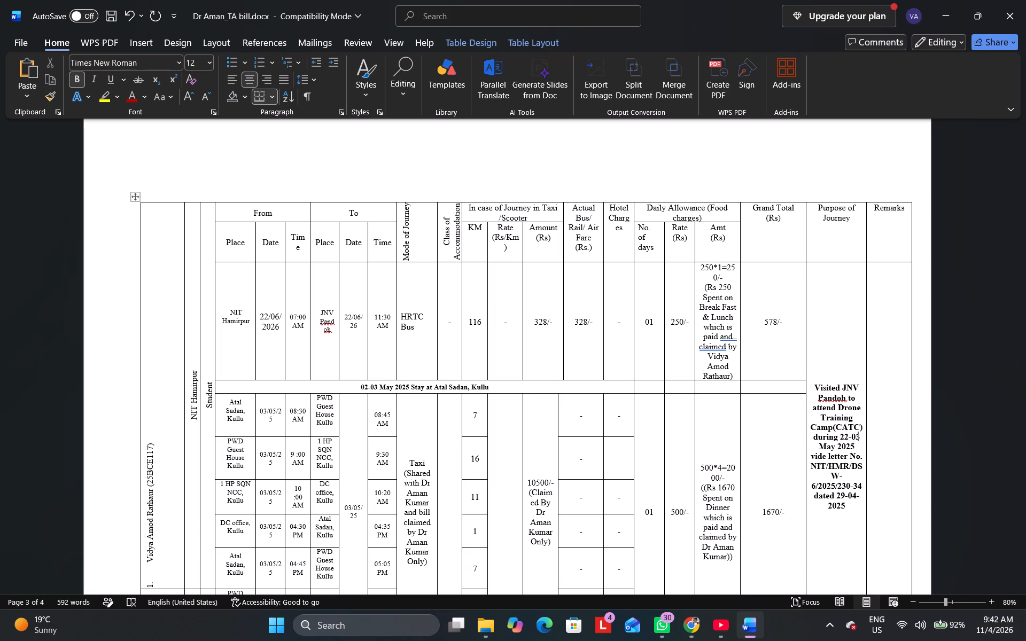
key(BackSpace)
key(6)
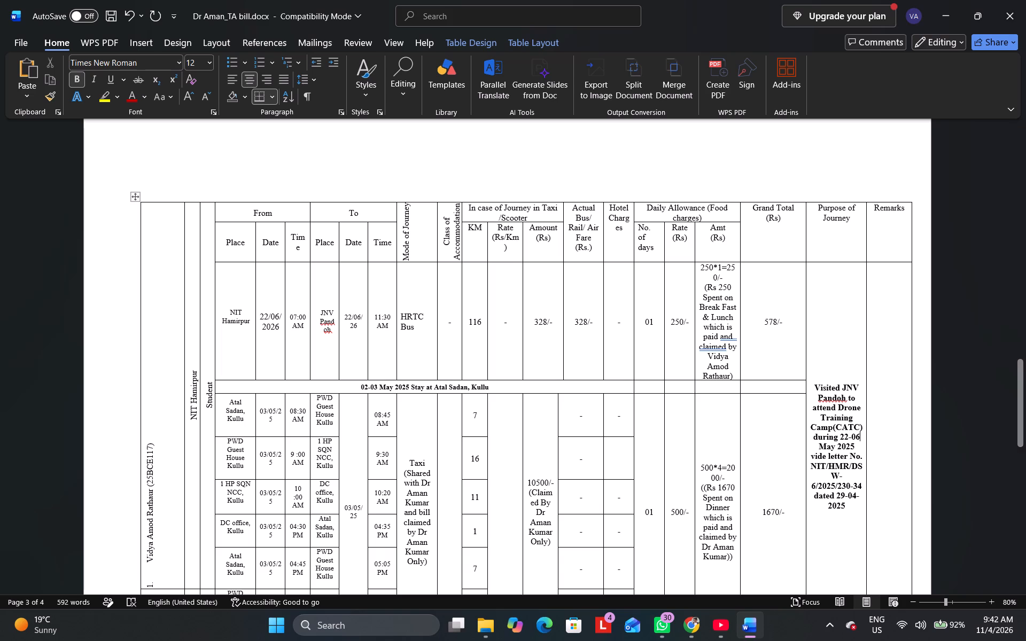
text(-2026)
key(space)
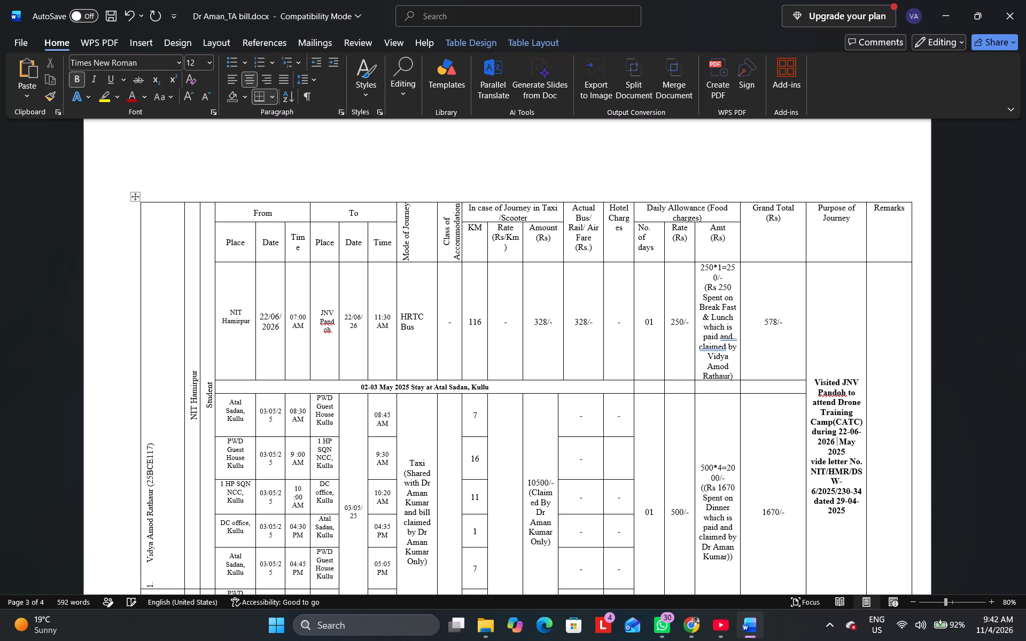
Replace the leftover "May 2025" after the camp's start date with the word "to".
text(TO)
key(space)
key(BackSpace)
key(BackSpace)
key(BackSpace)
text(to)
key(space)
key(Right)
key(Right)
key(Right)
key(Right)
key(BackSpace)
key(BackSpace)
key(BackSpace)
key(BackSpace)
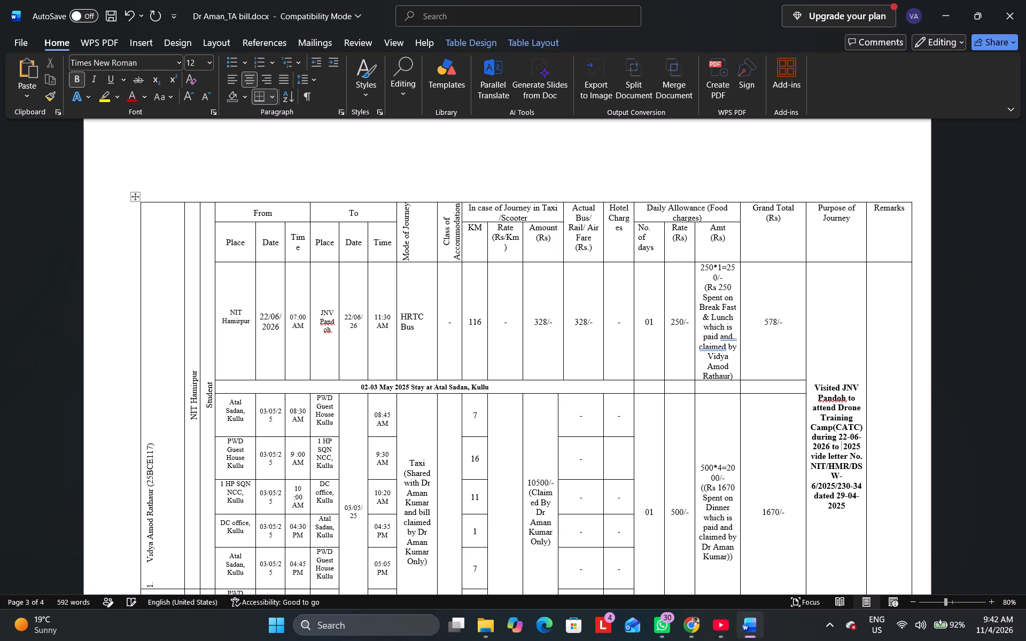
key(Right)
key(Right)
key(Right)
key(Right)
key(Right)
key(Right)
click(862, 447)
key(BackSpace)
key(BackSpace)
key(BackSpace)
key(BackSpace)
key(BackSpace)
key(BackSpace)
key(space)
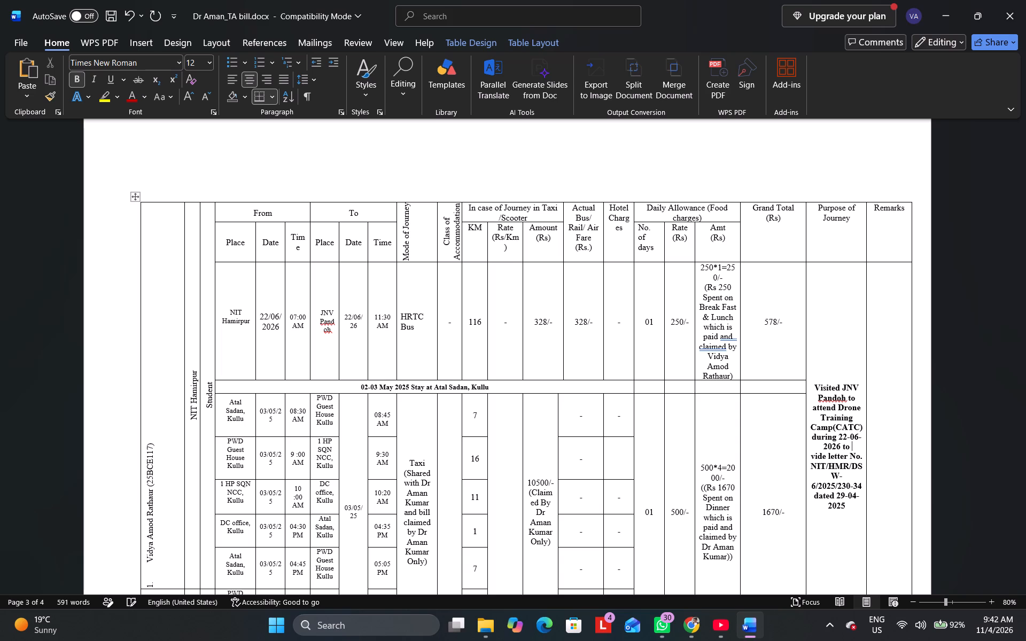
Enter 01/07-2026 as the camp's end date in the student table's Purpose of Journey text.
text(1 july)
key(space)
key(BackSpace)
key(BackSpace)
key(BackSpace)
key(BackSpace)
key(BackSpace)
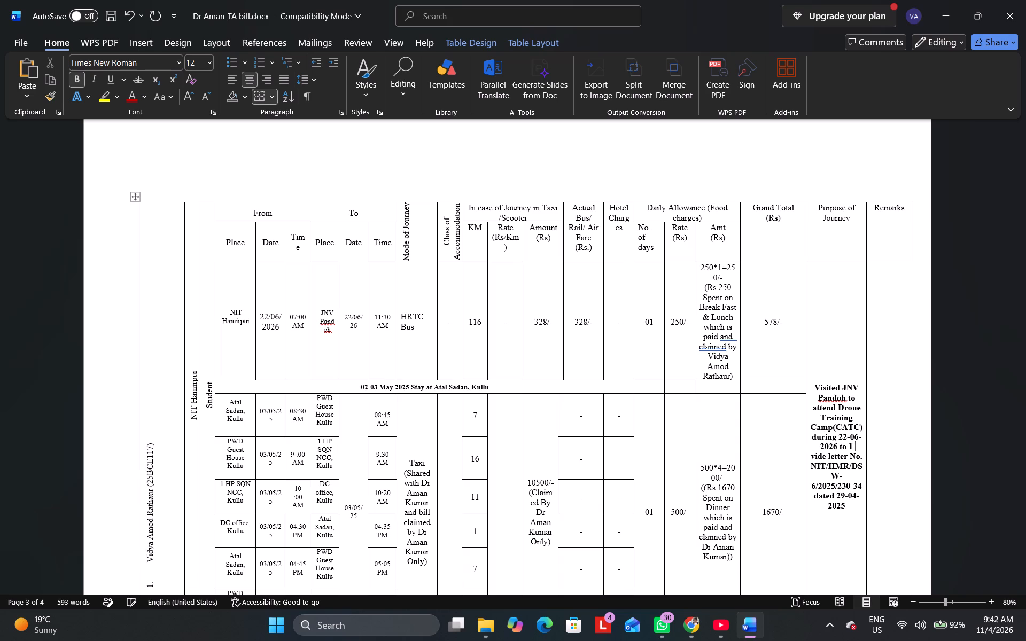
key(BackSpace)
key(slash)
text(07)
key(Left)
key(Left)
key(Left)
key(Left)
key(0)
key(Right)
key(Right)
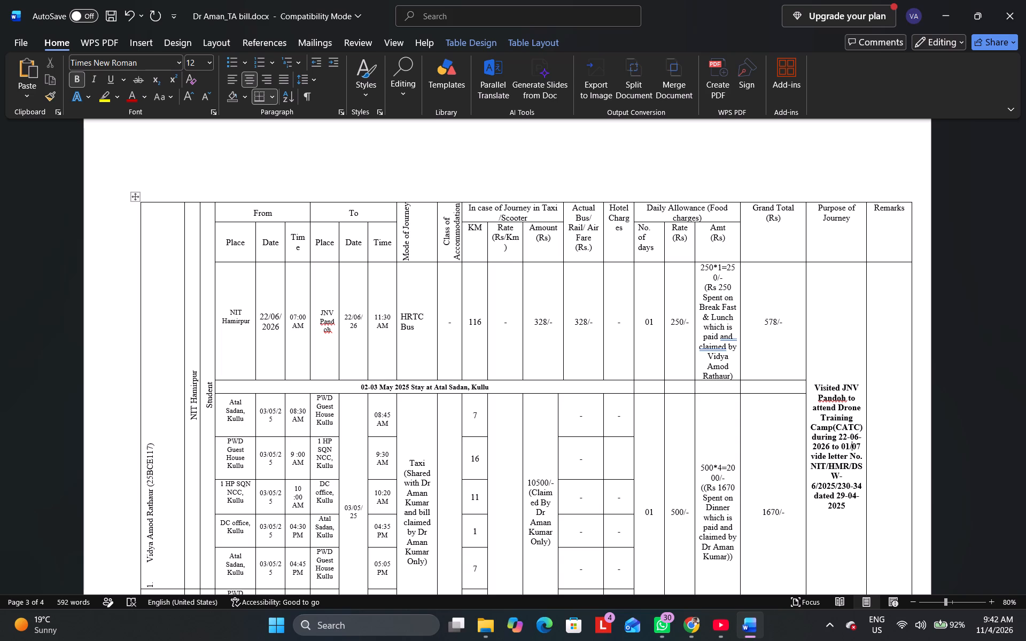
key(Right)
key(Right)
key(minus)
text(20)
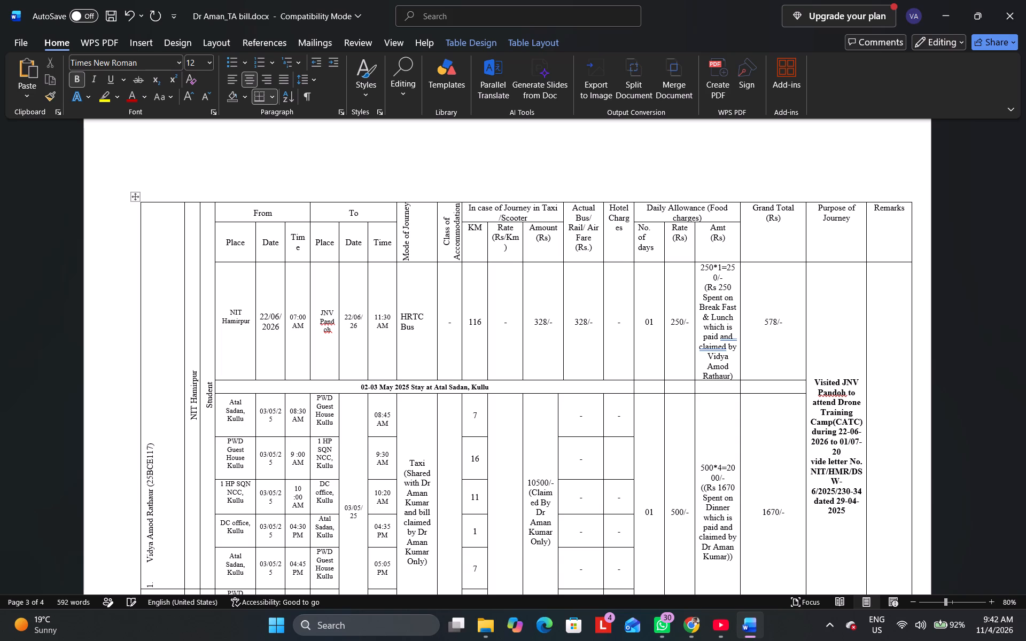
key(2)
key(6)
Delete the "vide letter No." reference and its date from the student table's Purpose of Journey text.
drag(810, 464, 815, 466)
drag(815, 466, 850, 516)
key(BackSpace)
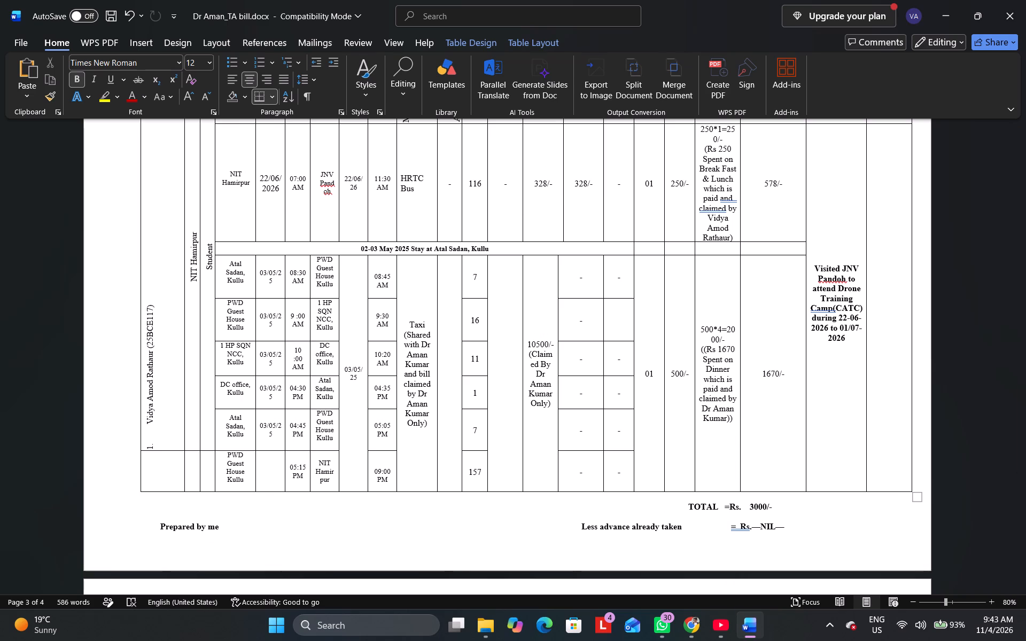
Replace the place in the student table's stay row with "JNV Pandoh", copied from the Purpose of Journey text.
scroll(341, 444, down, 1)
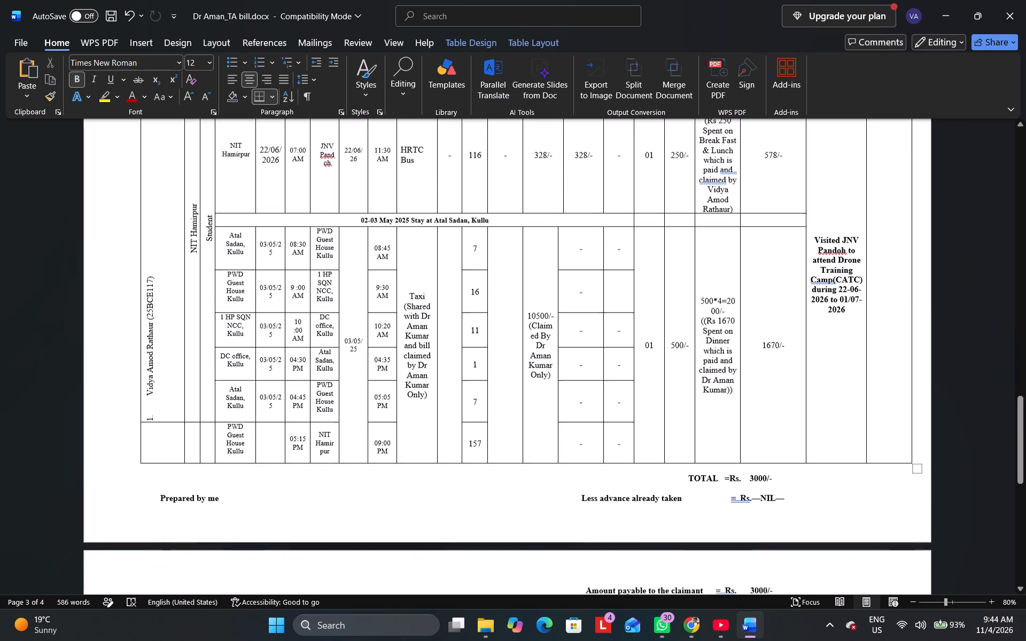
scroll(341, 444, down, 2)
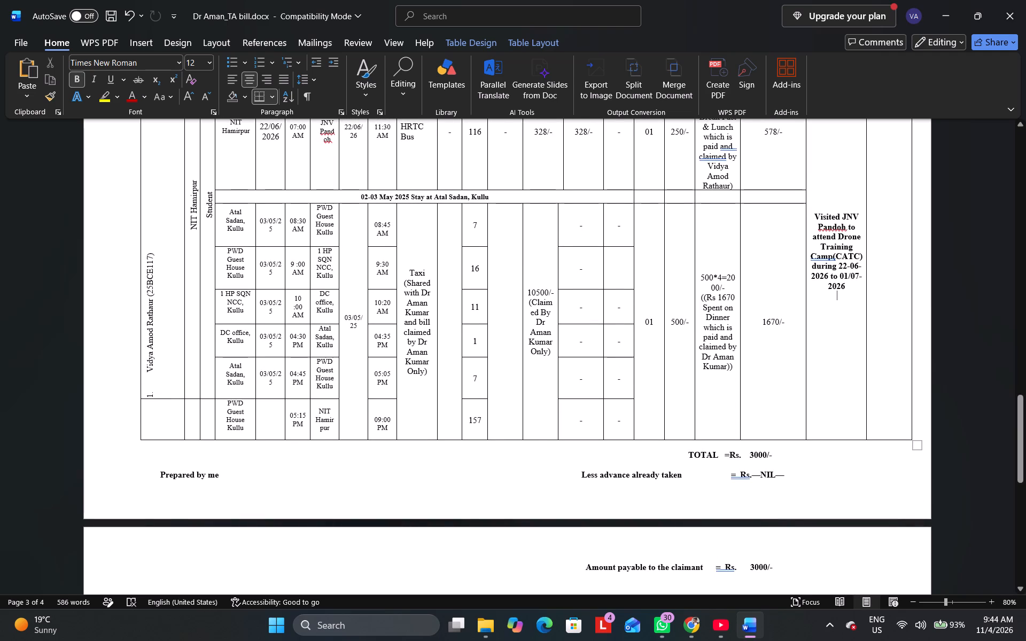
scroll(341, 444, down, 2)
drag(434, 199, 486, 198)
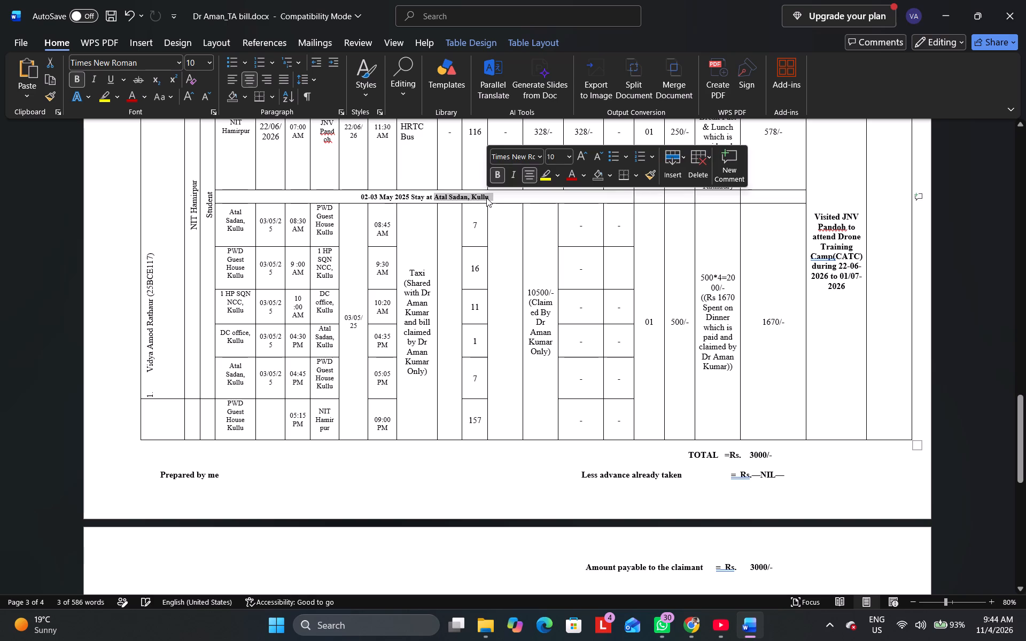
key(BackSpace)
scroll(486, 198, up, 3)
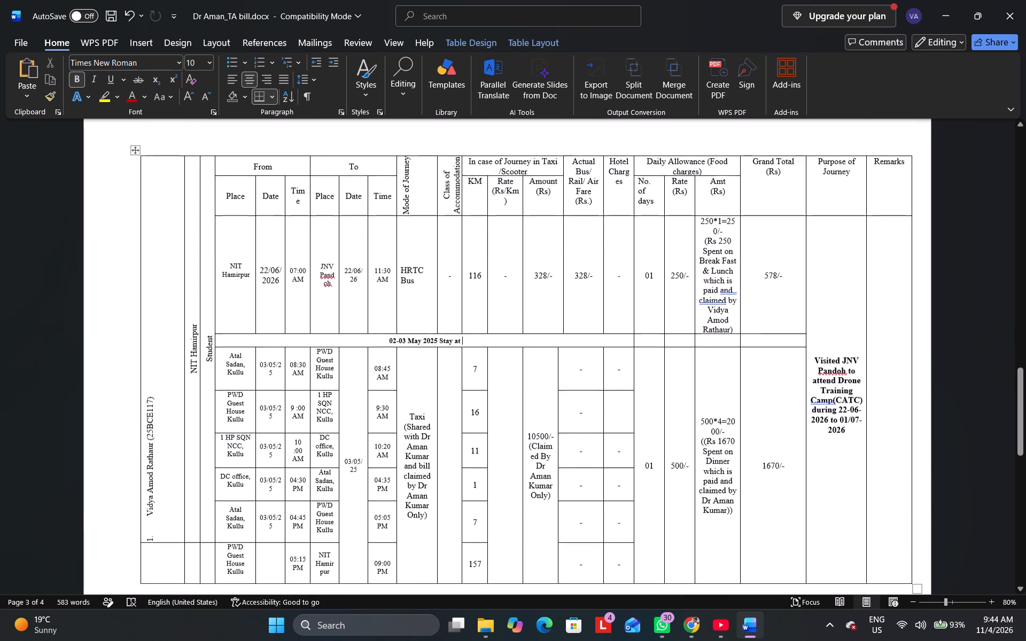
scroll(486, 198, down, 2)
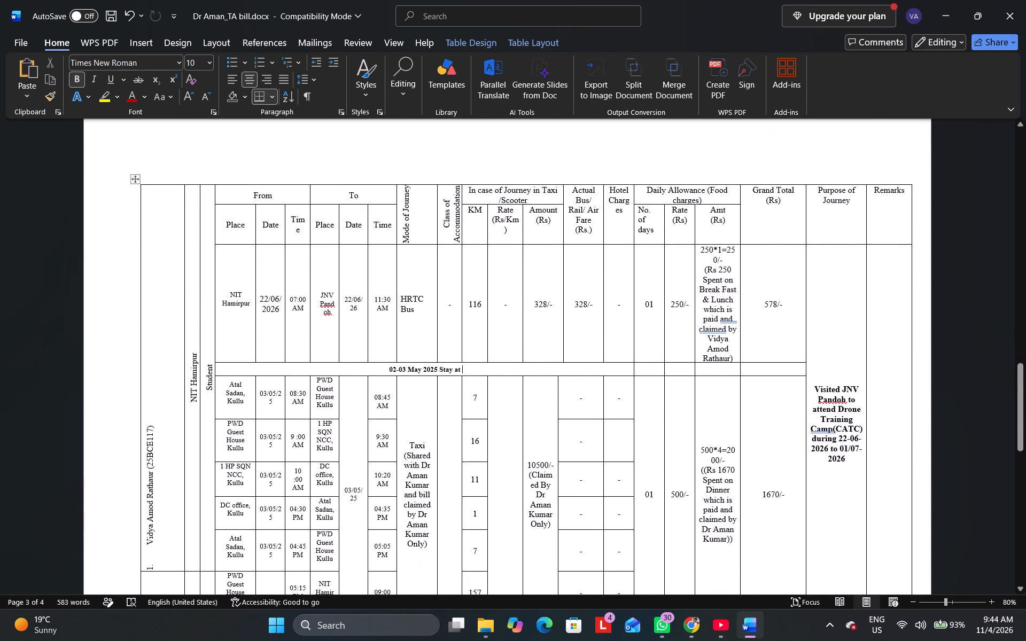
scroll(486, 198, down, 1)
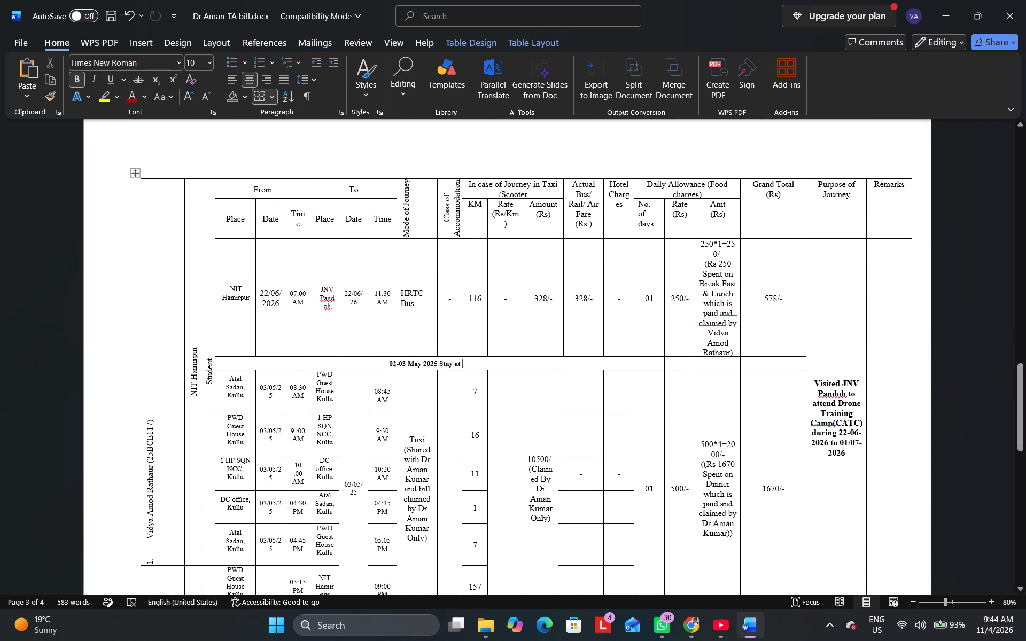
drag(842, 381, 846, 396)
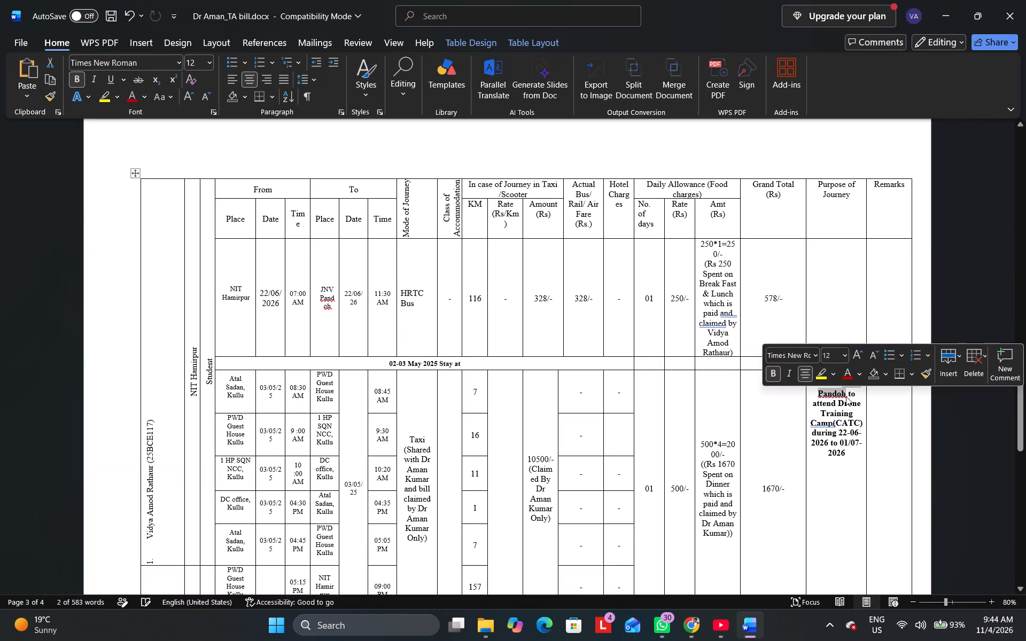
key(ctrl+c)
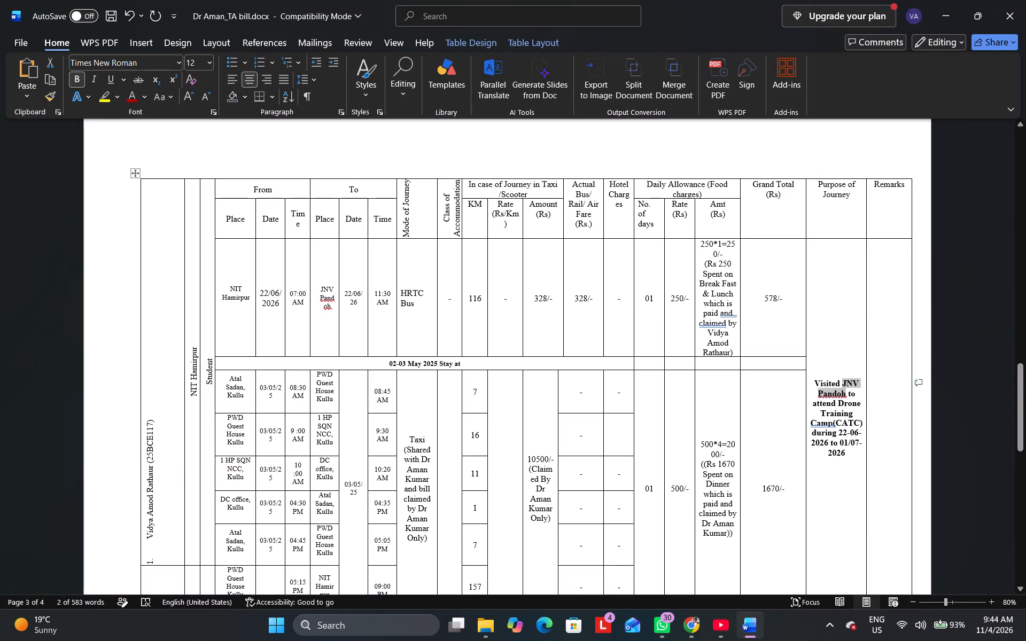
click(473, 363)
key(ctrl+v)
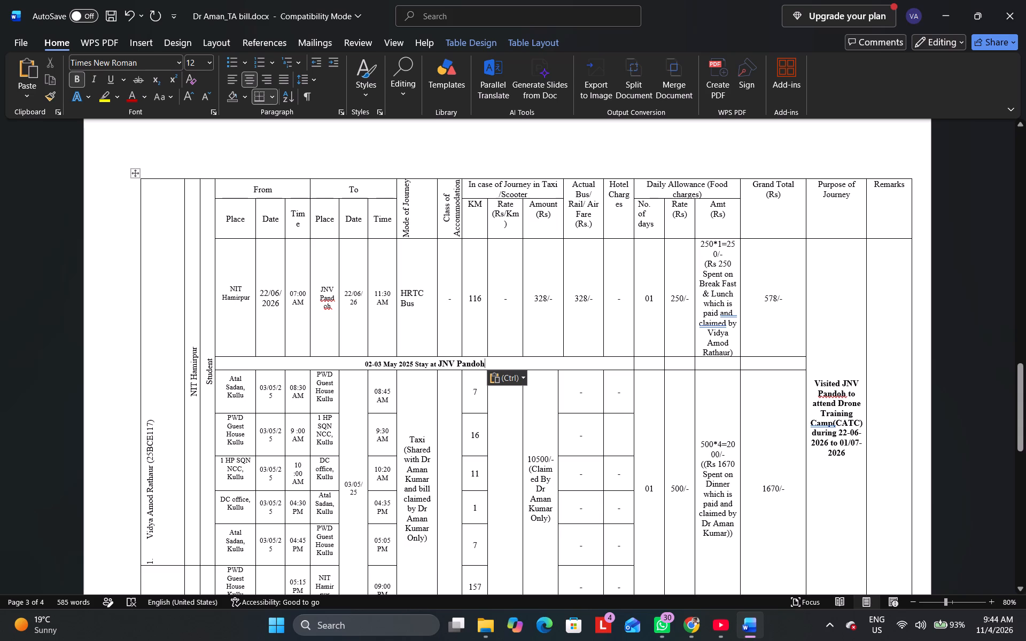
Replace the old date range in the student table's stay row with the start date 22/06/2026.
click(414, 363)
key(BackSpace)
key(BackSpace)
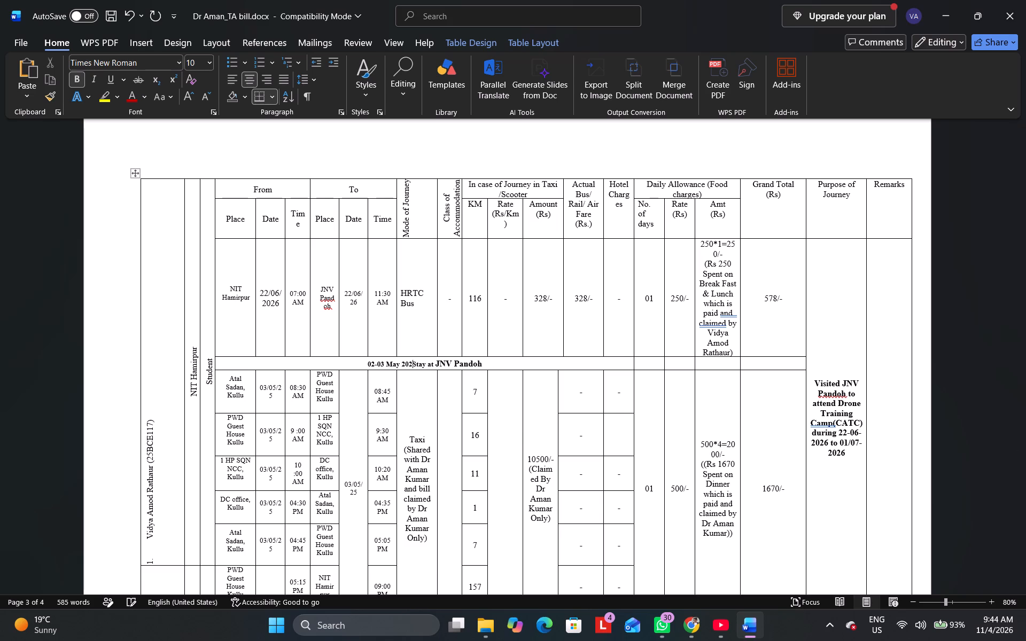
key(BackSpace)
key(BackSpace)
key(BackSpace)
key(BackSpace)
key(BackSpace)
key(BackSpace)
key(BackSpace)
key(BackSpace)
key(BackSpace)
key(BackSpace)
key(BackSpace)
key(BackSpace)
key(BackSpace)
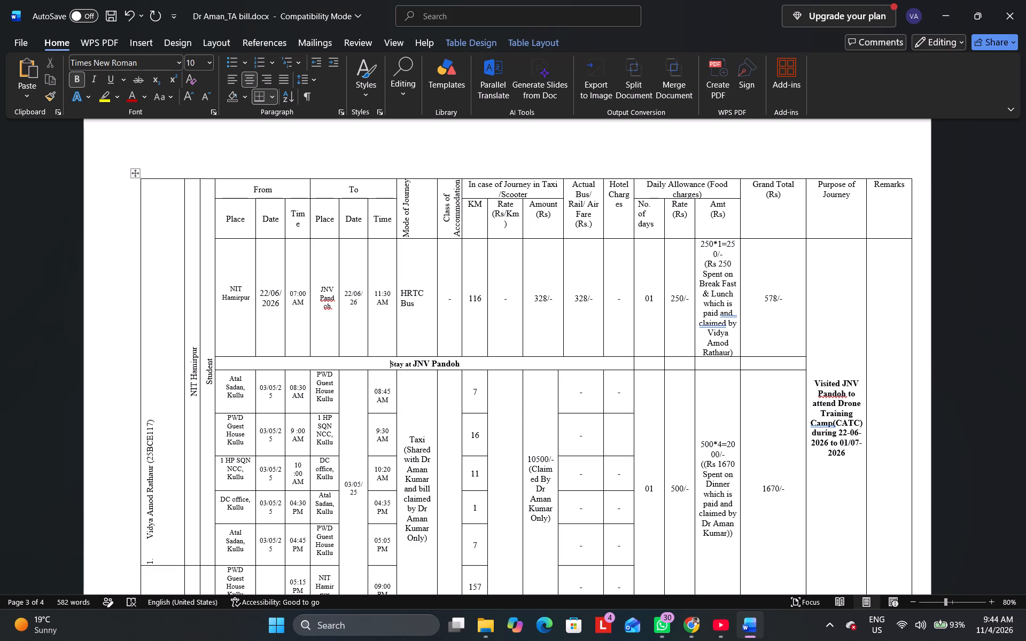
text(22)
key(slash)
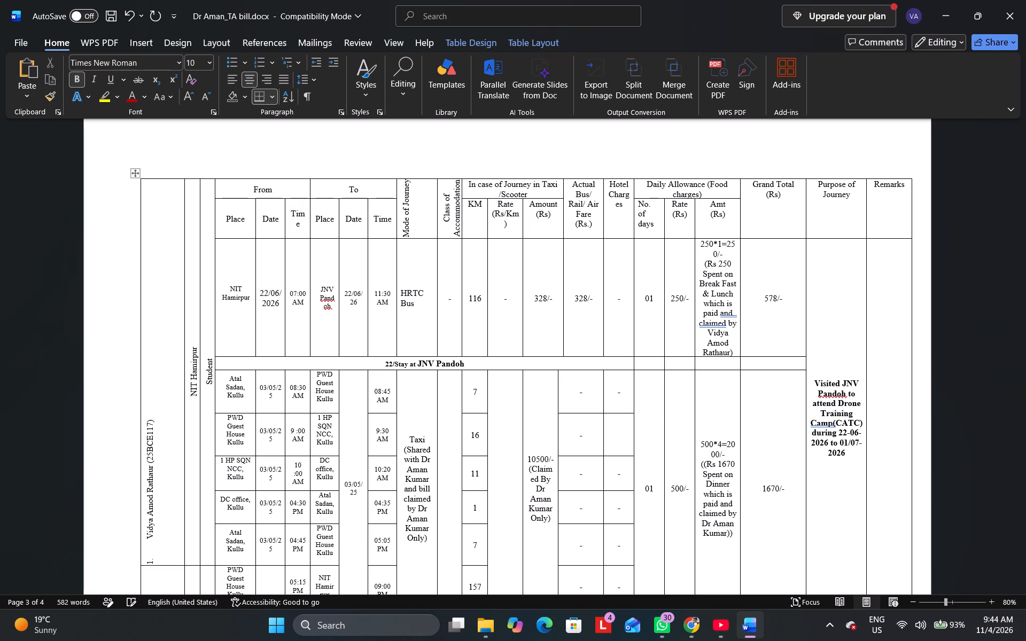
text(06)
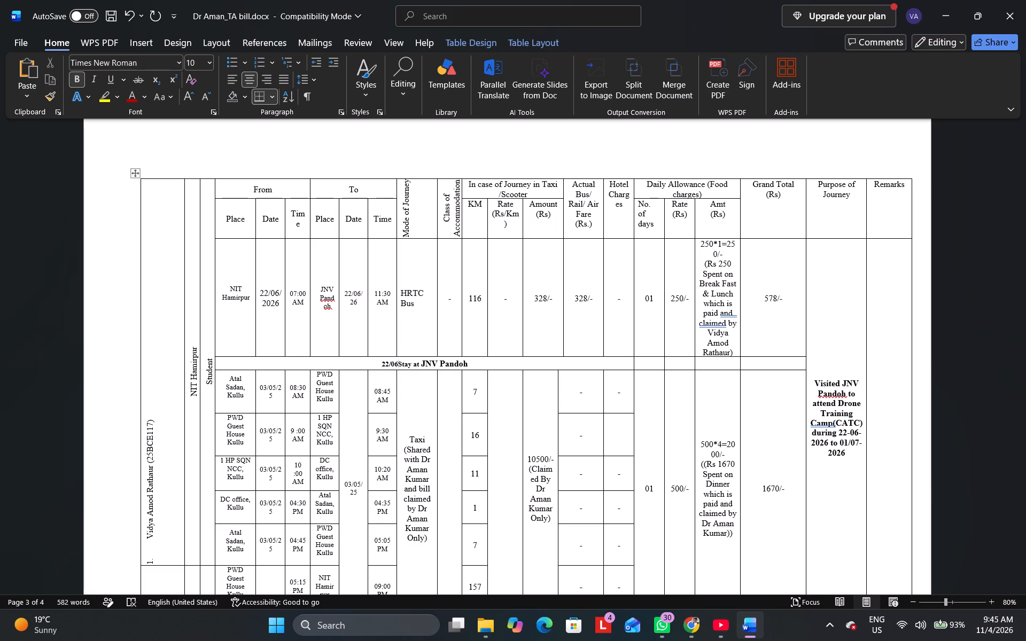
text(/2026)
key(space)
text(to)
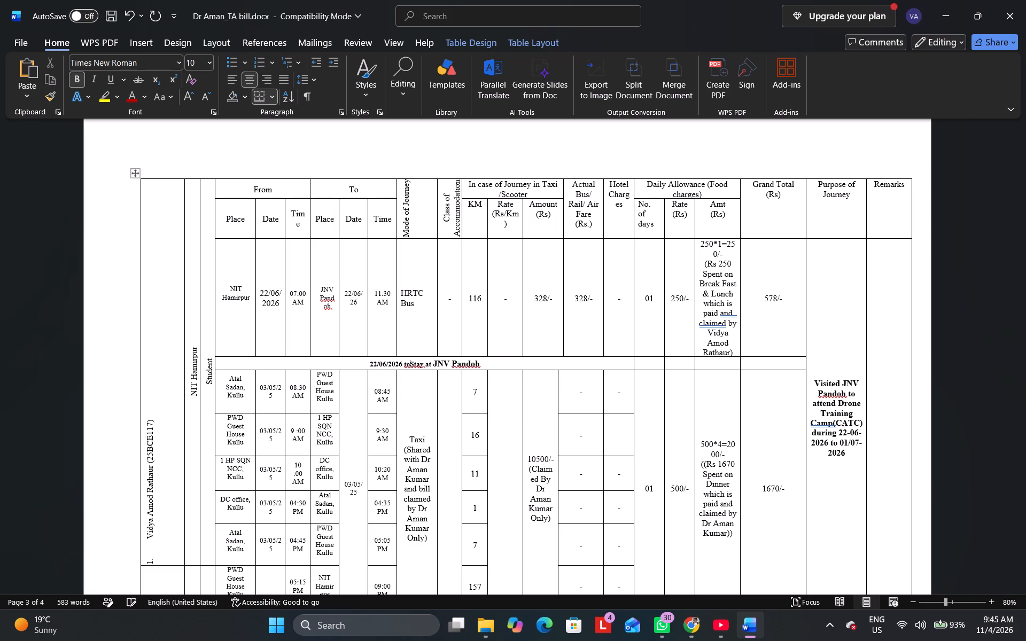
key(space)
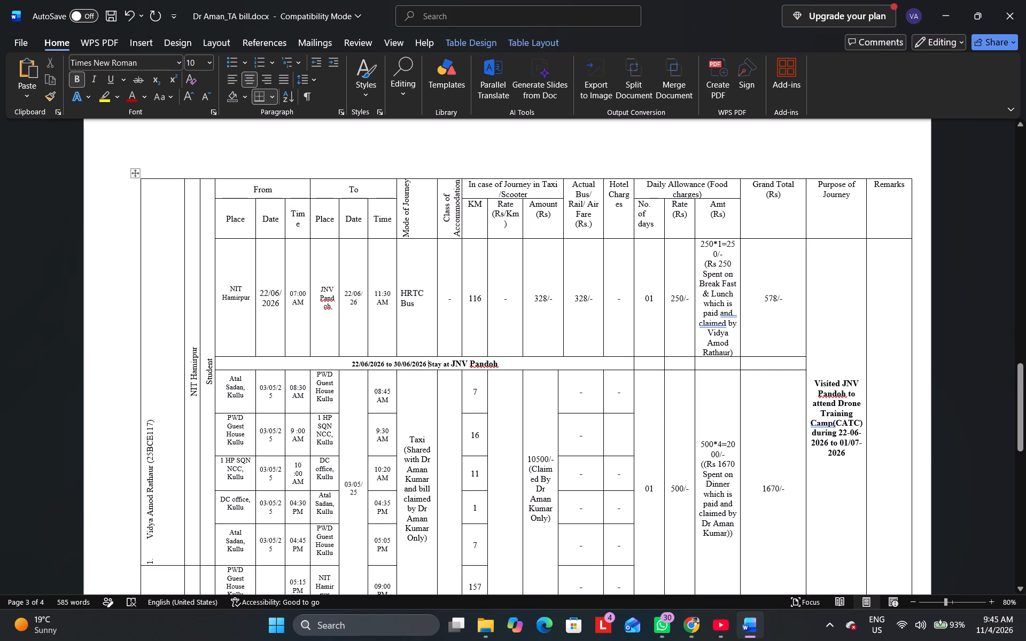
Replace the From place in the first journey row below the stay row with "JNV Pandoh", copied from the stay row.
drag(224, 379, 246, 398)
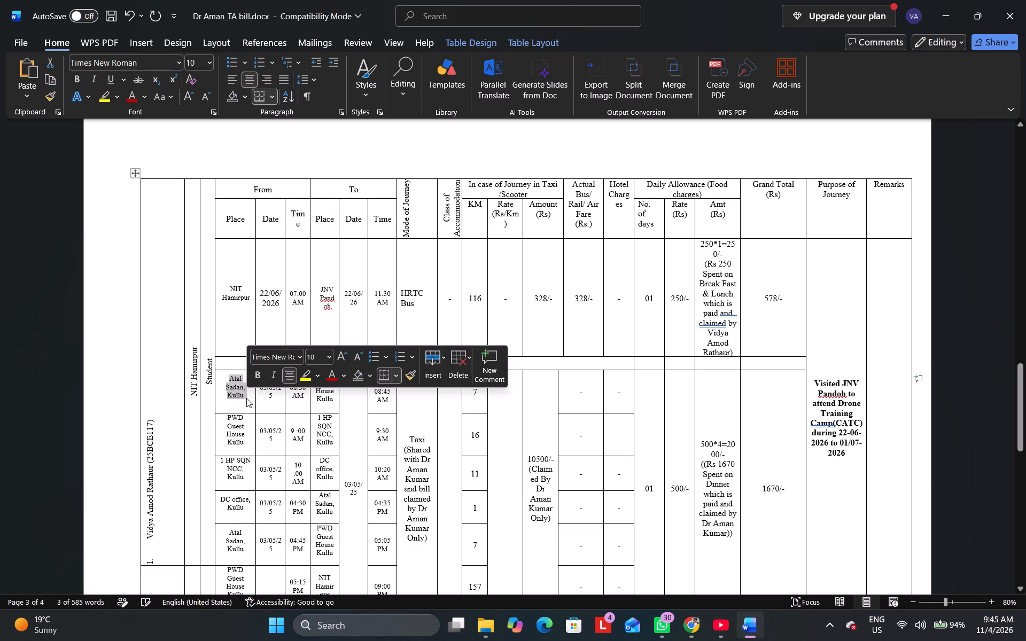
key(BackSpace)
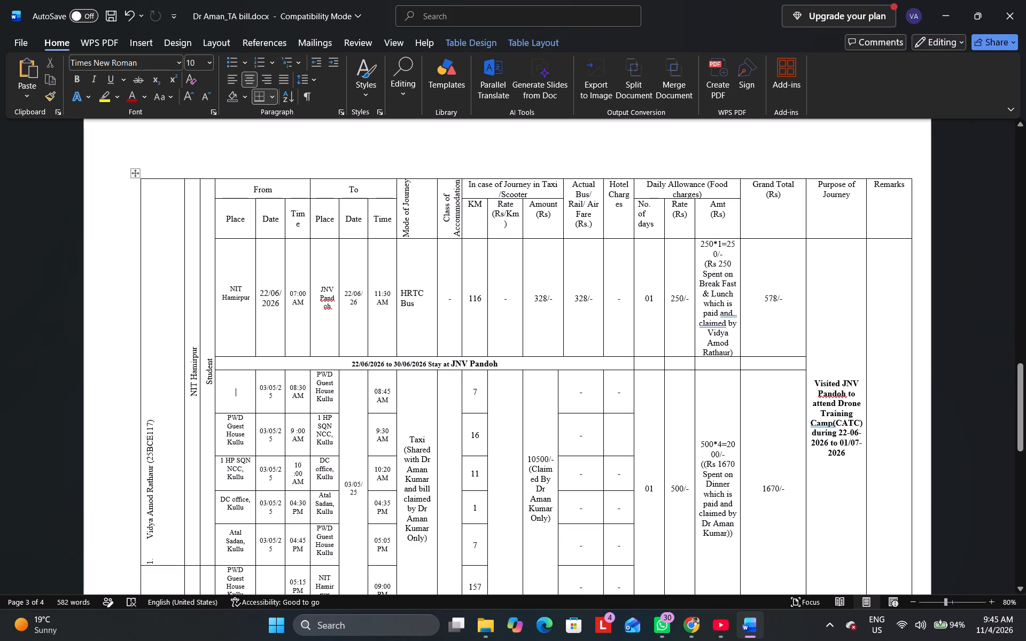
drag(452, 365, 498, 366)
key(ctrl+c)
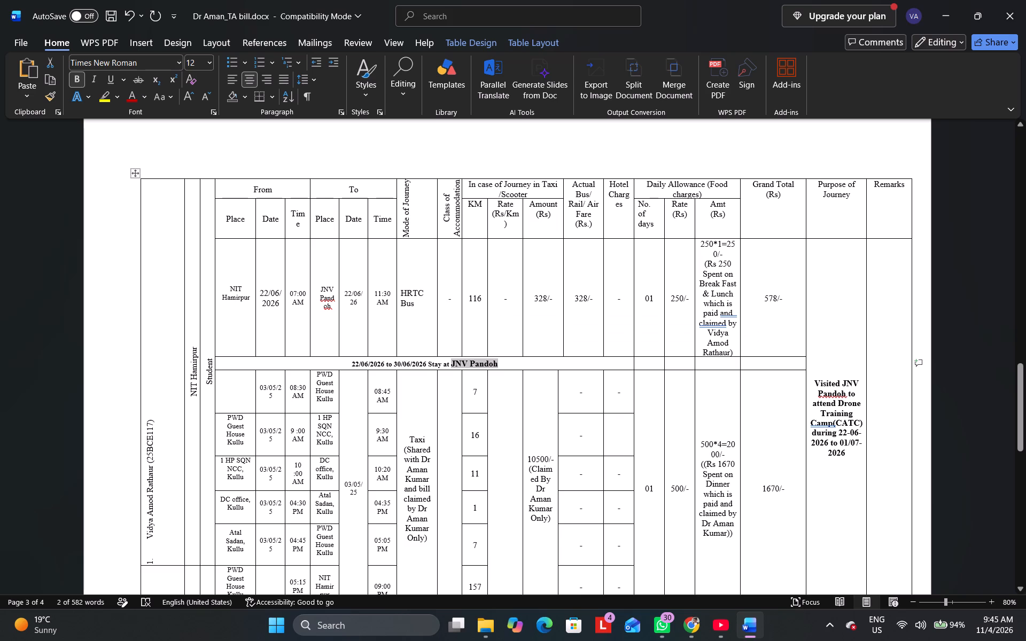
key(ctrl+c)
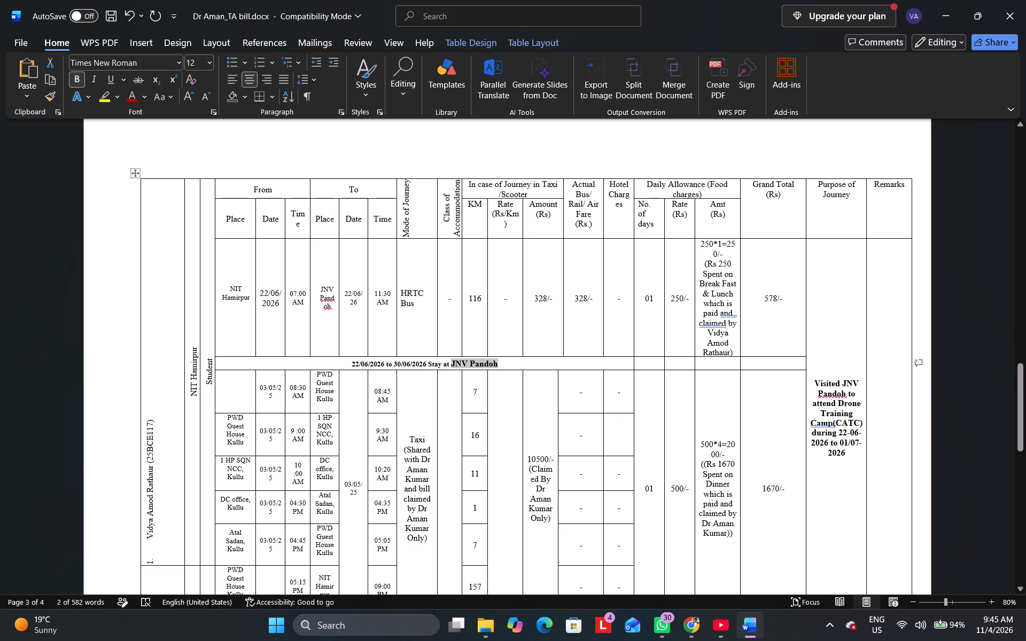
click(224, 383)
key(ctrl+v)
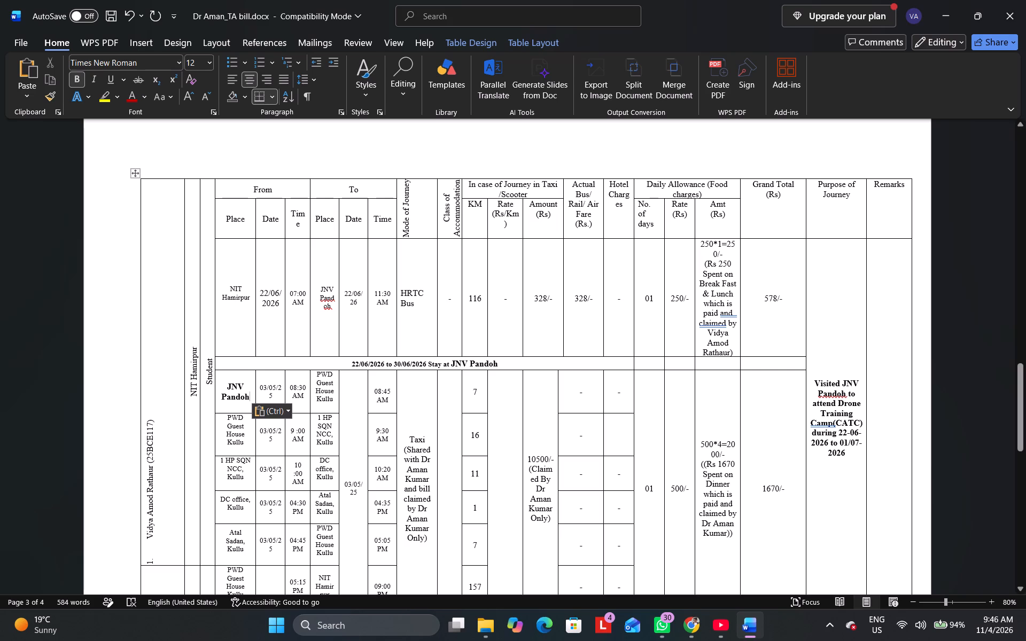
Clear the From date, From time, To place and To time in the first journey row below the stay row.
drag(276, 397, 258, 388)
key(BackSpace)
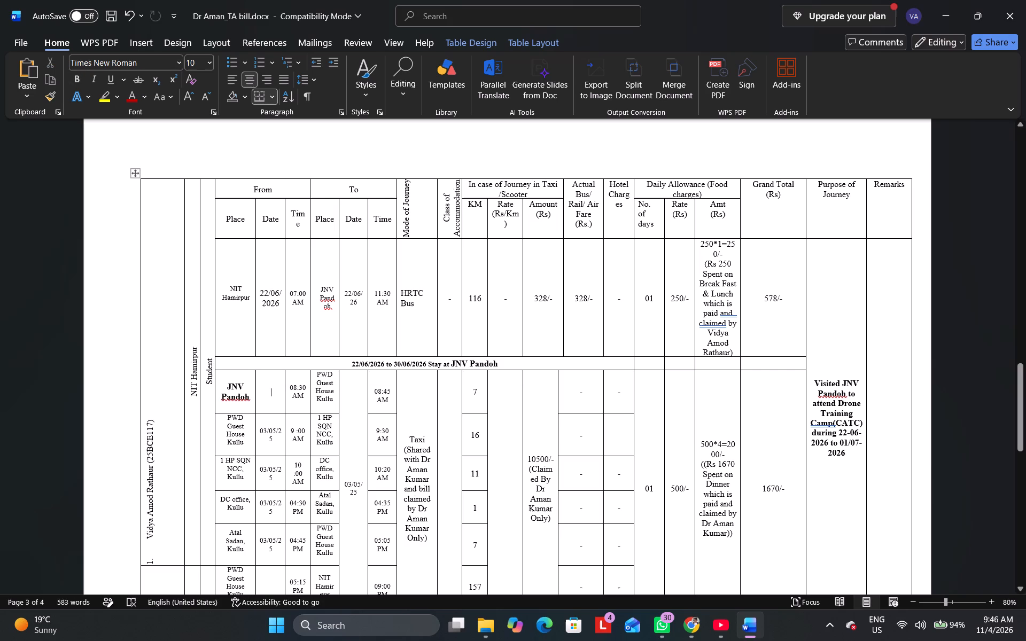
drag(289, 387, 304, 396)
key(BackSpace)
drag(316, 376, 330, 390)
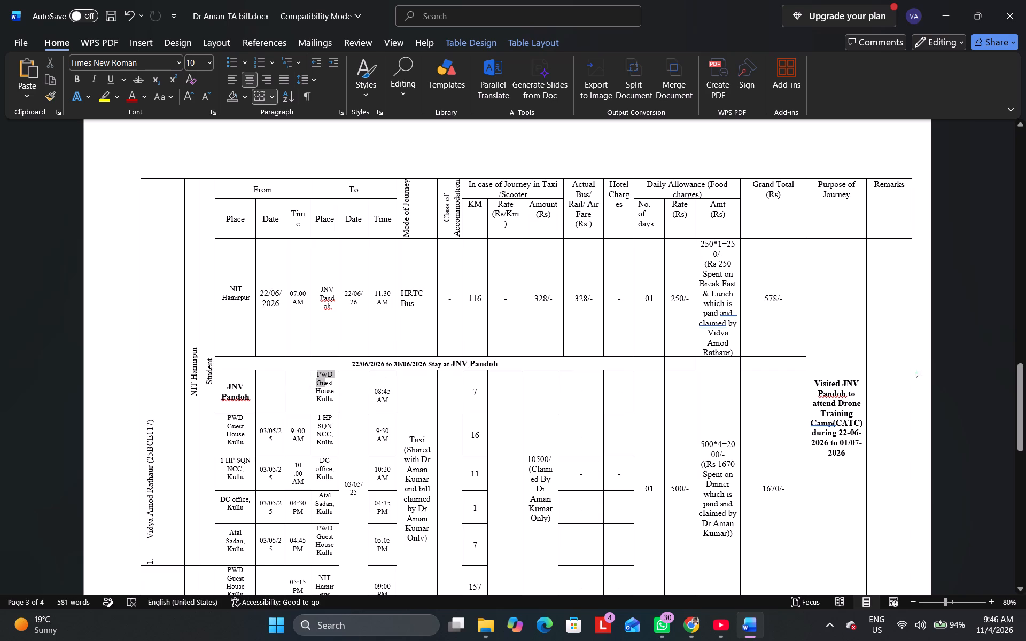
drag(330, 390, 335, 397)
key(BackSpace)
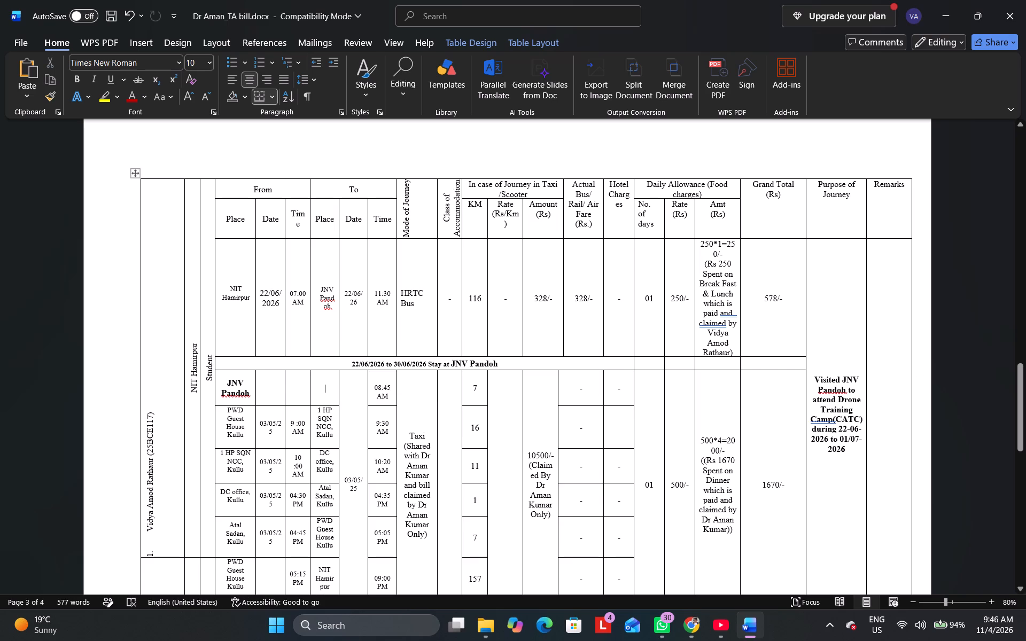
drag(372, 387, 394, 399)
key(BackSpace)
Clear the KM value in the first journey row below the stay row.
drag(472, 385, 478, 387)
key(BackSpace)
Fill the From date in the first journey row below the stay row with 22/06/2026, copied from the NIT Hamirpur journey row.
drag(260, 290, 278, 306)
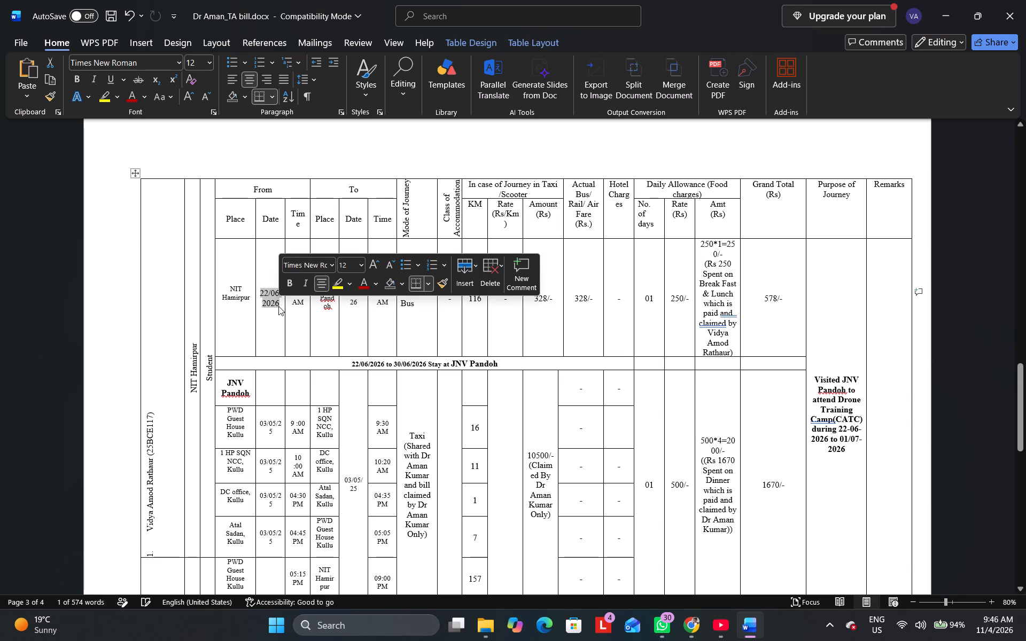
key(ctrl+c)
click(259, 390)
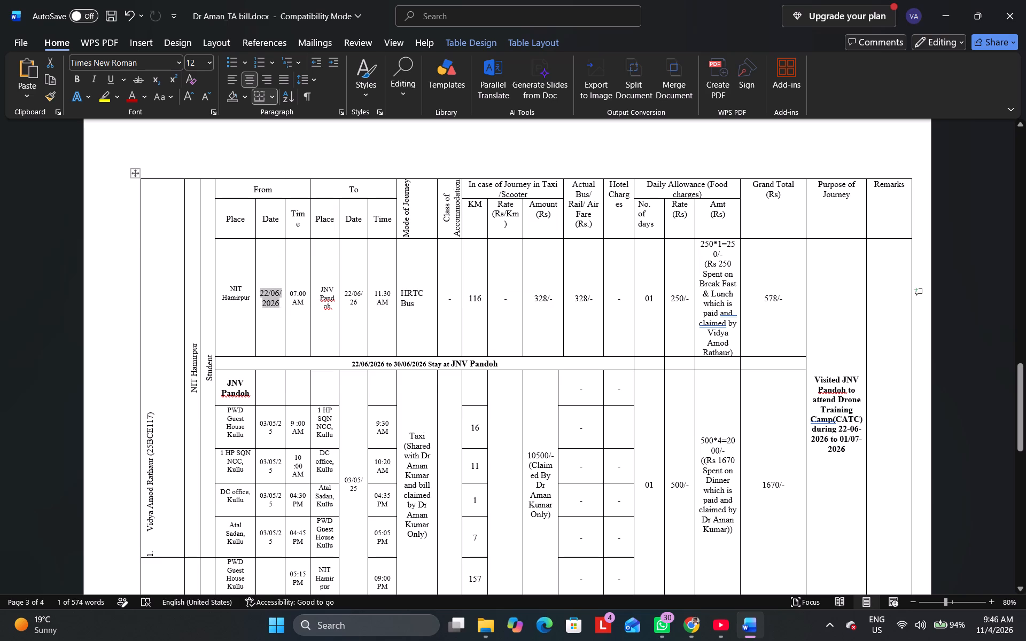
click(261, 393)
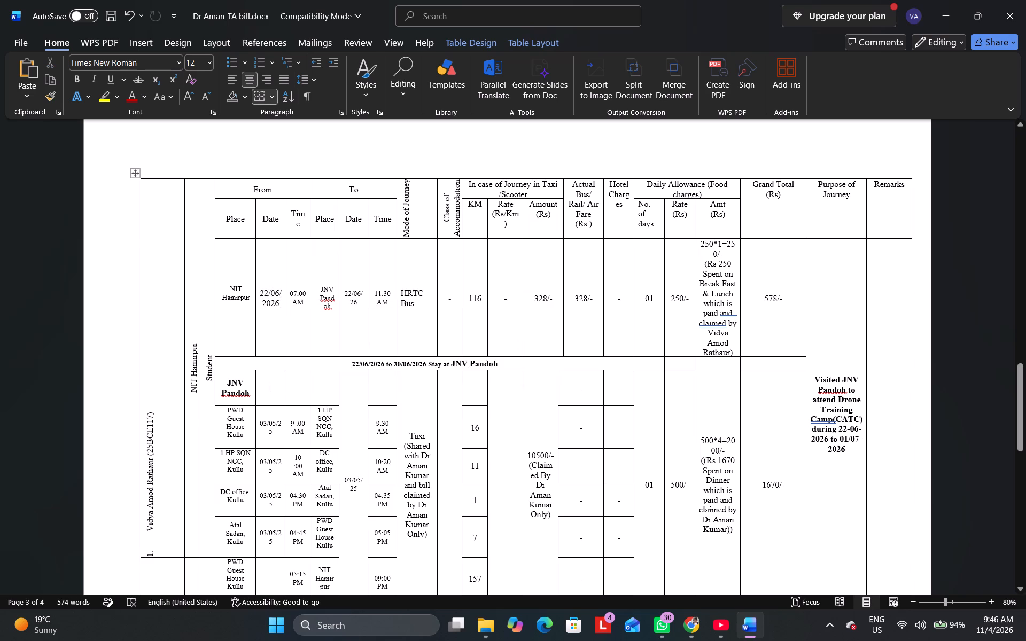
key(ctrl+v)
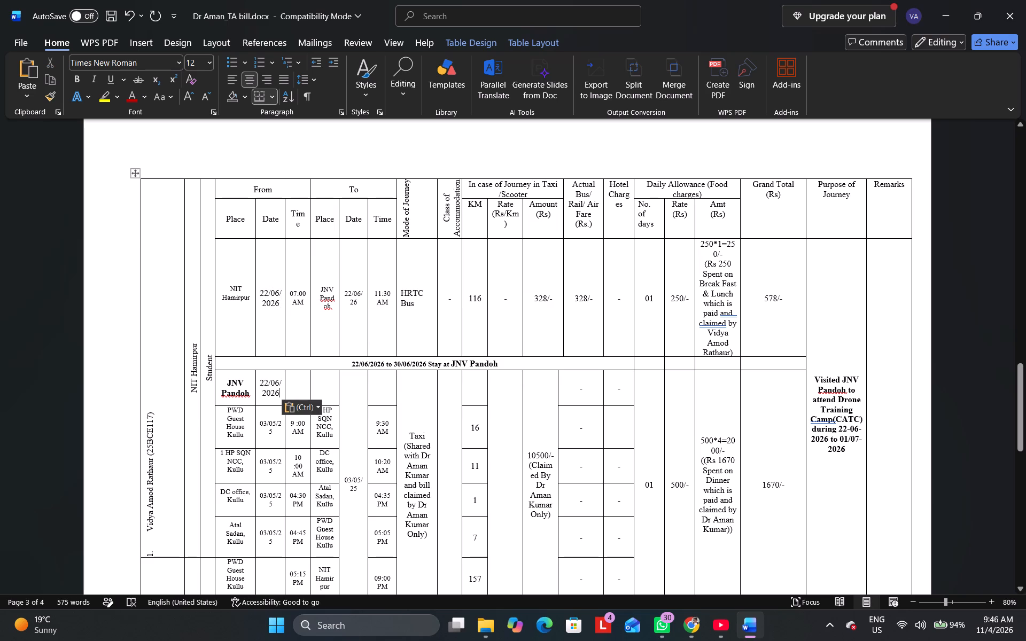
Enter 12:30PM as the From time in the first journey row below the stay row.
click(289, 389)
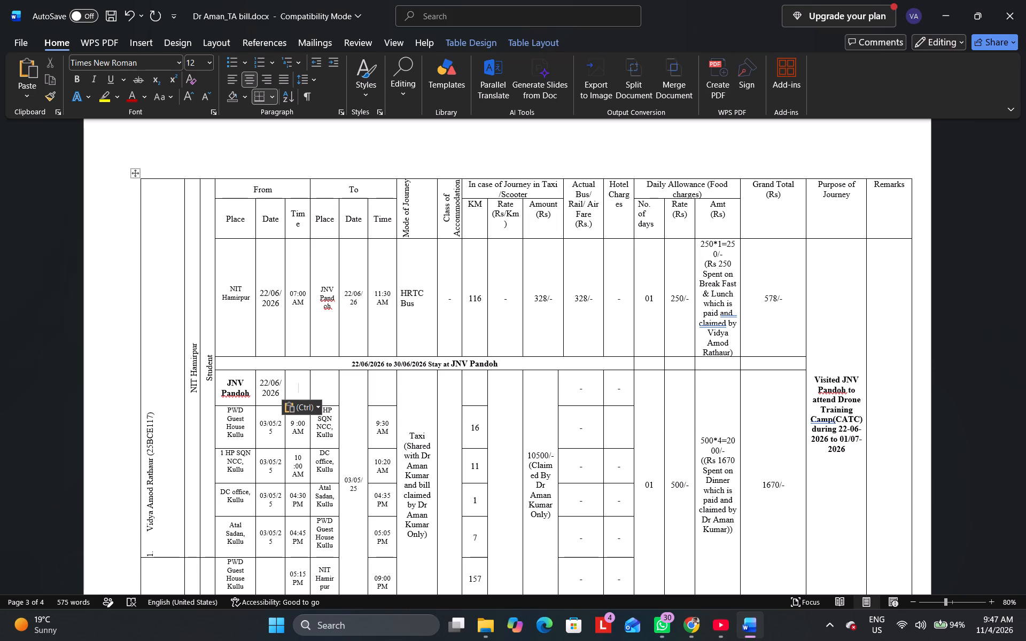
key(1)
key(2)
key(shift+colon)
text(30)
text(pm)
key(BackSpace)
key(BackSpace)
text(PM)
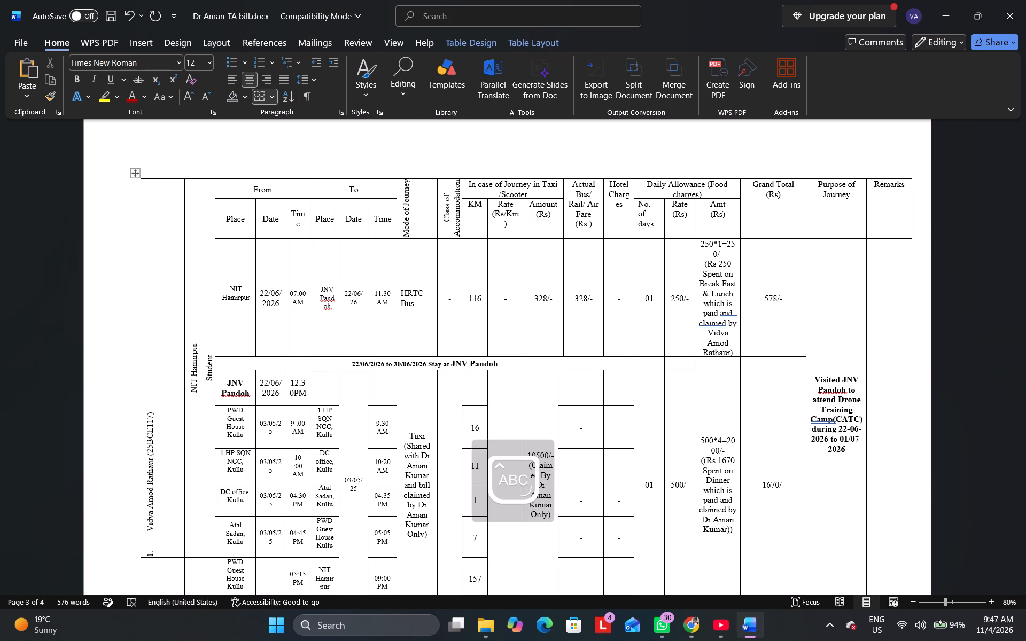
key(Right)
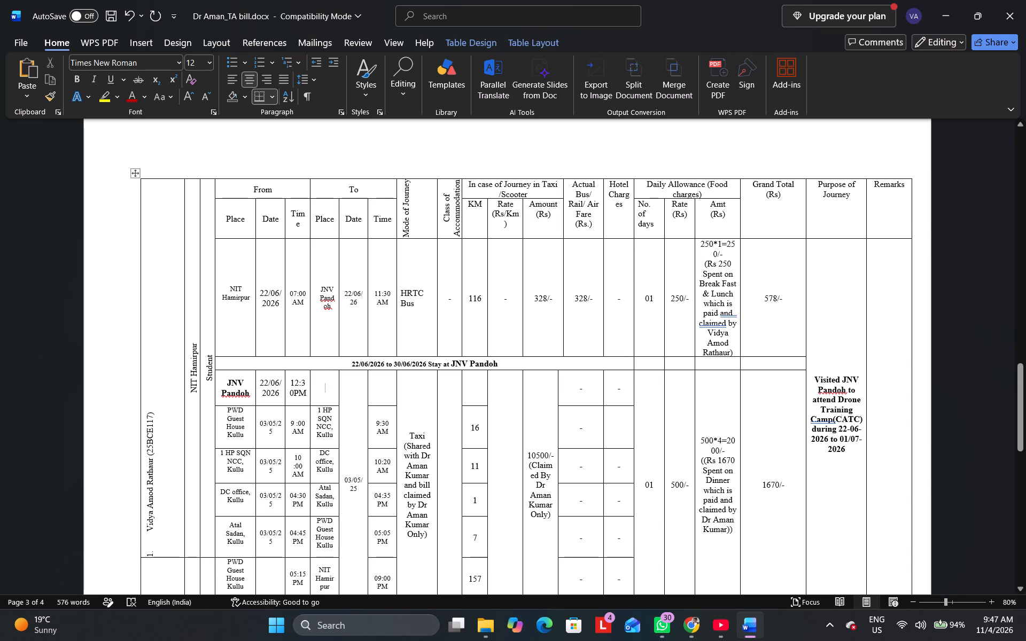
Set the 12:30PM From time and the JNV Pandoh From place below the stay row to font size 10.
drag(290, 381, 292, 382)
drag(292, 382, 307, 393)
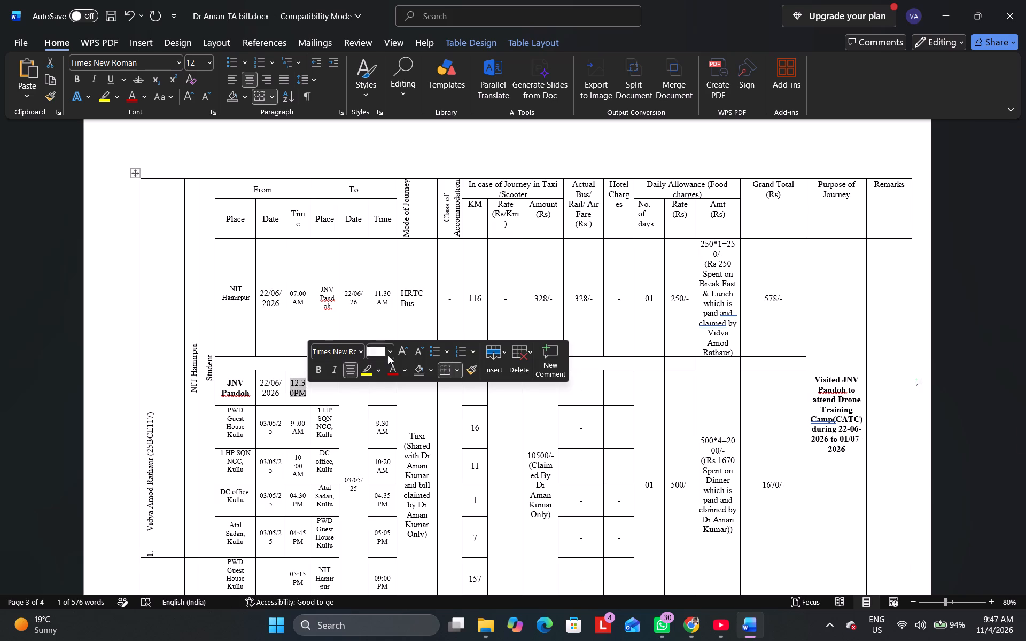
click(388, 353)
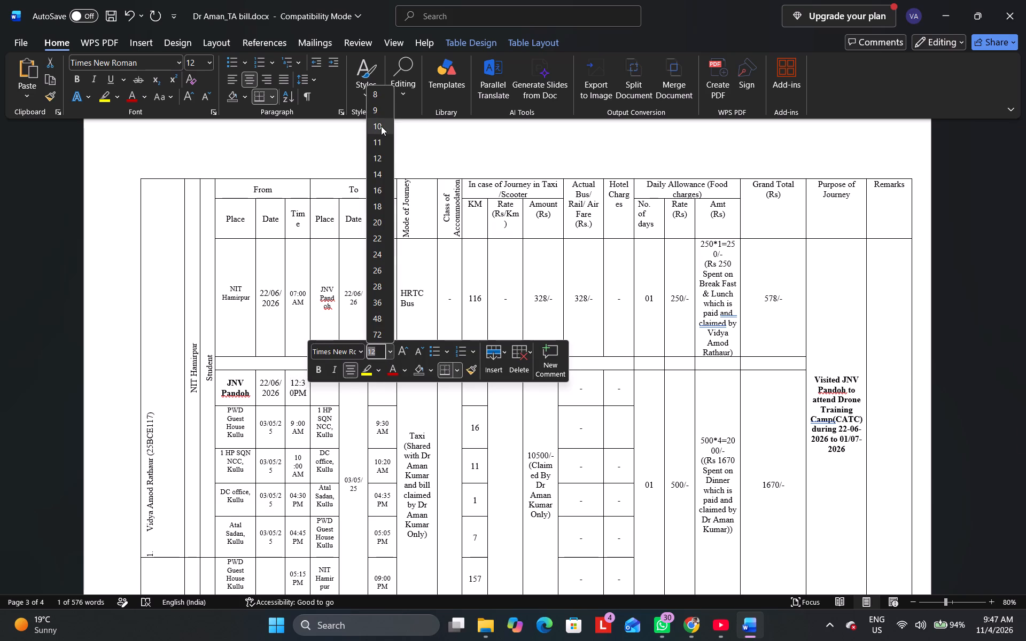
click(381, 126)
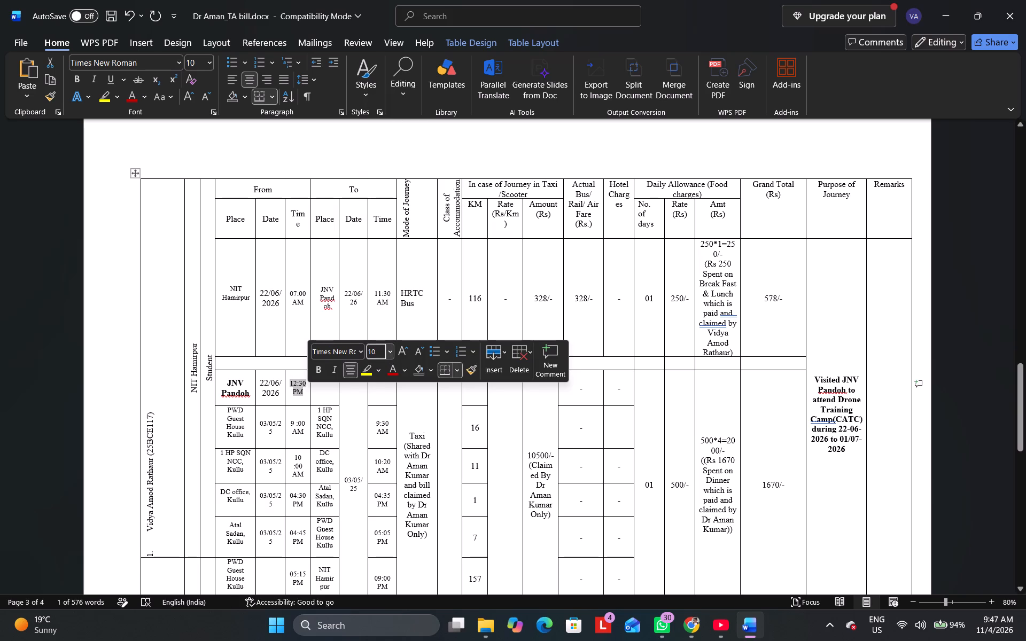
drag(224, 382, 244, 397)
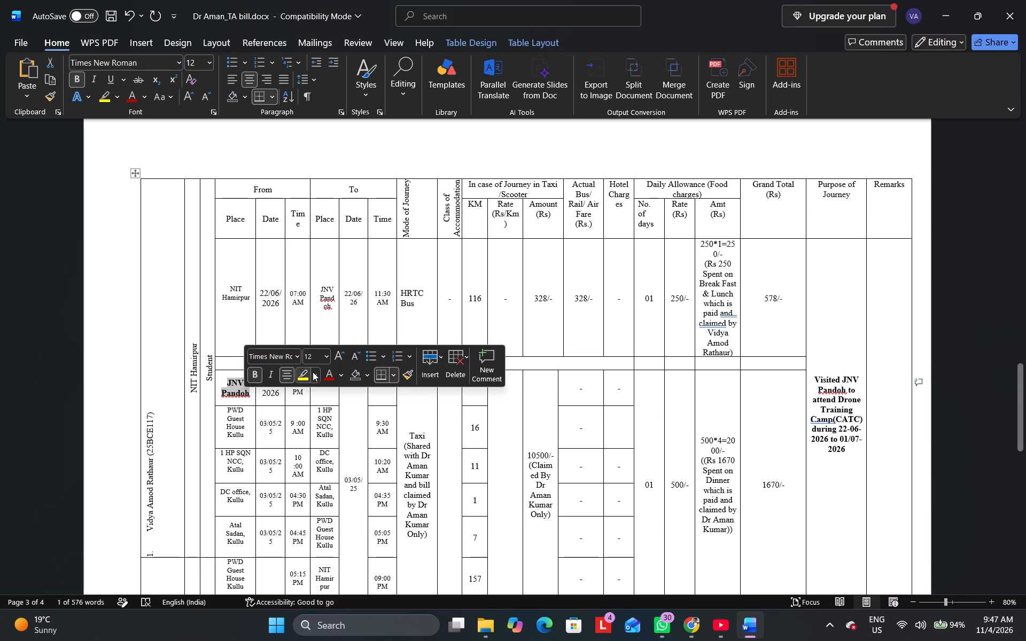
click(325, 358)
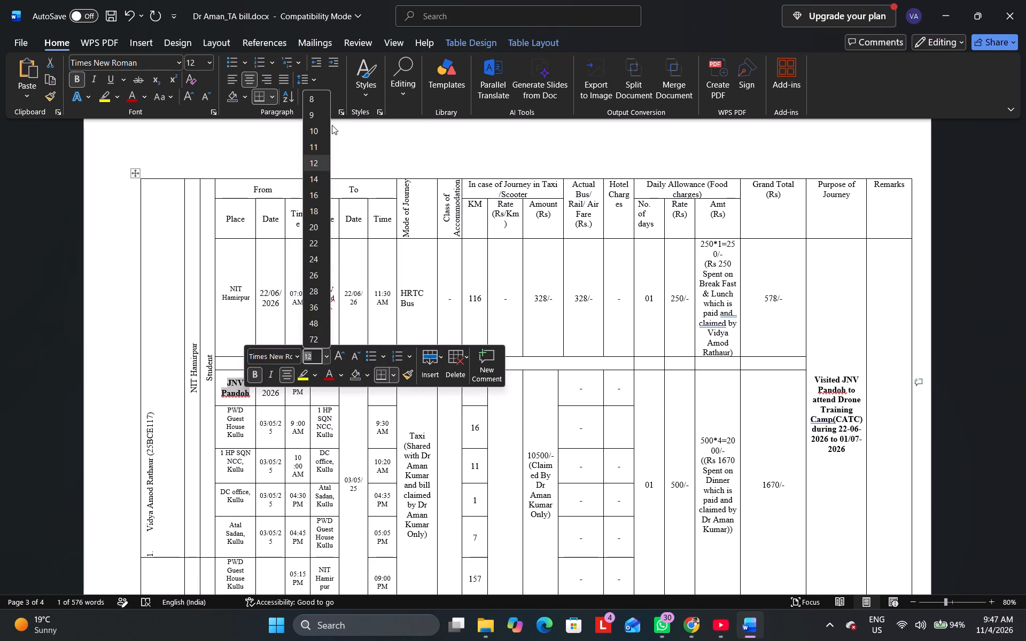
click(317, 132)
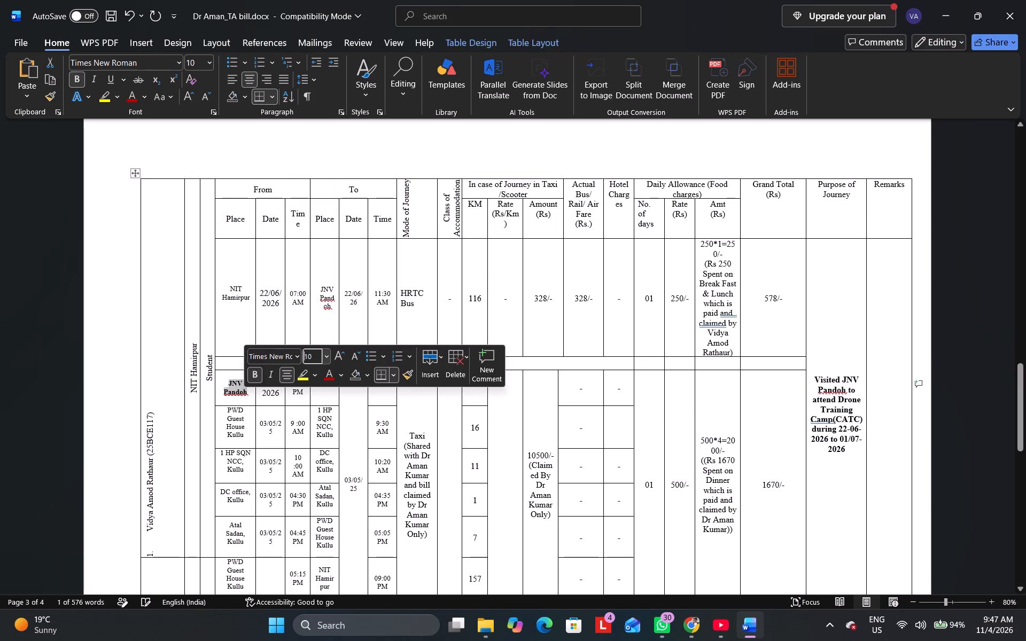
Fill the To place in the first journey row below the stay row with "JNV Pandoh", copied from the NIT Hamirpur journey row.
click(330, 400)
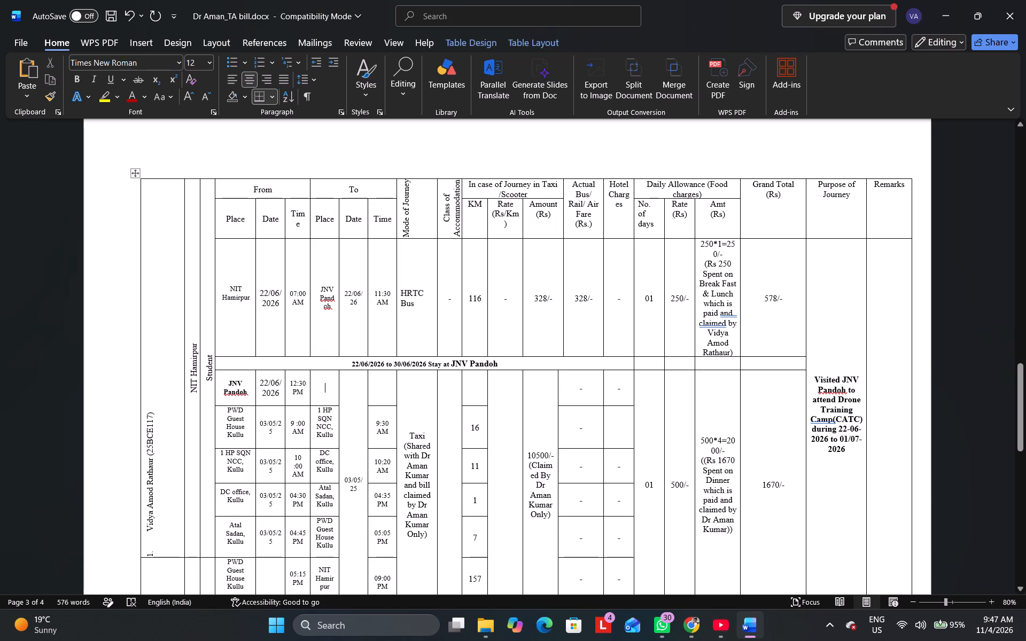
drag(316, 287, 332, 307)
key(ctrl+c)
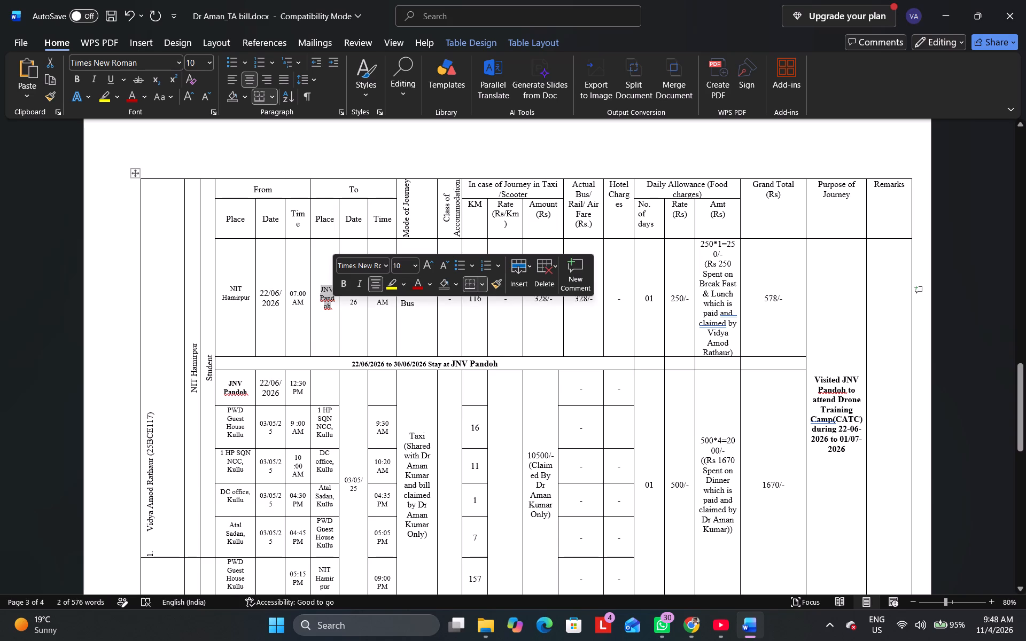
click(321, 382)
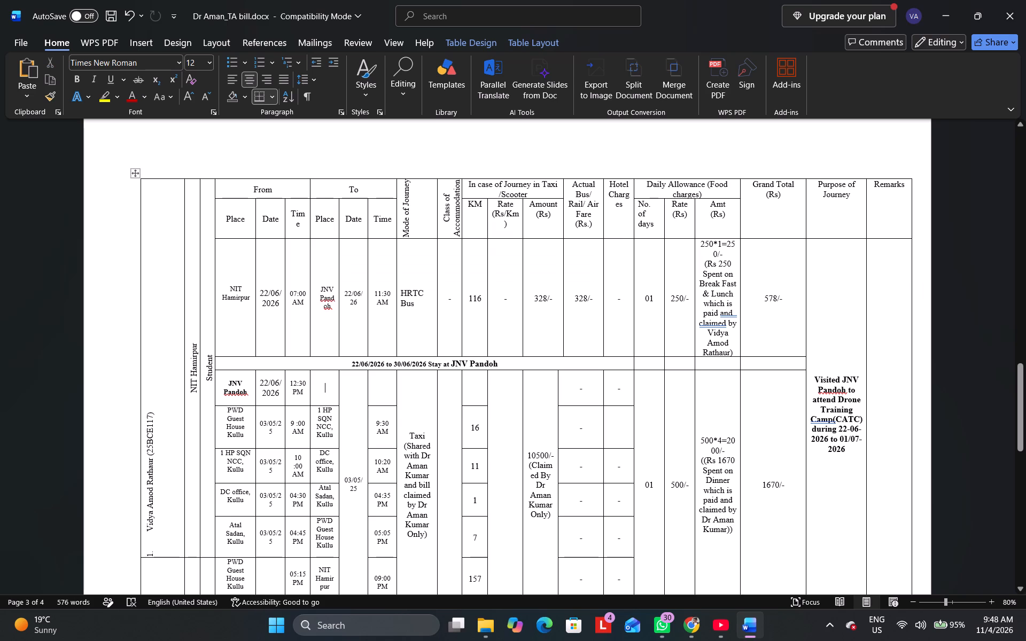
key(ctrl+v)
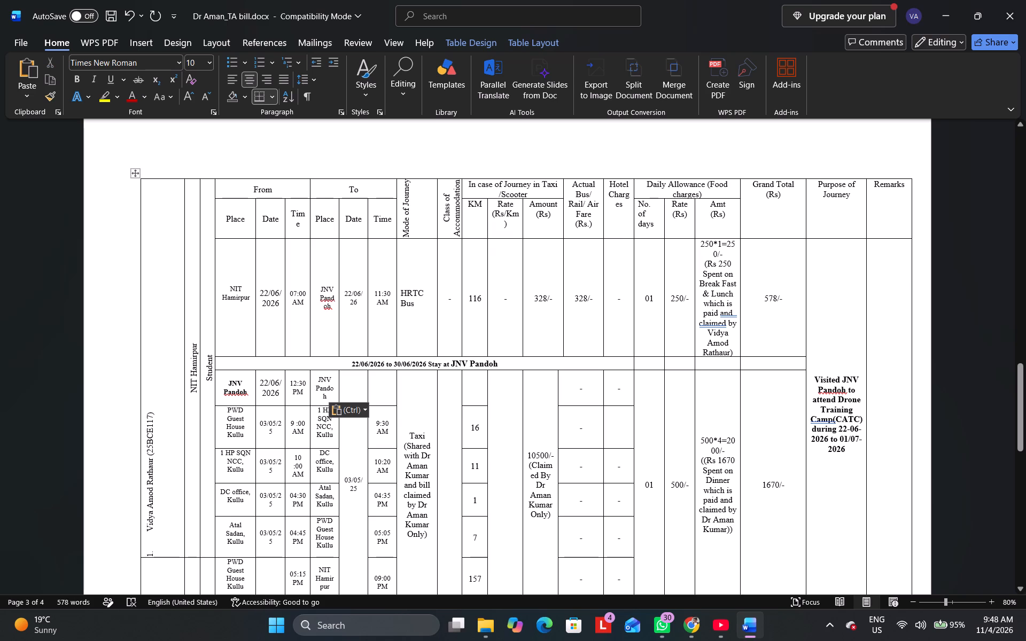
Replace the merged To date below the stay row with 30/06/2026, copied from the stay row.
click(354, 385)
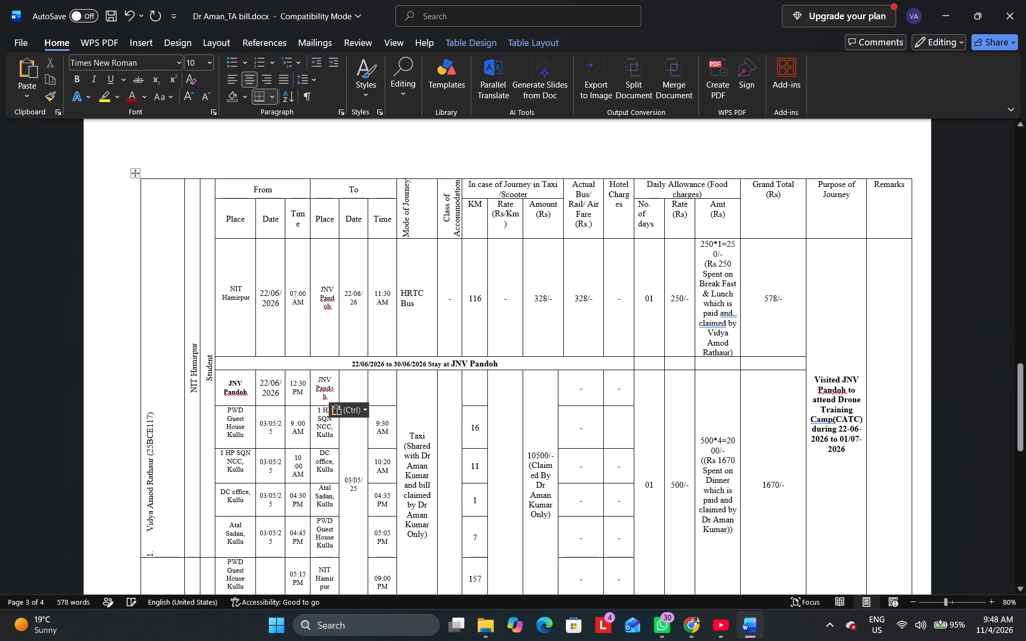
click(354, 385)
drag(393, 364, 421, 364)
key(ctrl+c)
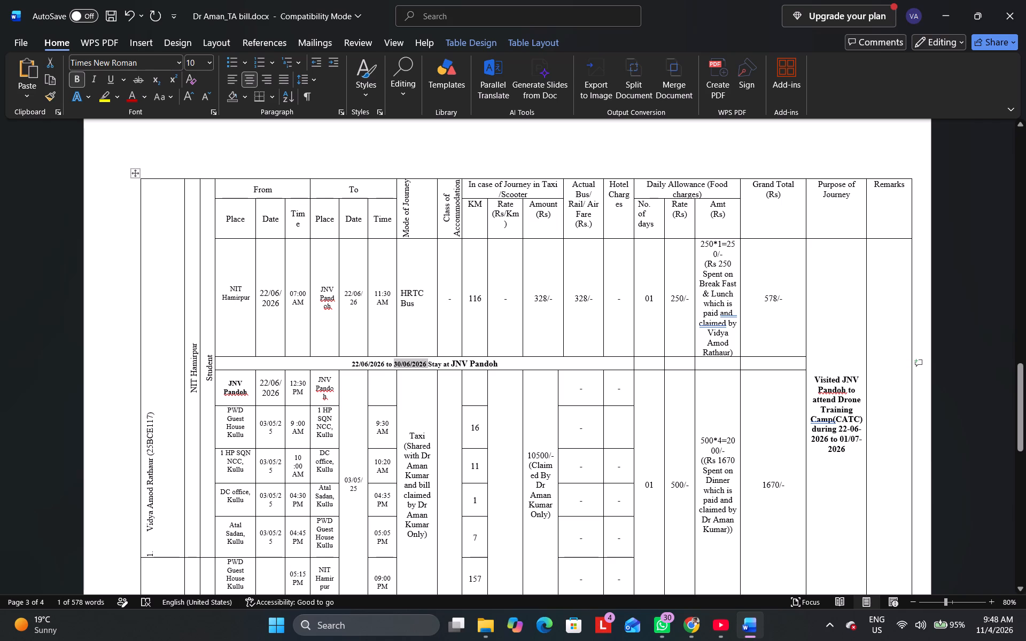
click(355, 395)
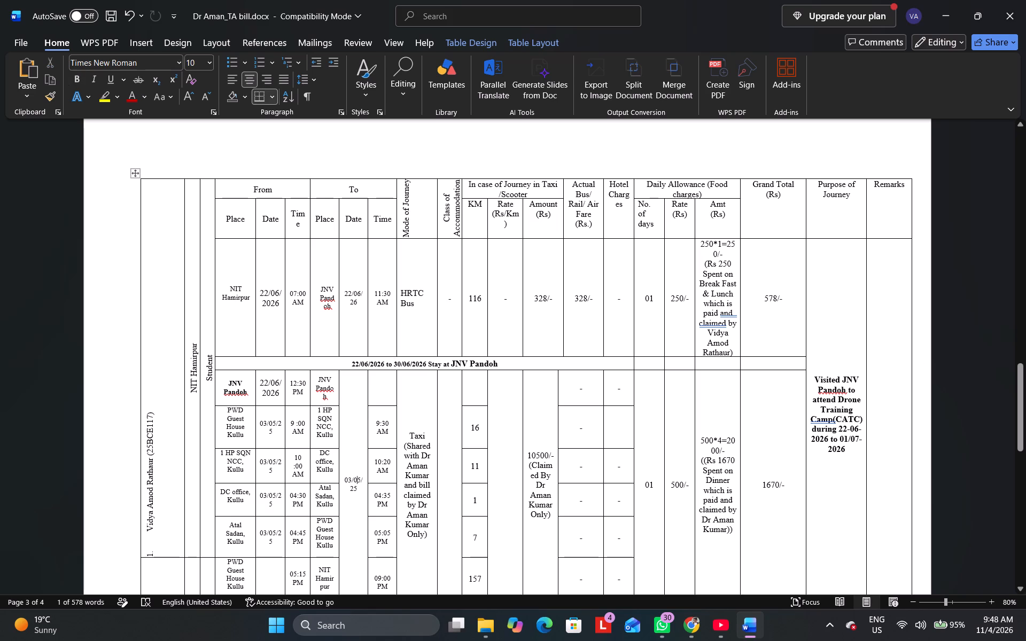
drag(357, 495, 345, 480)
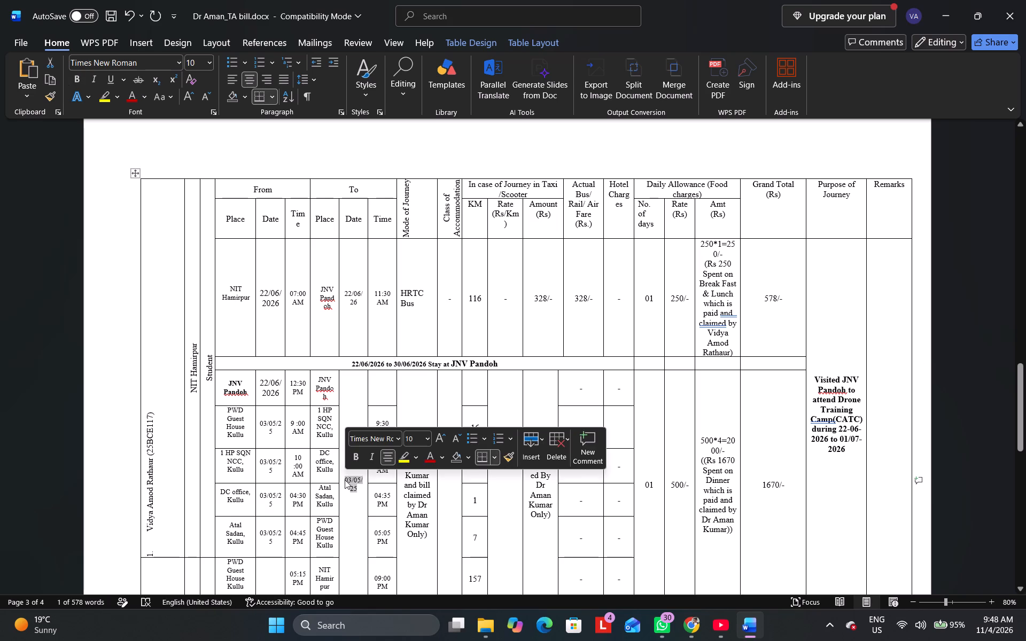
key(BackSpace)
key(ctrl+v)
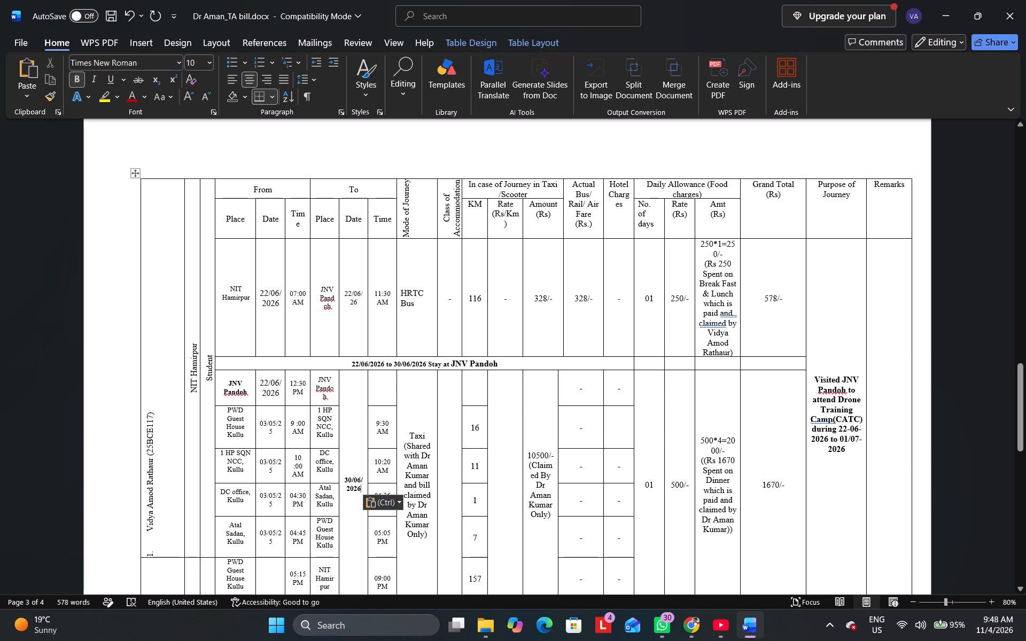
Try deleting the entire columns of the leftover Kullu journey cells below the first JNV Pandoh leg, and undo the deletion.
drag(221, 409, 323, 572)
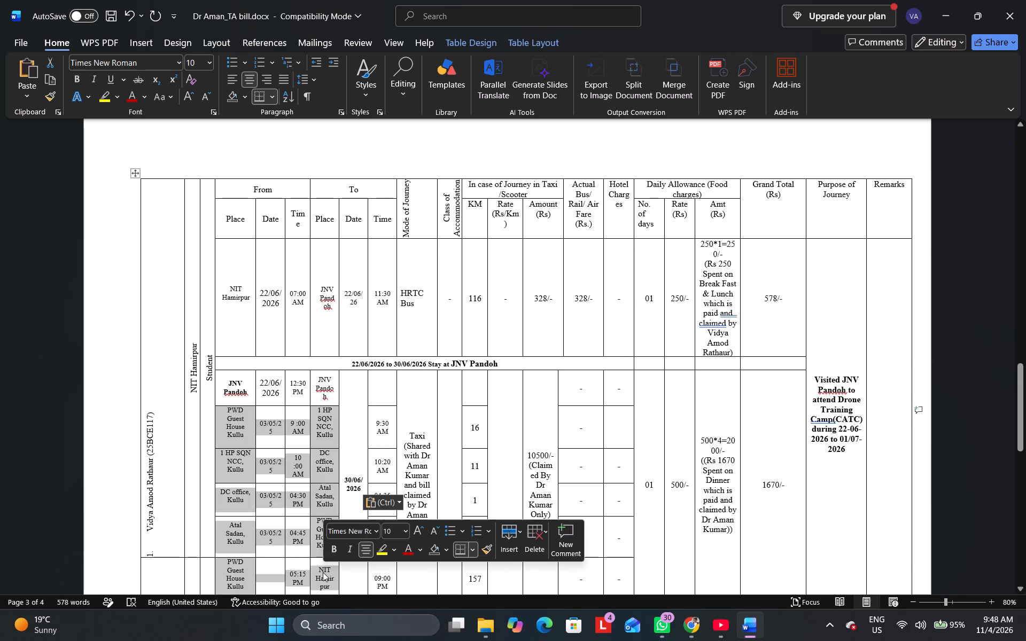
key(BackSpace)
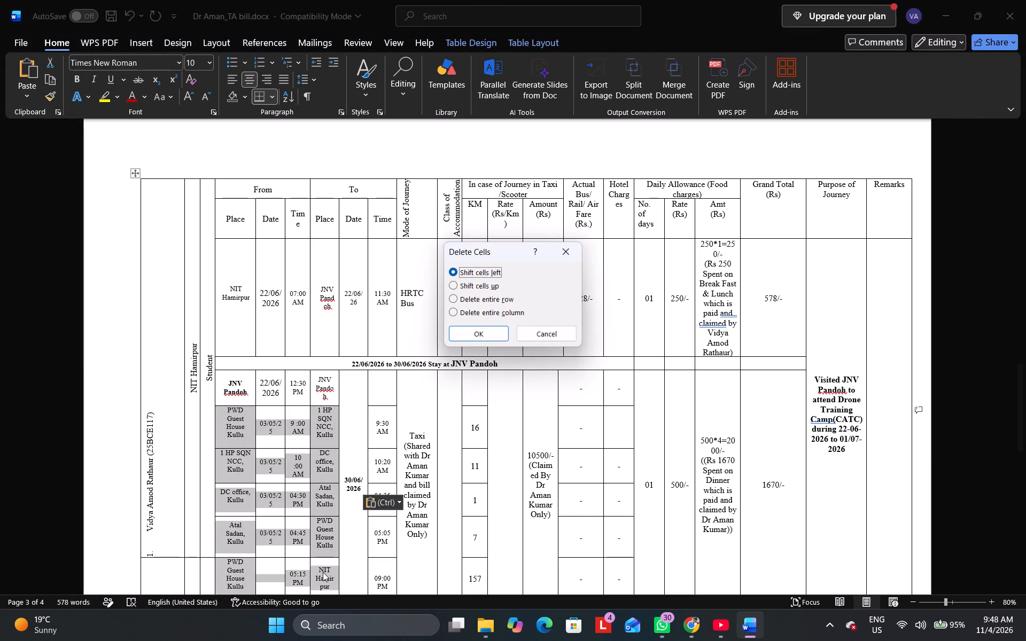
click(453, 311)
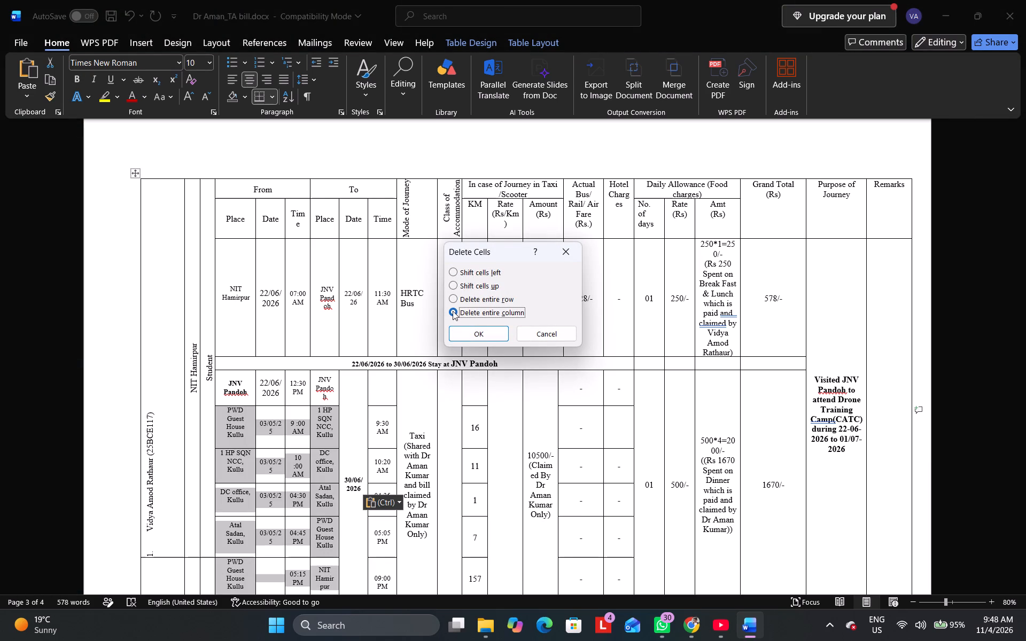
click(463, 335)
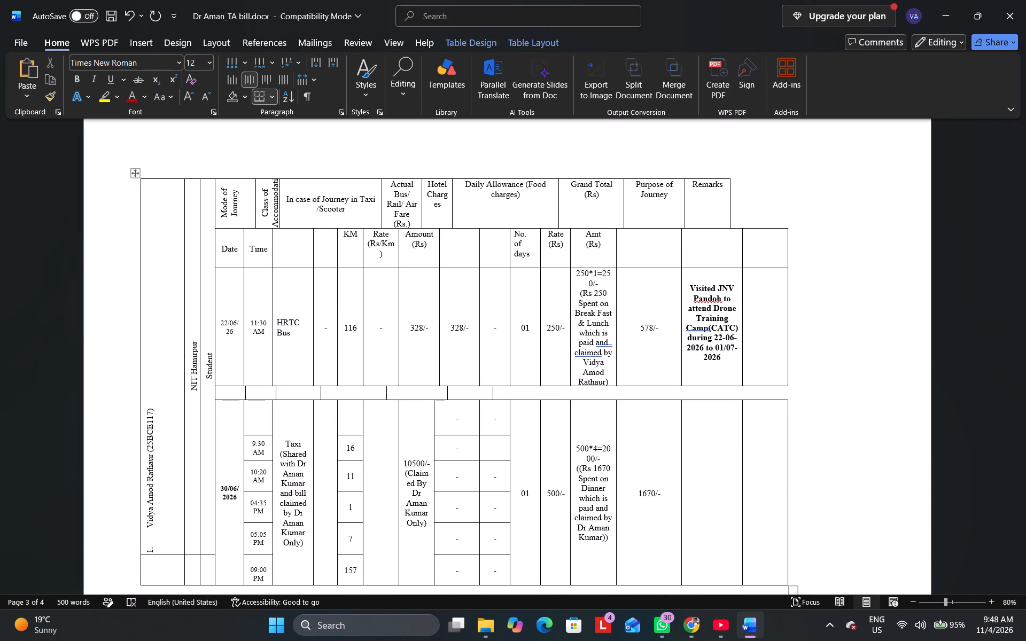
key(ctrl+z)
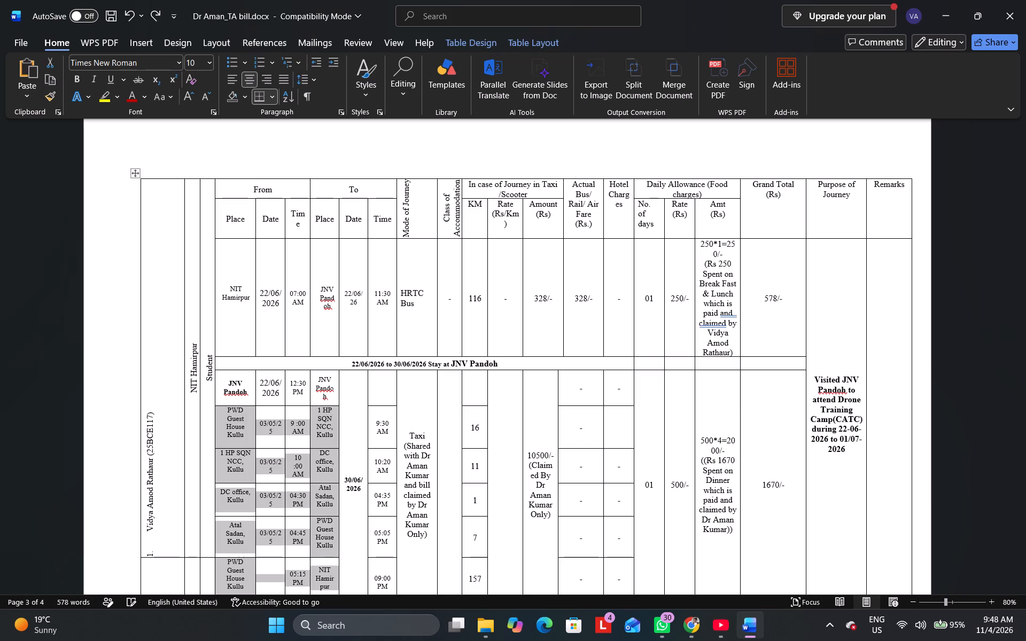
Delete the four old Kullu journey rows between the JNV Pandoh leg and the final leg to NIT Hamirpur.
click(222, 413)
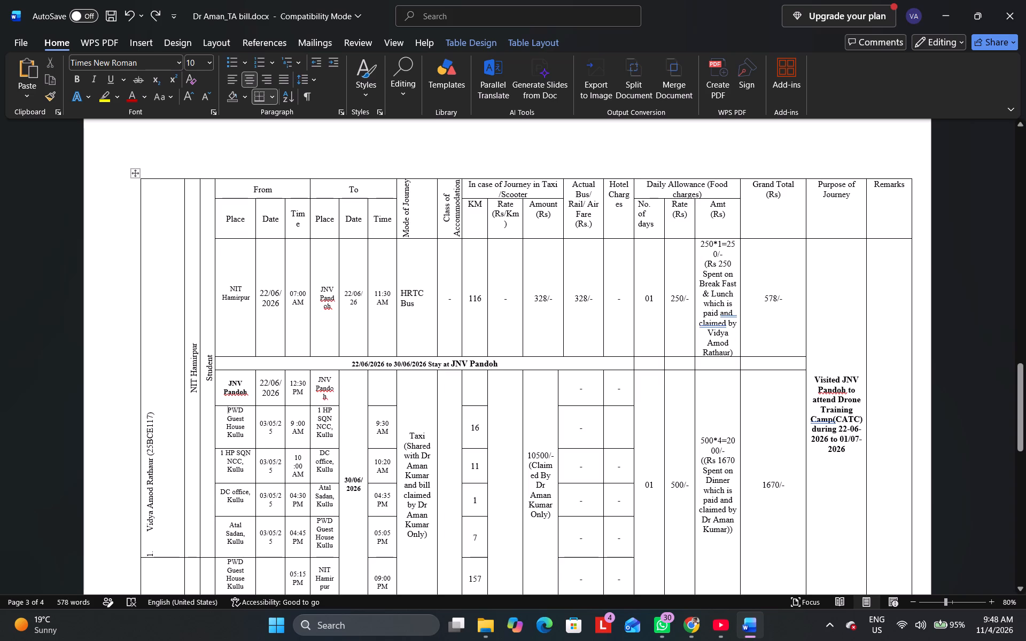
drag(225, 411, 325, 578)
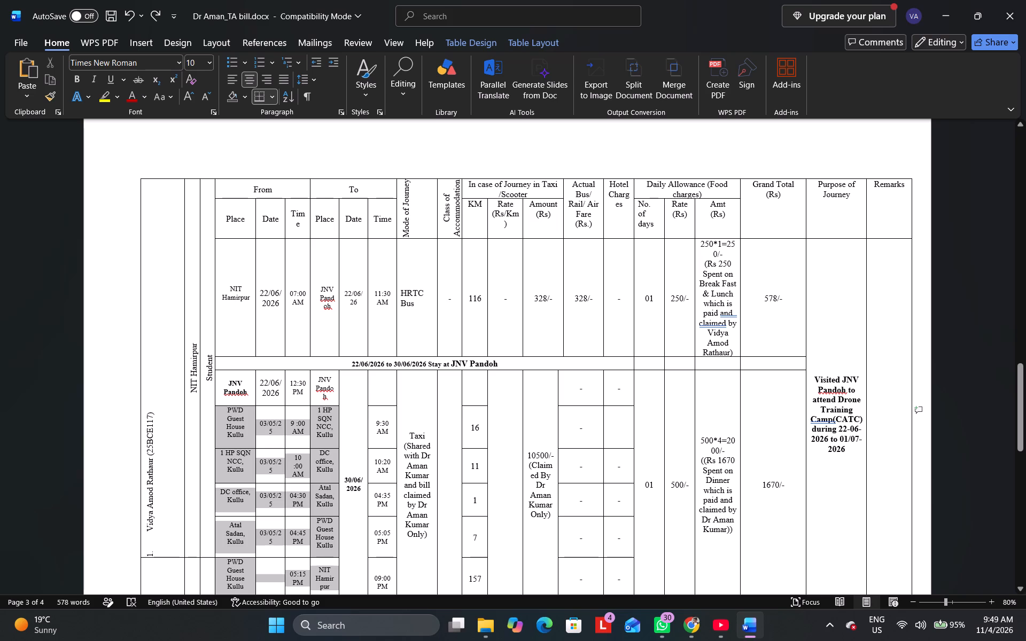
drag(325, 578, 335, 551)
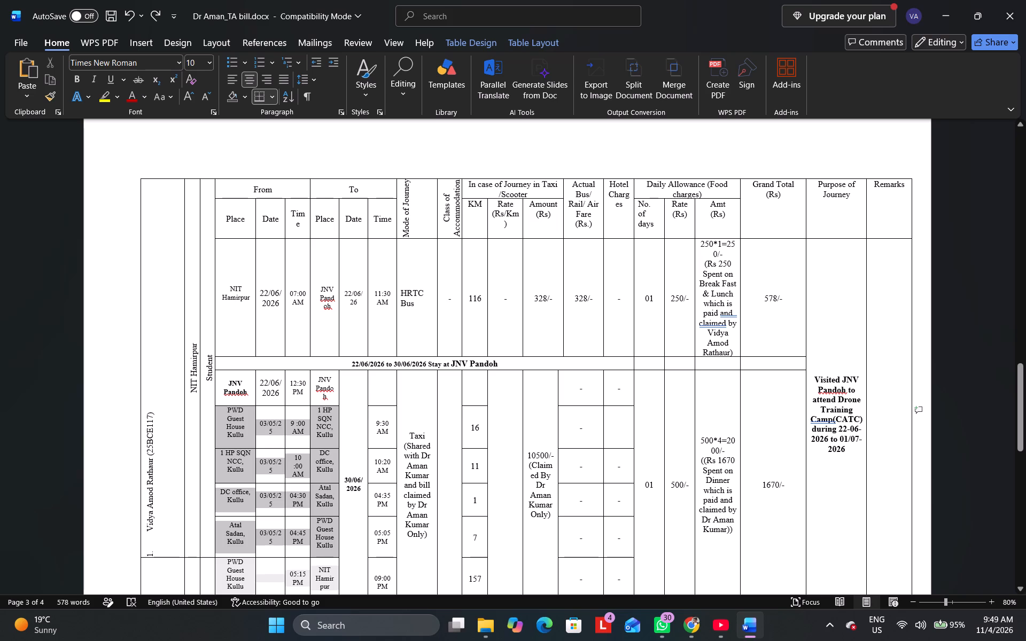
drag(335, 551, 336, 551)
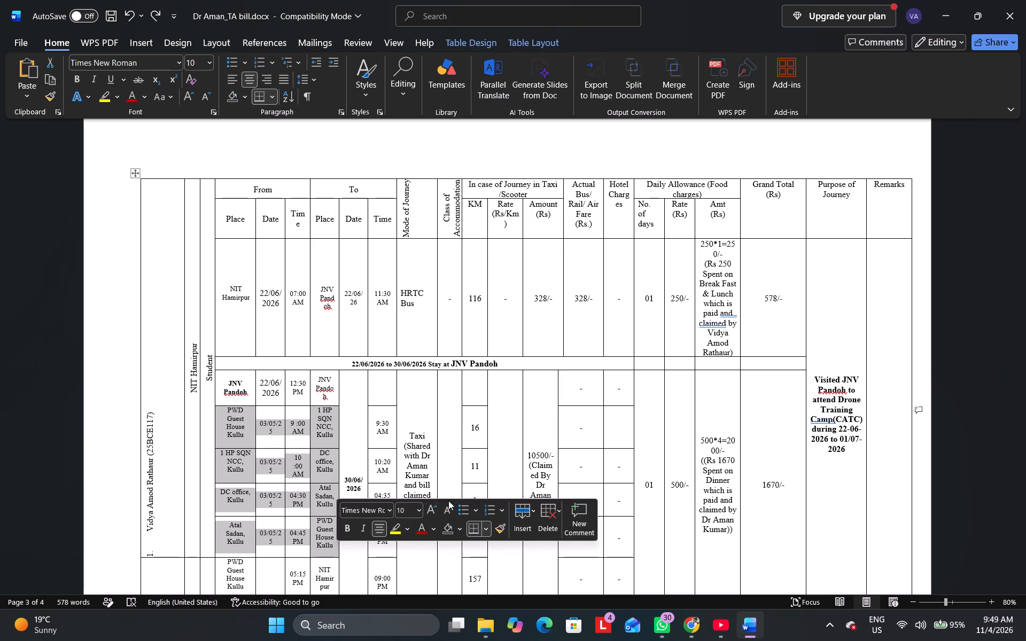
key(BackSpace)
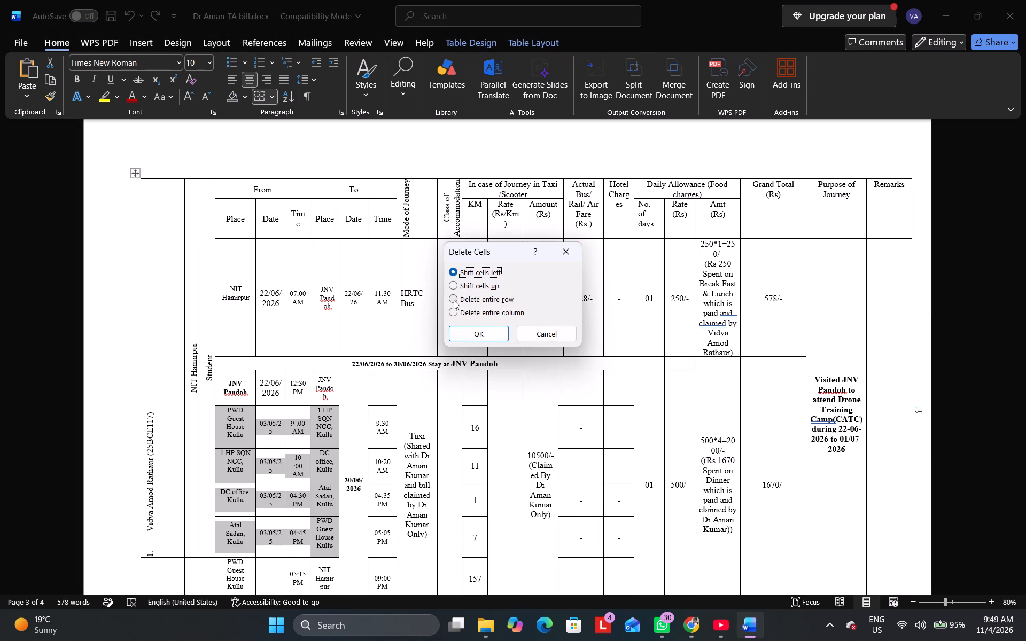
click(452, 300)
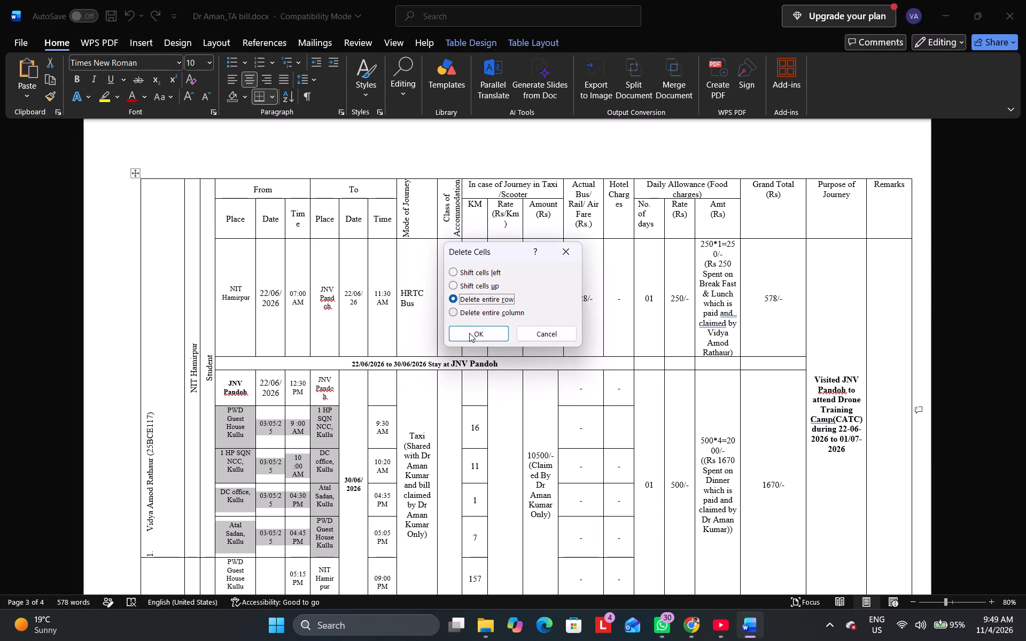
click(471, 335)
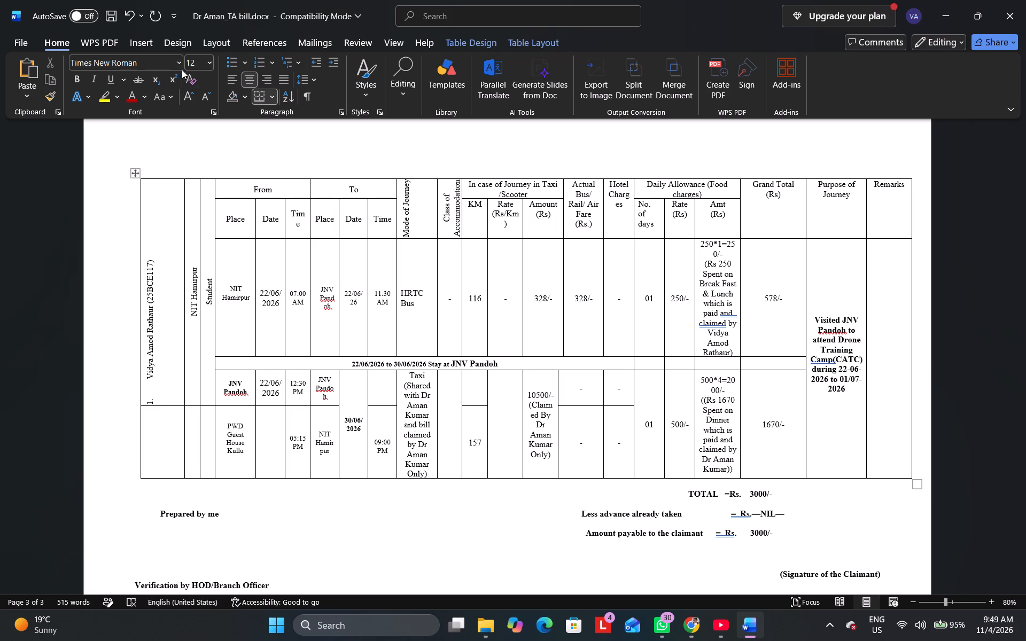
Draw a black horizontal line about 0.65 inch long across the merged To date cell, level with the border between the two journey rows.
click(138, 45)
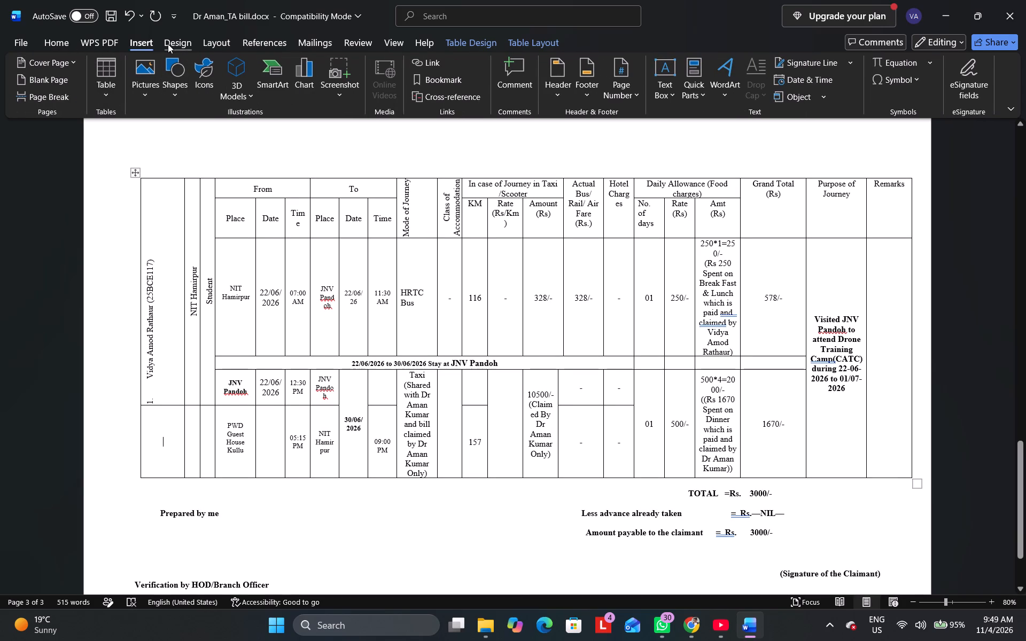
click(221, 48)
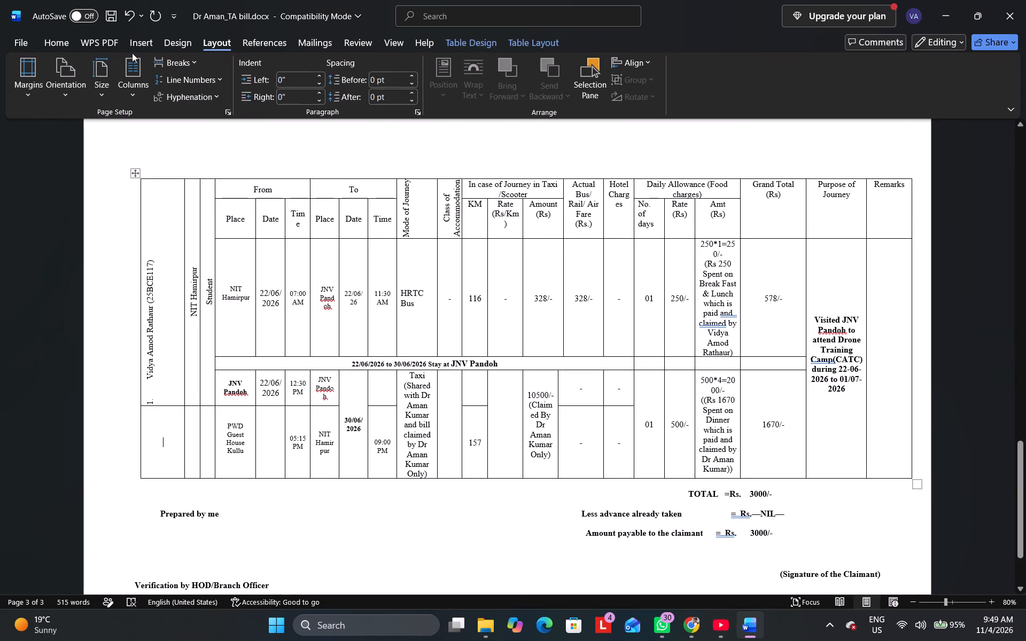
click(57, 40)
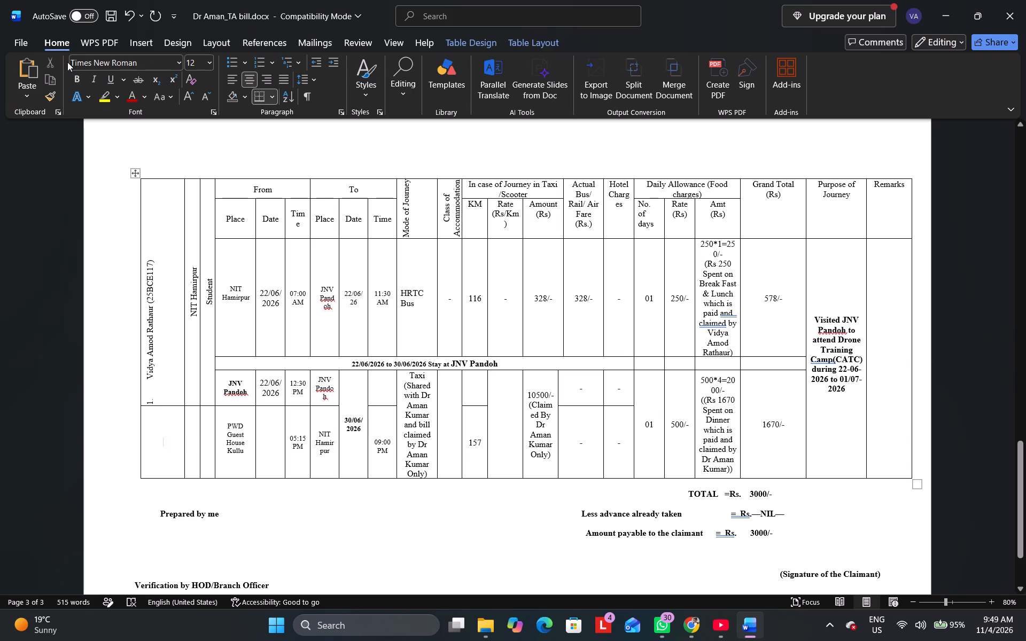
click(134, 44)
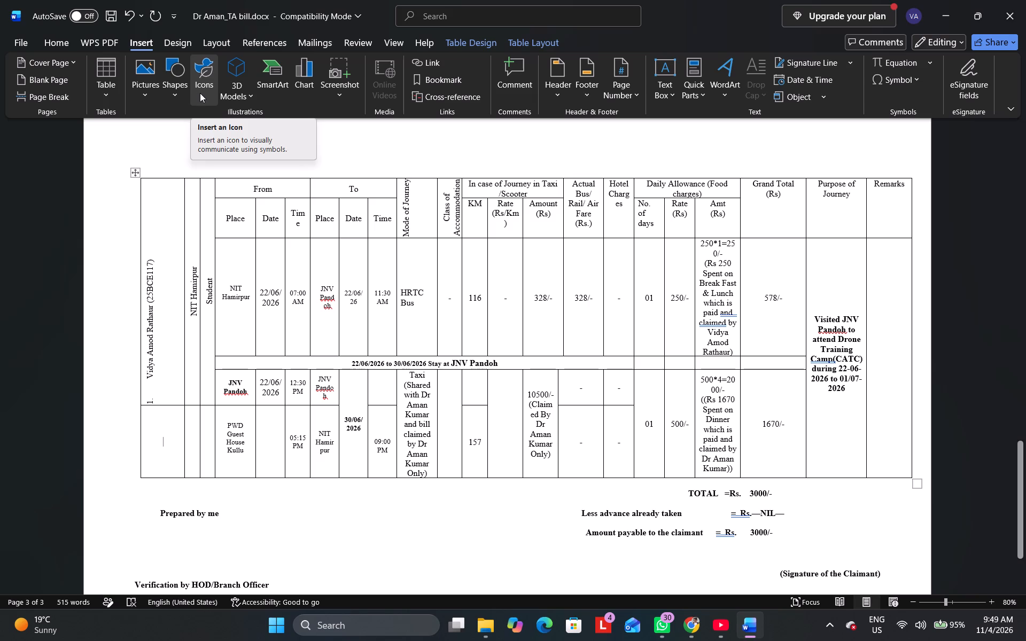
click(172, 96)
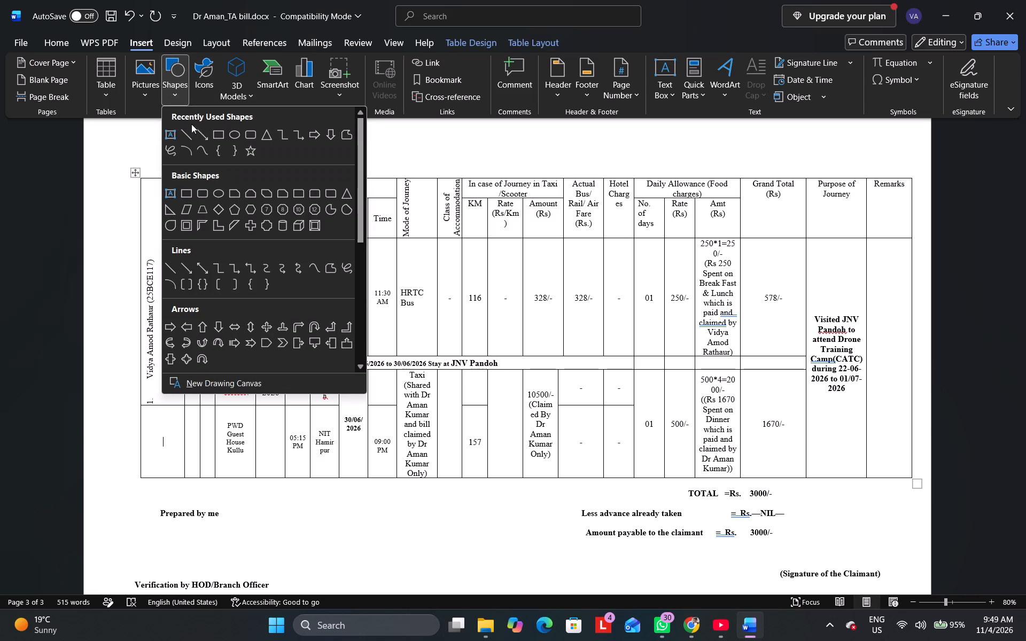
click(183, 135)
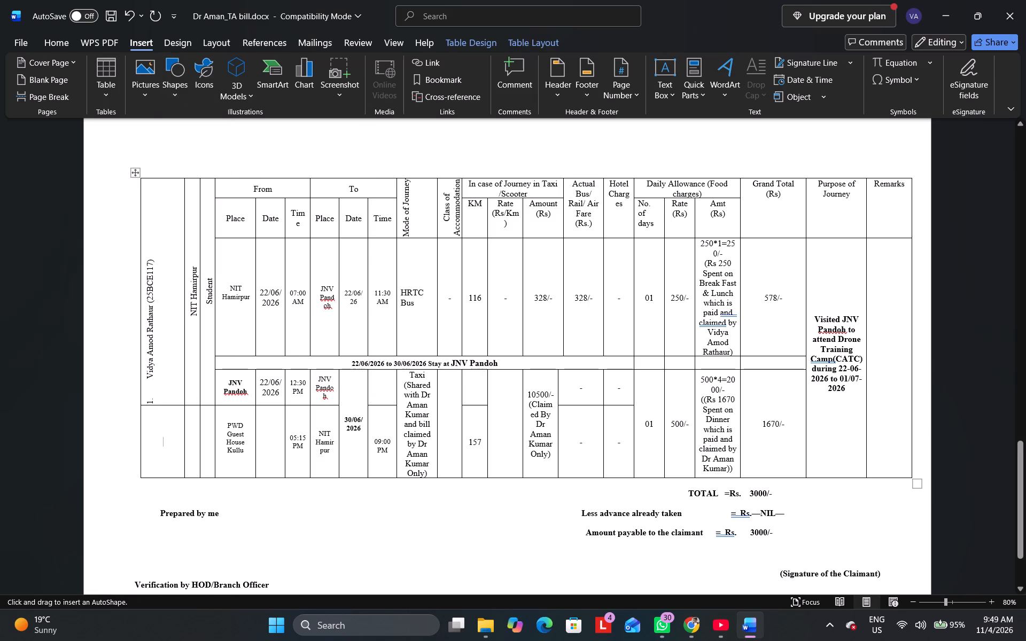
drag(337, 404, 361, 404)
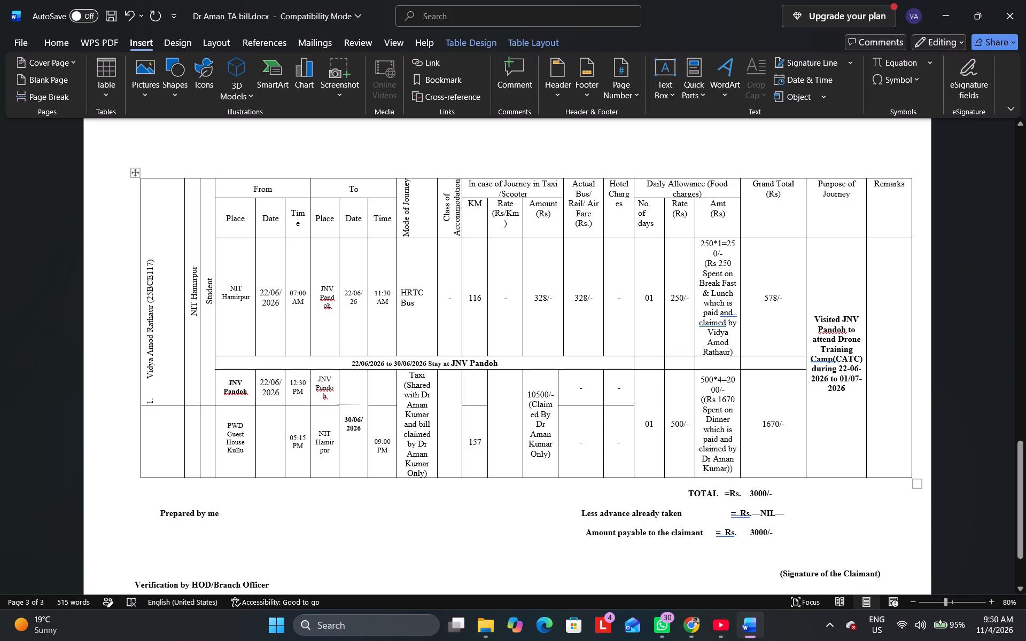
drag(361, 404, 369, 404)
drag(369, 404, 370, 404)
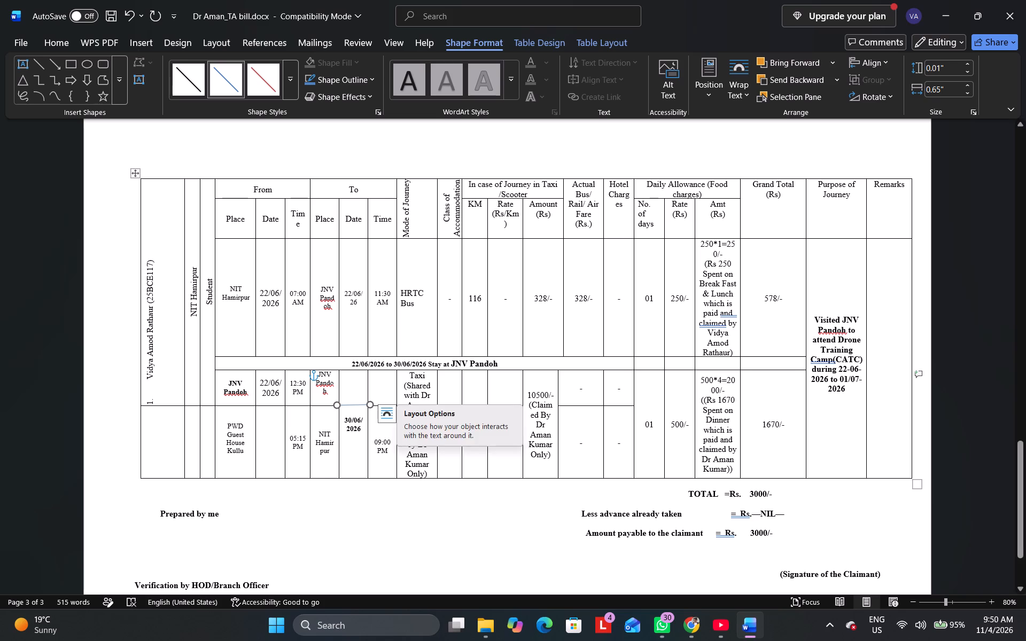
click(191, 79)
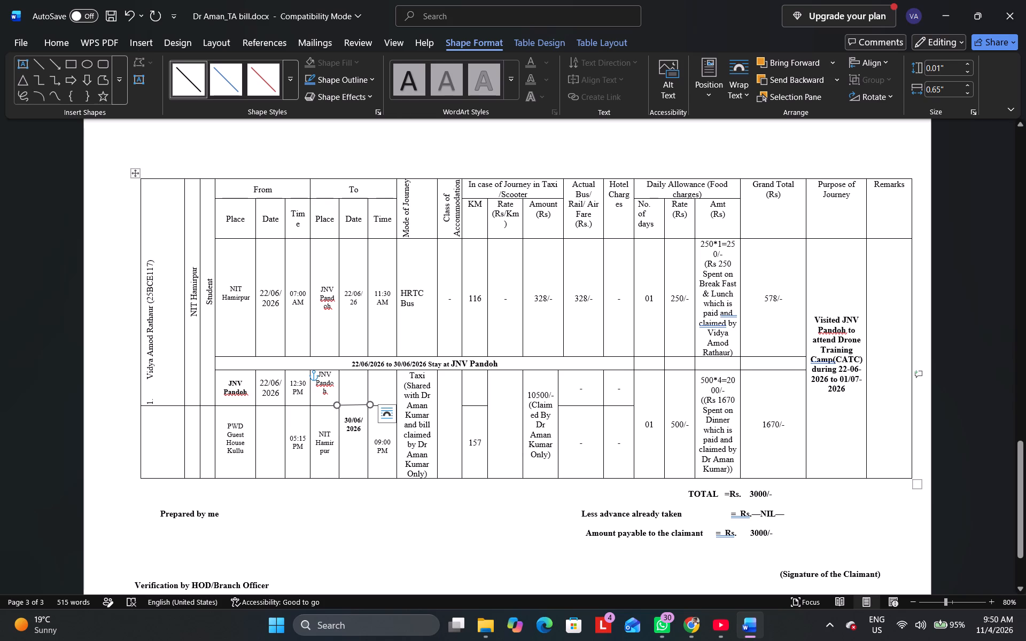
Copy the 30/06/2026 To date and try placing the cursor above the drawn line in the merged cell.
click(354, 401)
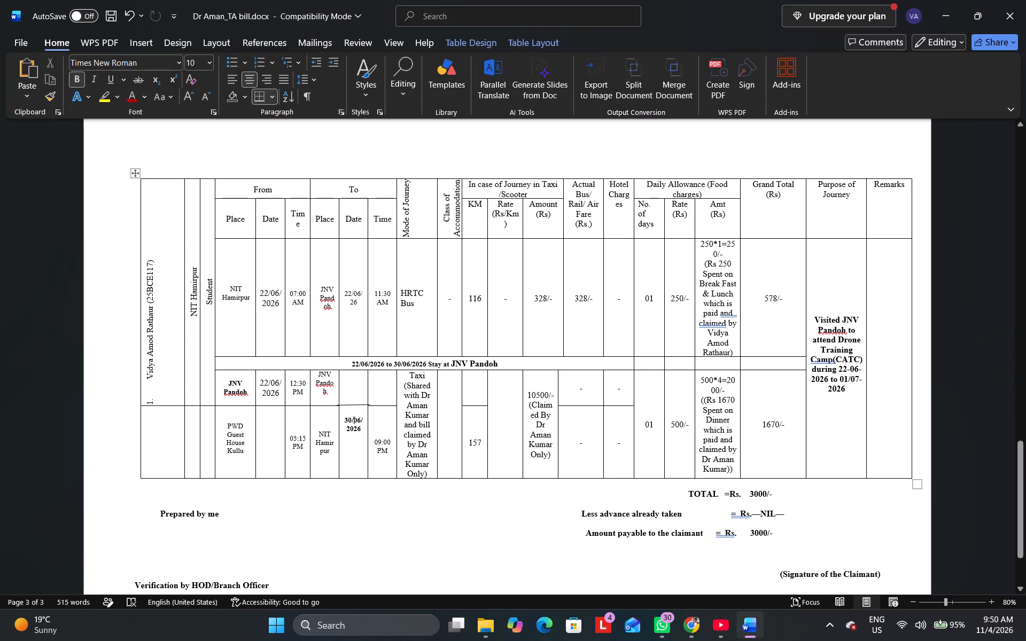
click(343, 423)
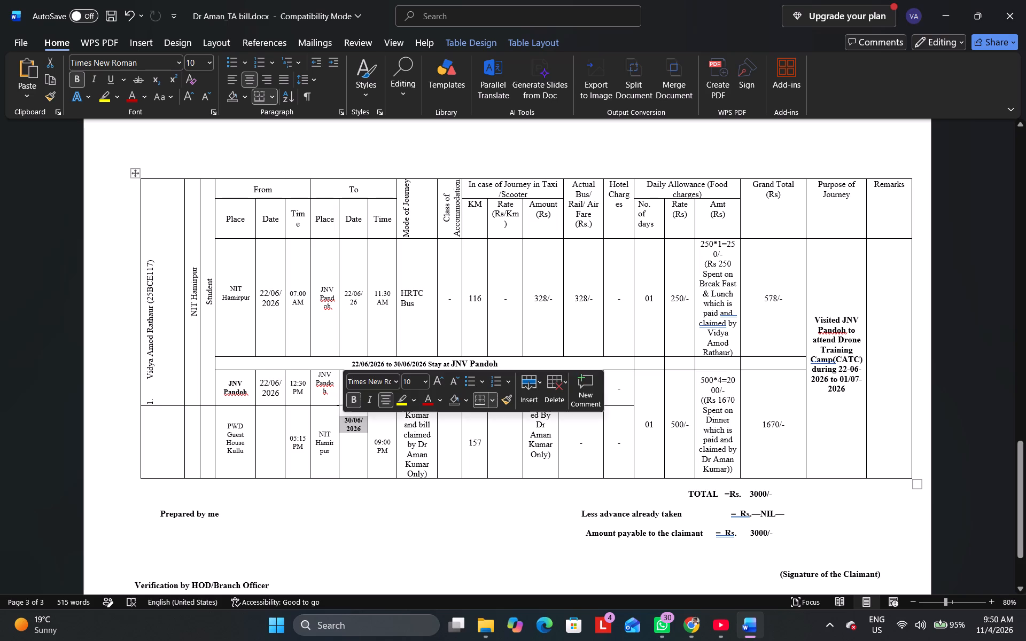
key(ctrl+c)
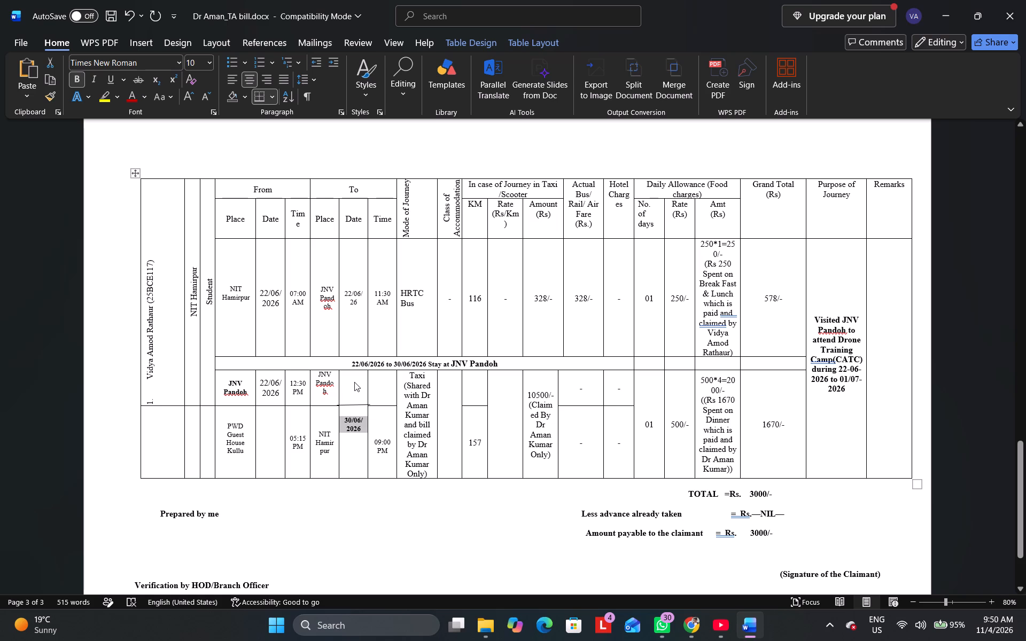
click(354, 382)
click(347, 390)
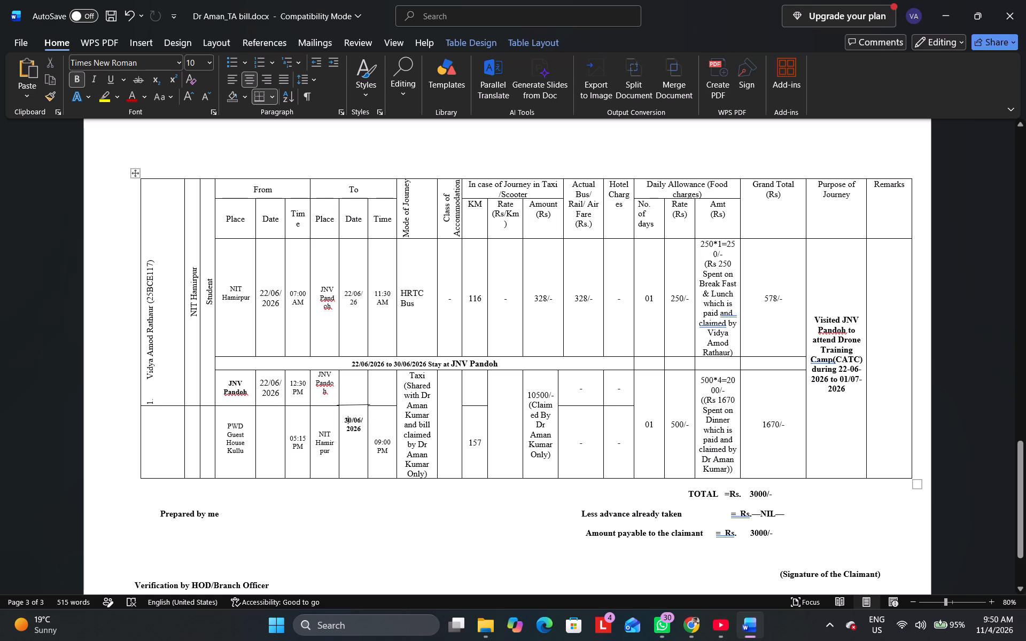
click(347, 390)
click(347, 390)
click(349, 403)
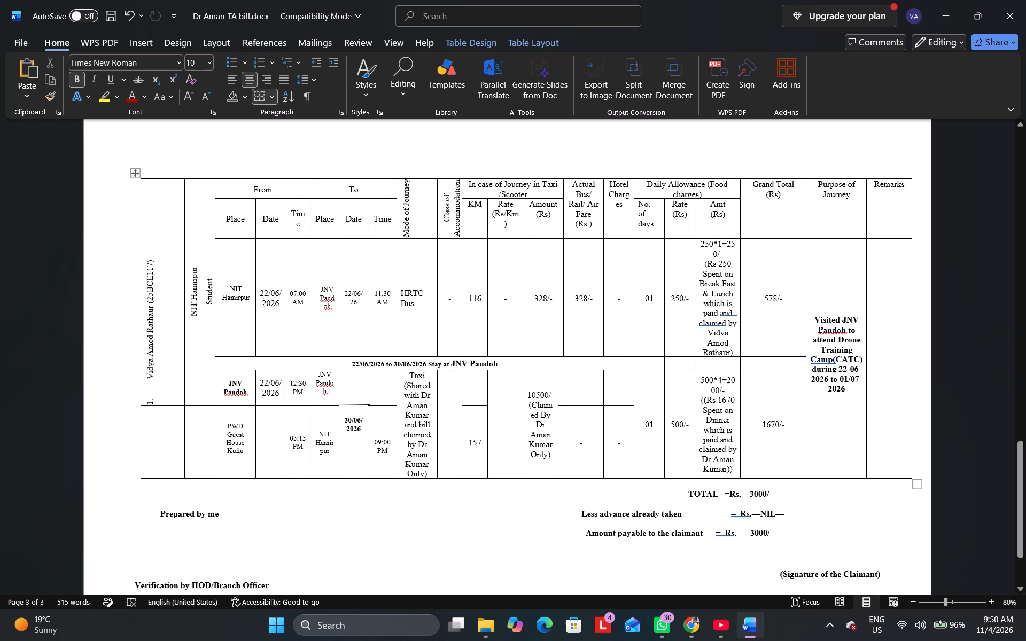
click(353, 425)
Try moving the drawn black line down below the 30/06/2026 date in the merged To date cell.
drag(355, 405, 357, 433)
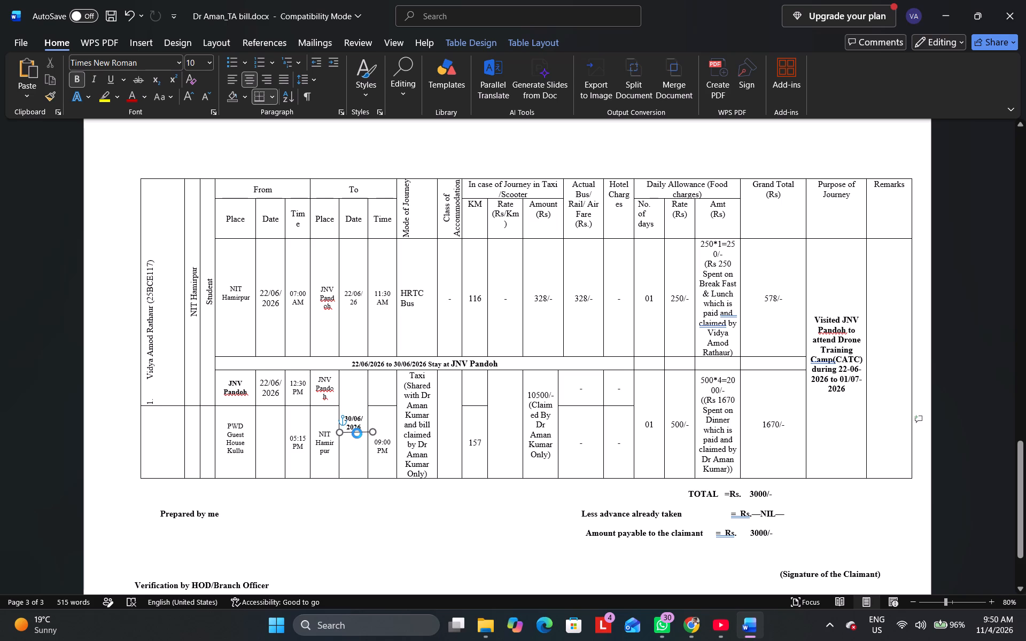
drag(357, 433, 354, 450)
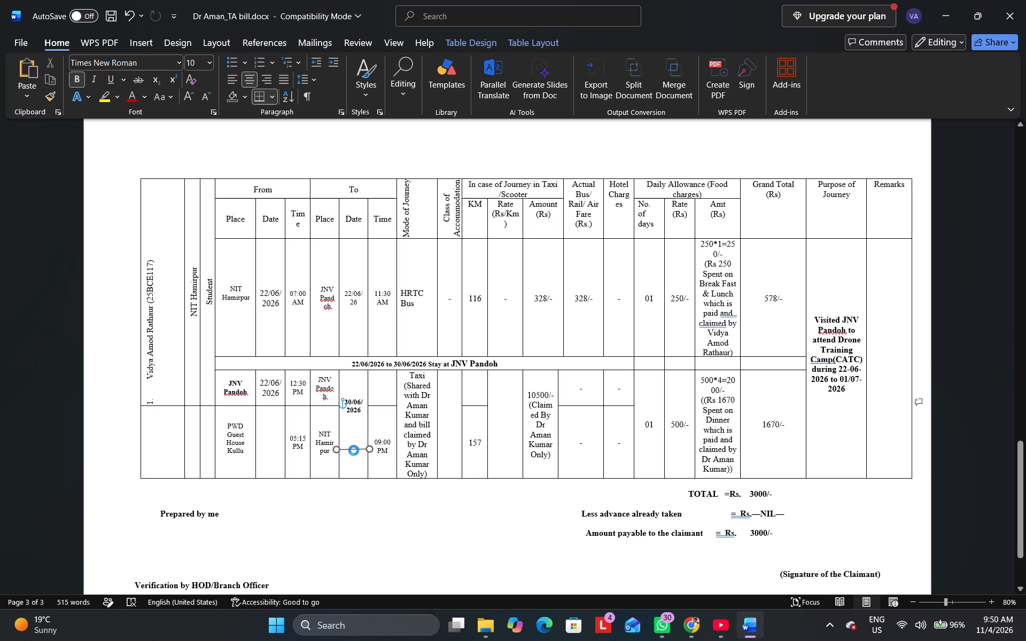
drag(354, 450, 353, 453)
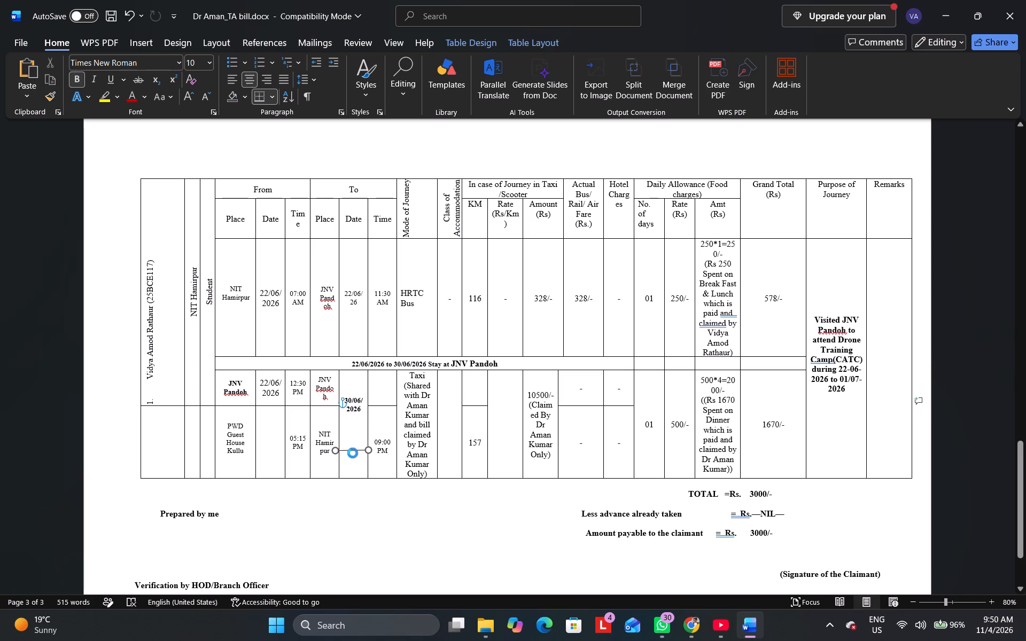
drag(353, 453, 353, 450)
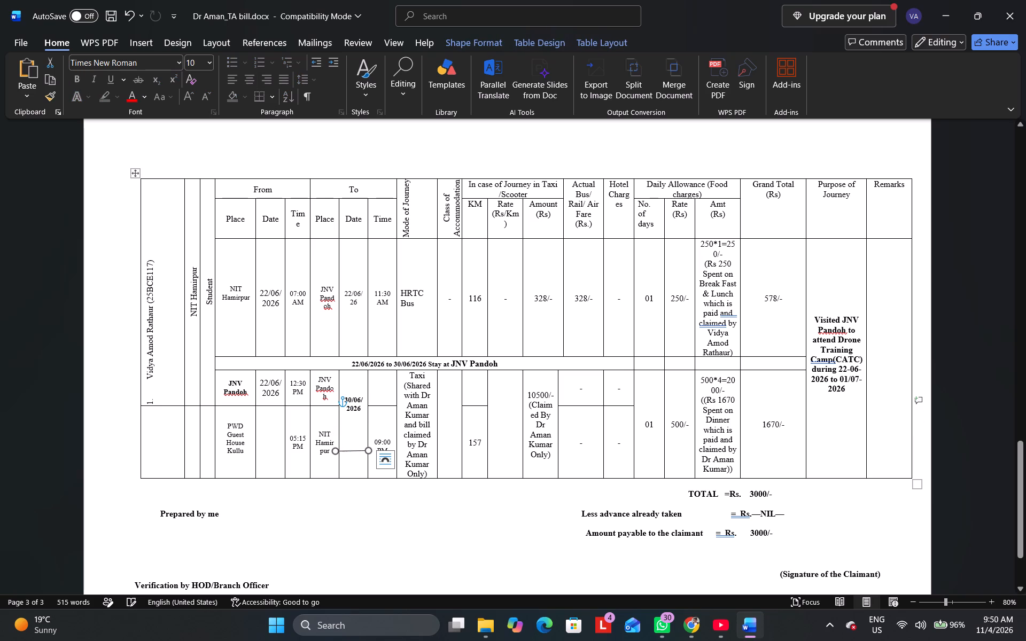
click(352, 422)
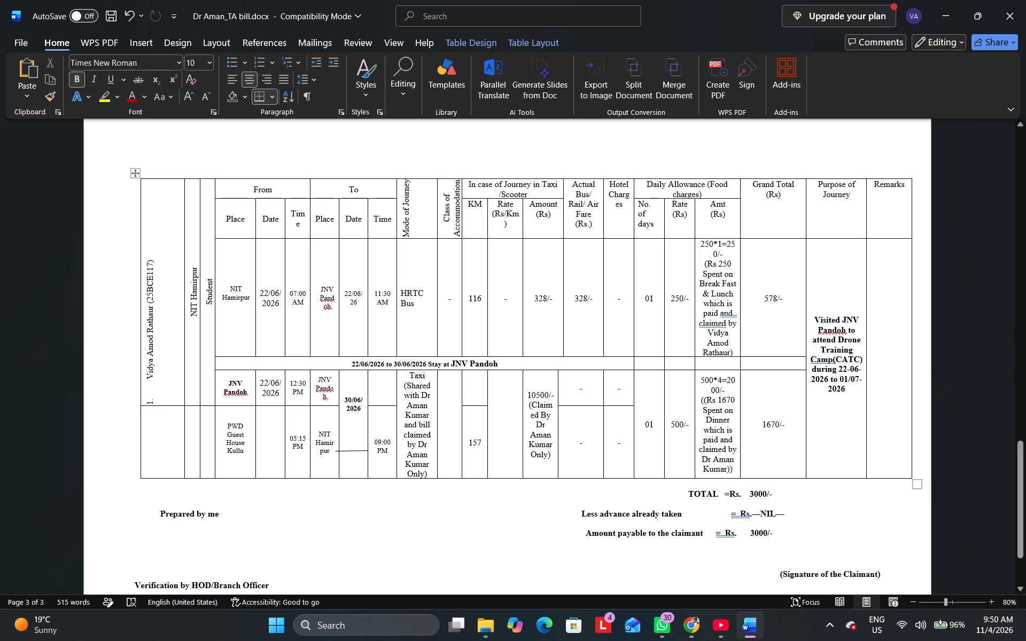
Delete the drawn black line from the merged To date cell.
click(348, 450)
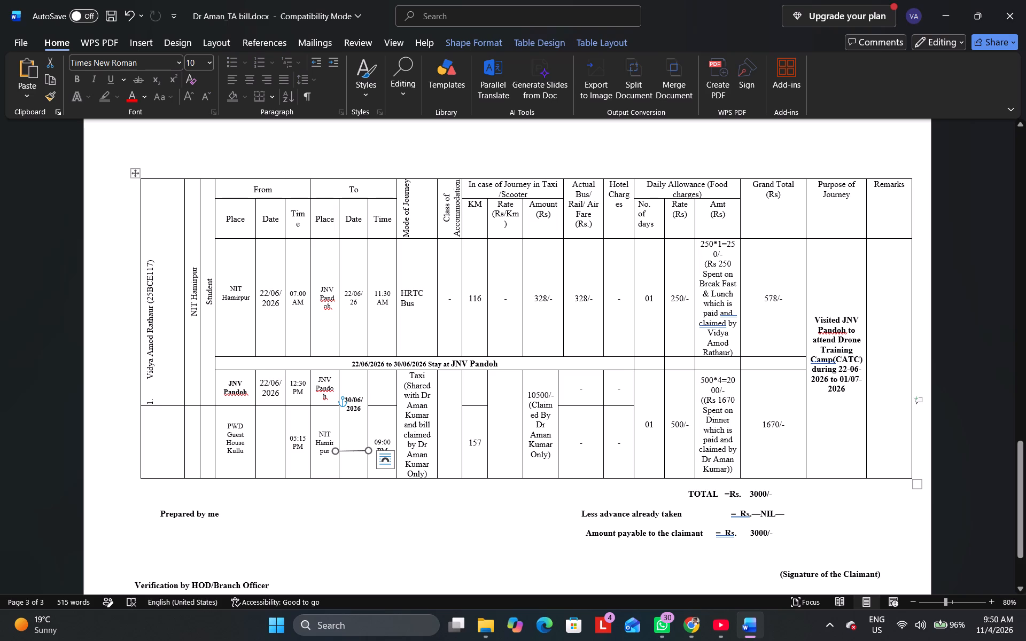
key(BackSpace)
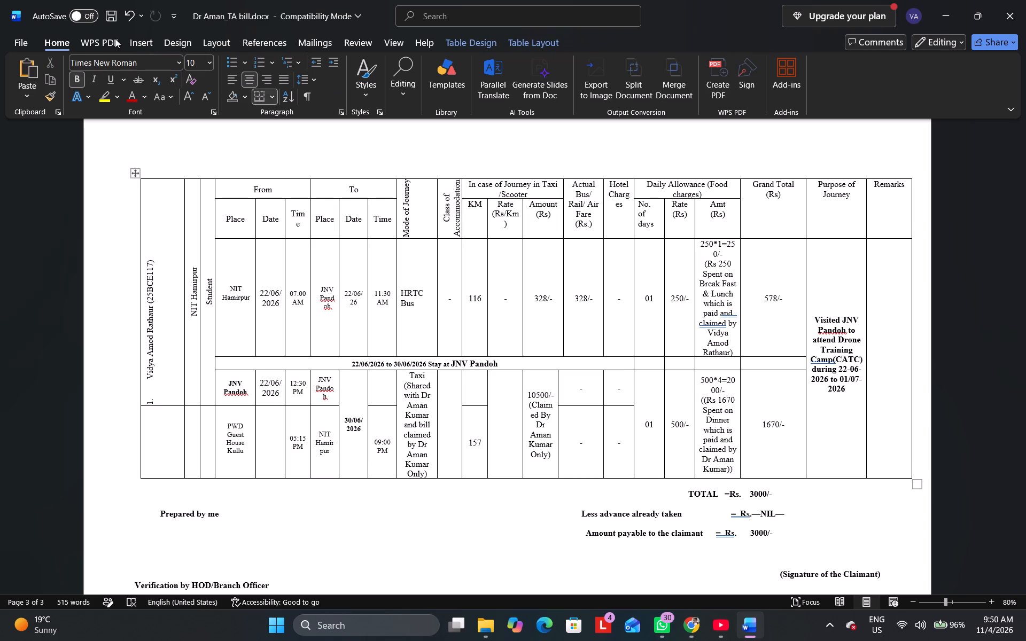
Draw a new horizontal line about 0.54 inch long across the merged To date cell, below the 30/06/2026 date.
click(148, 37)
click(184, 80)
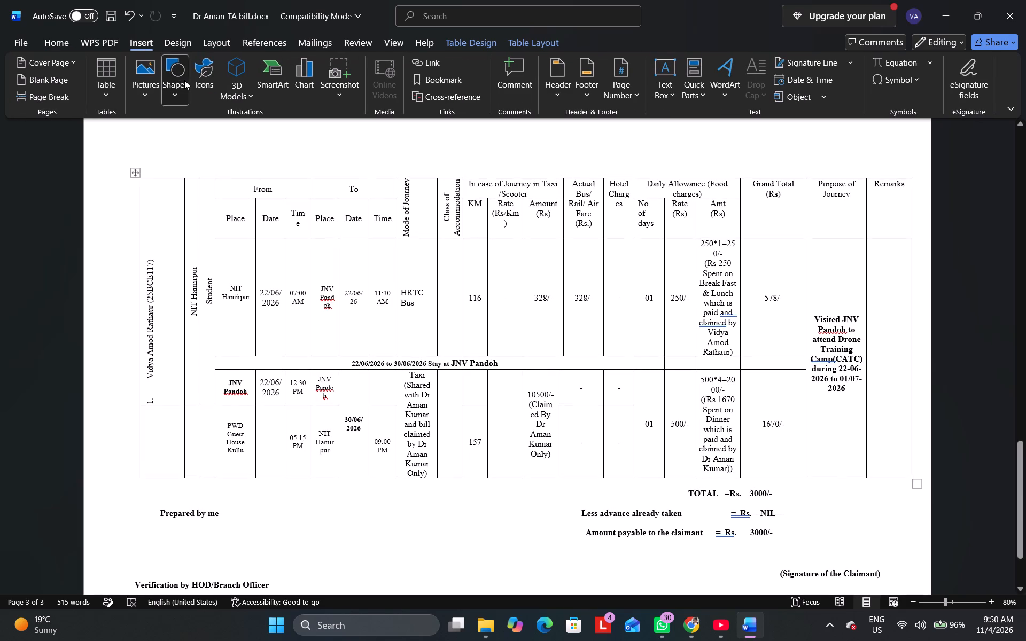
click(183, 131)
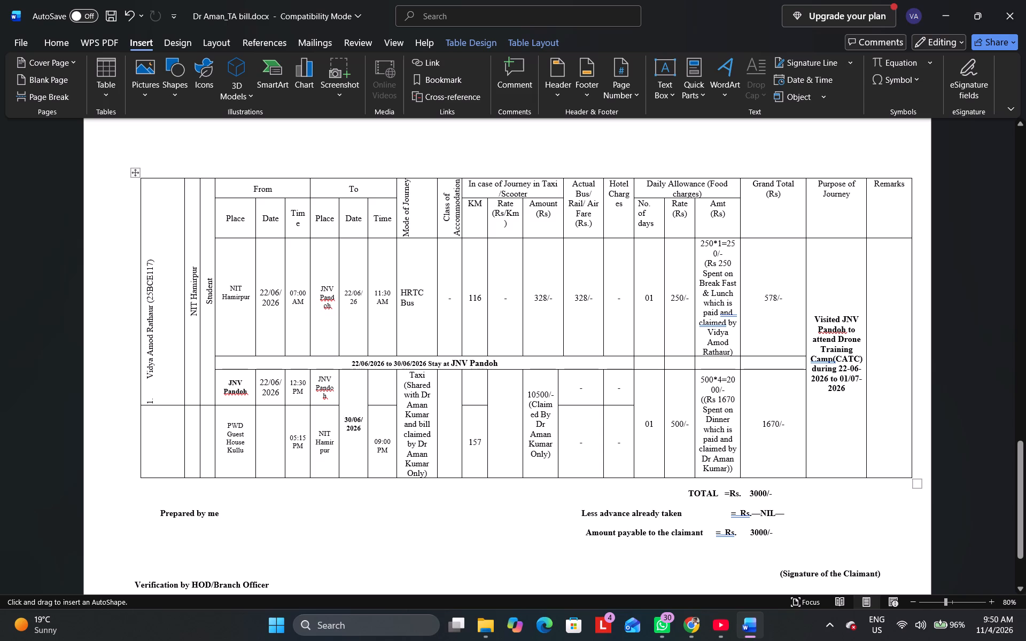
drag(338, 456, 348, 457)
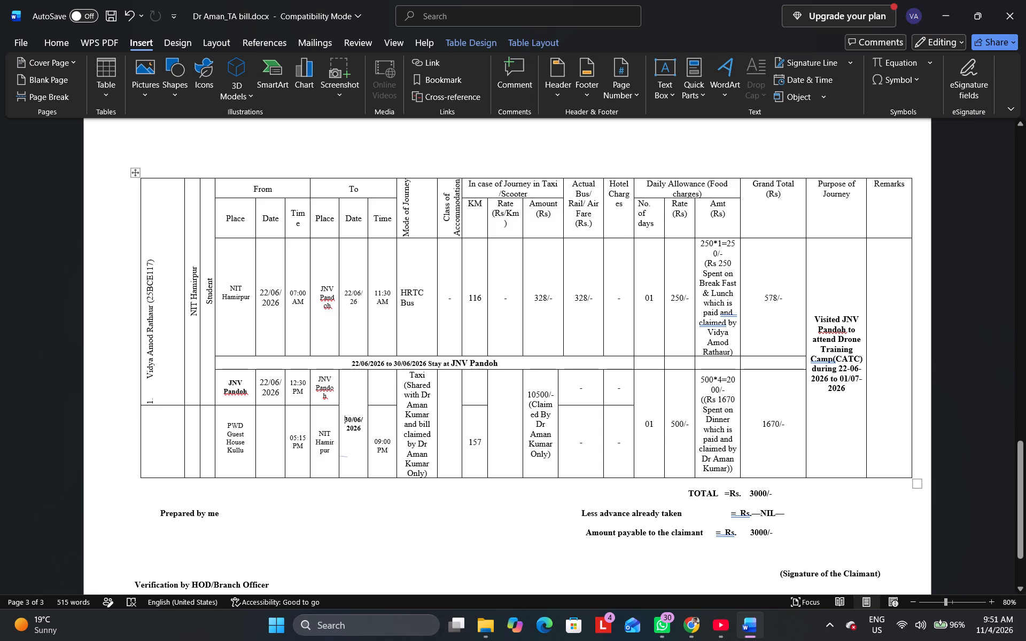
drag(348, 457, 367, 455)
drag(367, 455, 366, 456)
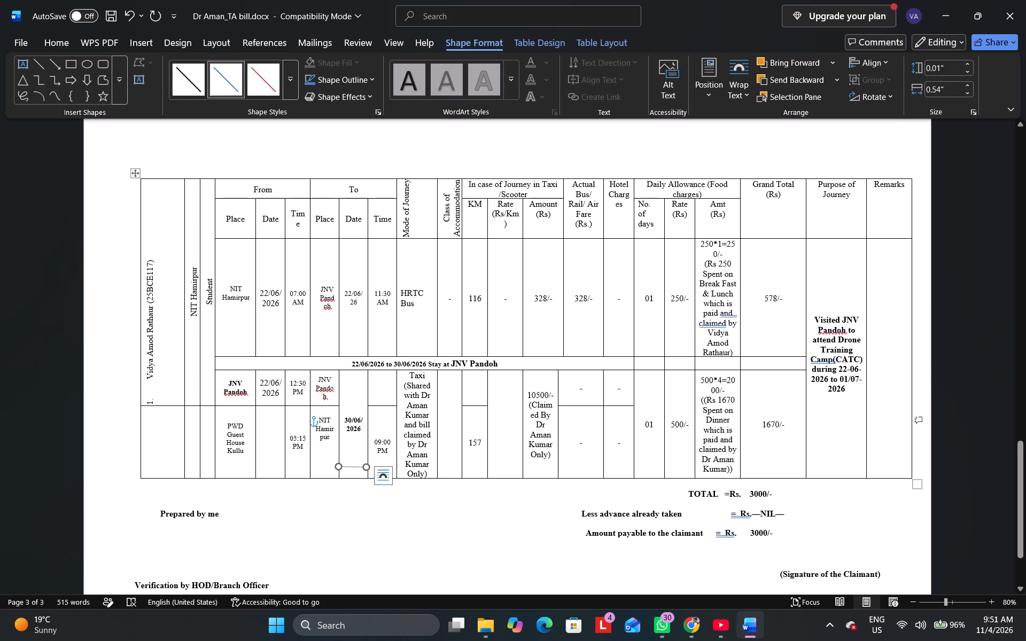
Move the new line up to sit a little beneath the 30/06/2026 date in the merged cell.
drag(352, 466, 352, 439)
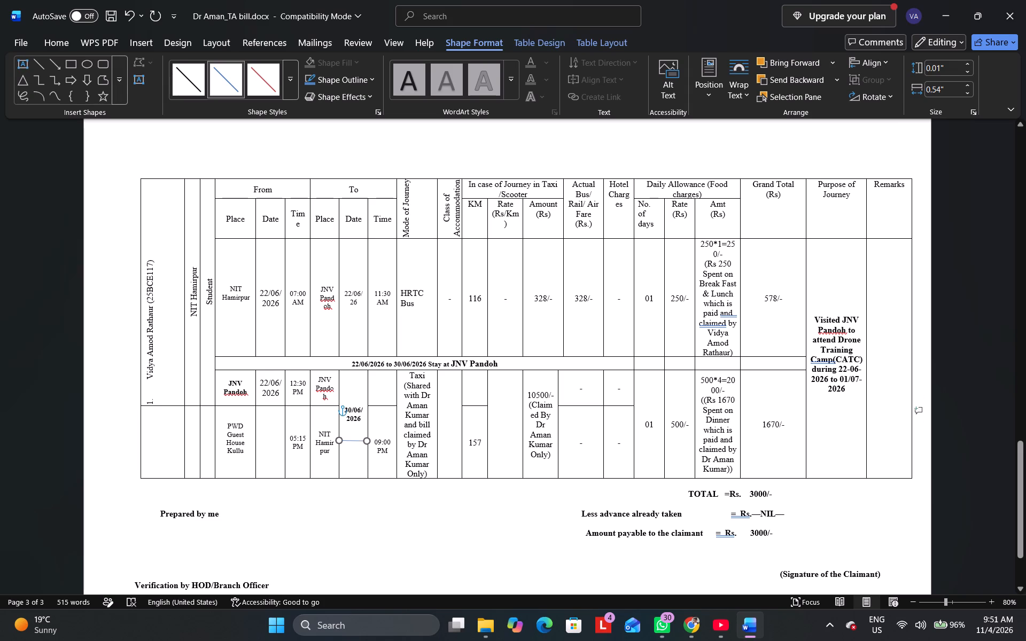
drag(352, 439, 352, 466)
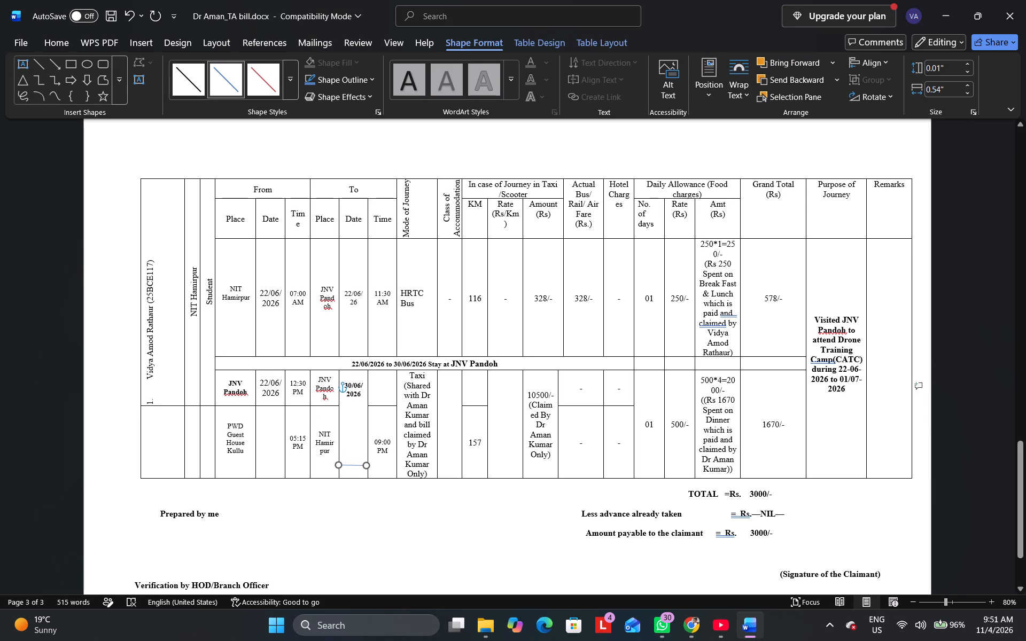
drag(352, 466, 351, 438)
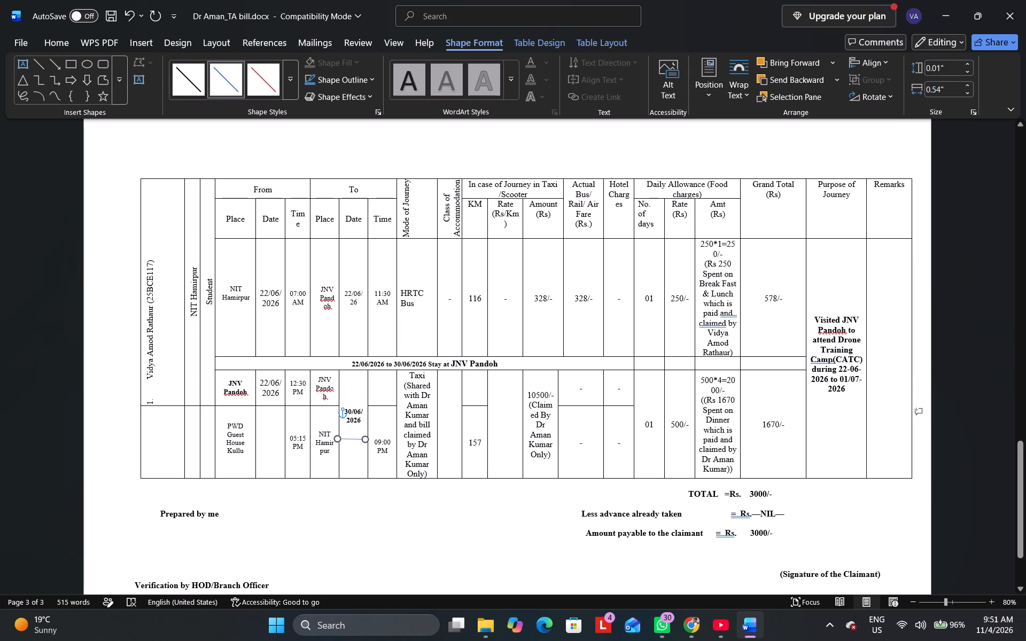
drag(351, 438, 351, 434)
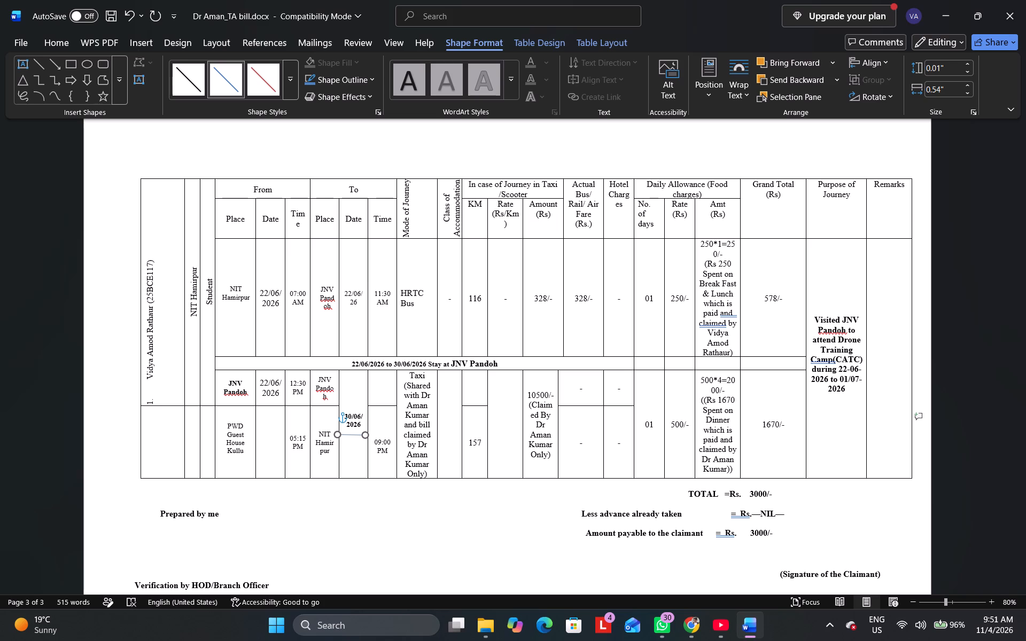
drag(351, 434, 349, 437)
drag(349, 437, 349, 440)
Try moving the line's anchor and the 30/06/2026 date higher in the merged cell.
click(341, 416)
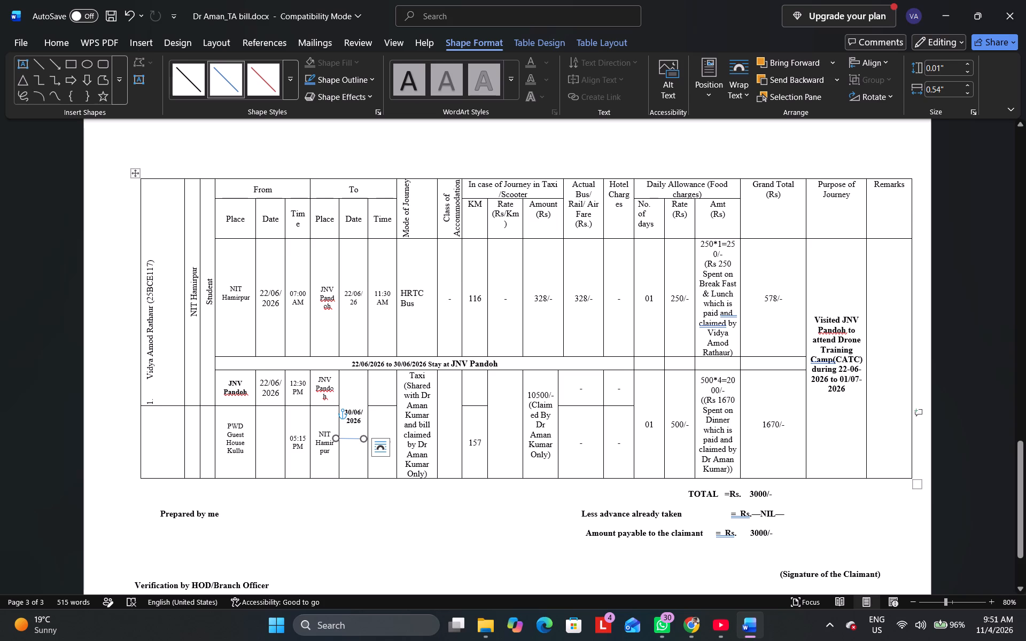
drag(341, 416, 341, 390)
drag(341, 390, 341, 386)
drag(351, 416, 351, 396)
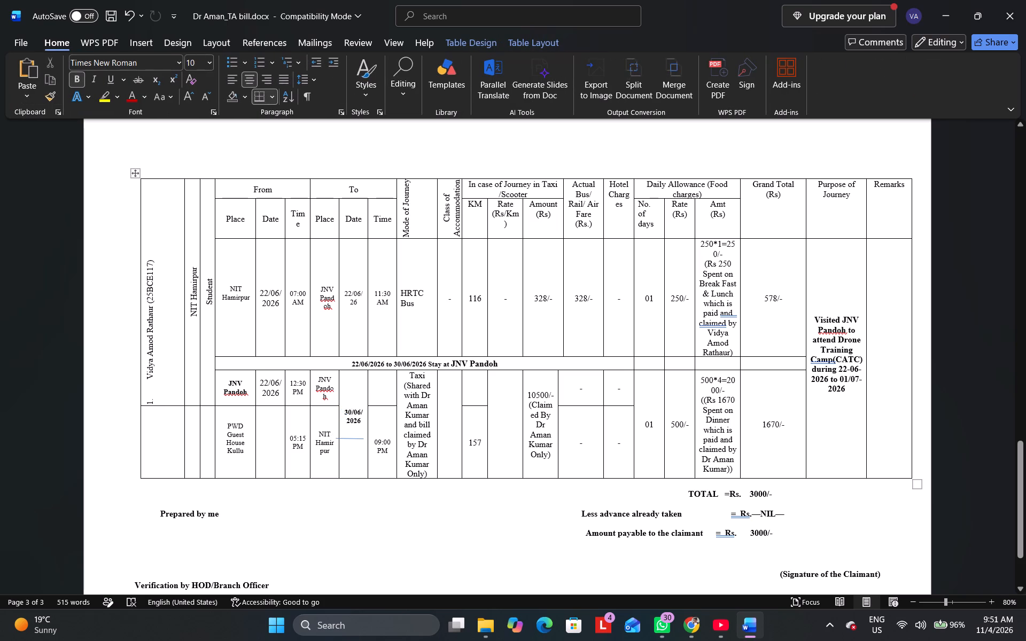
Move the line directly beneath the 30/06/2026 date and set its text wrapping to Square.
drag(351, 440, 355, 434)
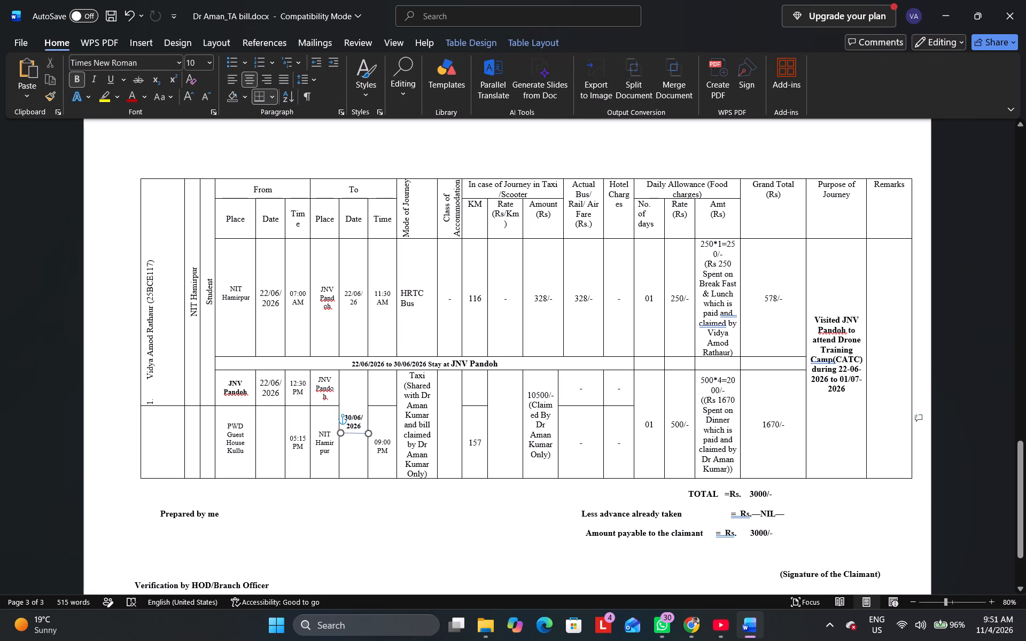
drag(355, 434, 354, 431)
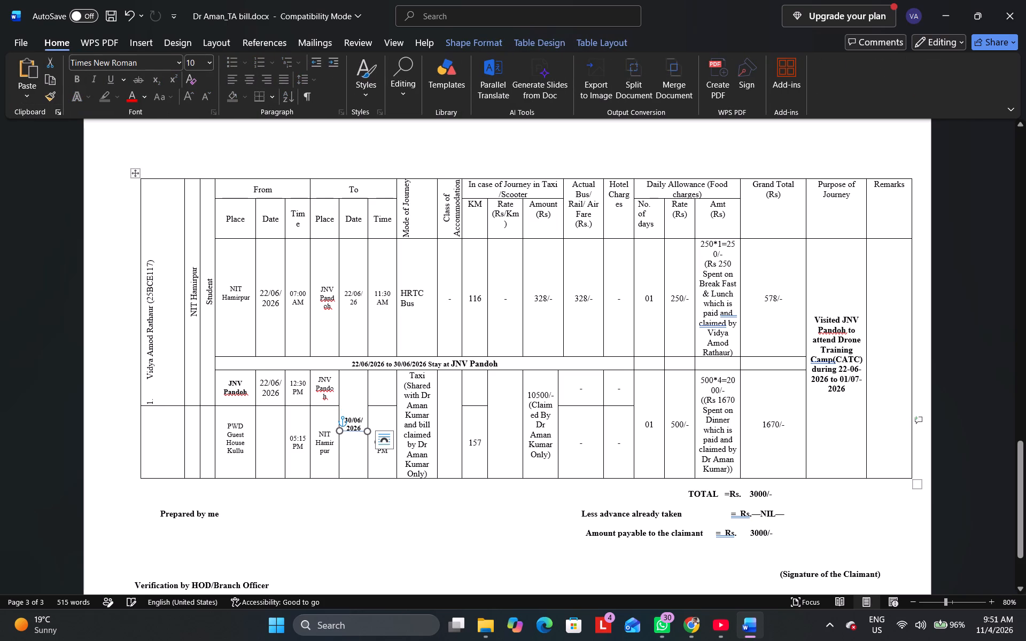
click(385, 441)
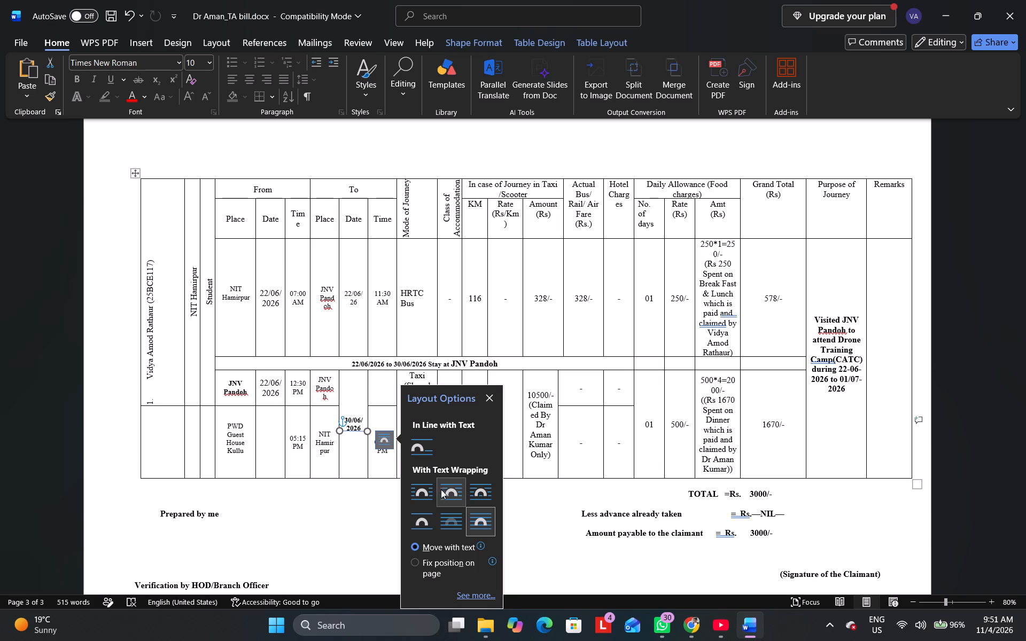
click(423, 493)
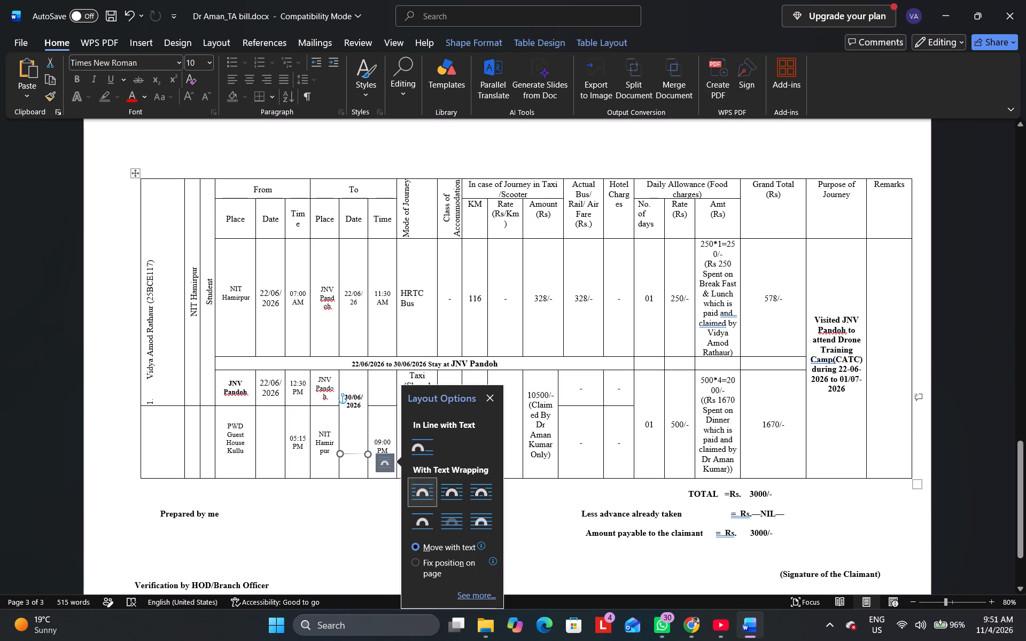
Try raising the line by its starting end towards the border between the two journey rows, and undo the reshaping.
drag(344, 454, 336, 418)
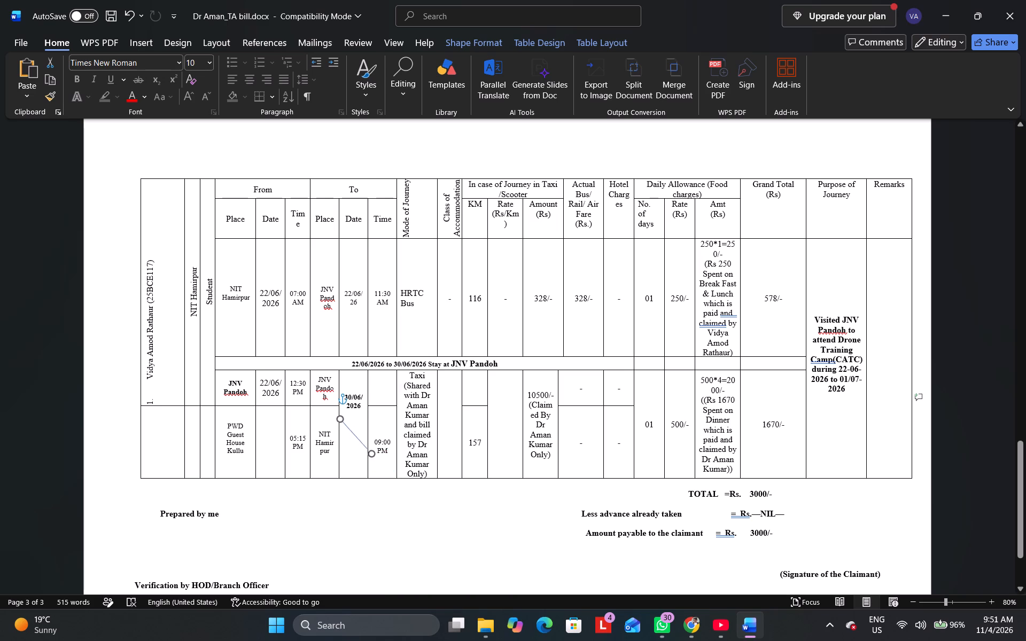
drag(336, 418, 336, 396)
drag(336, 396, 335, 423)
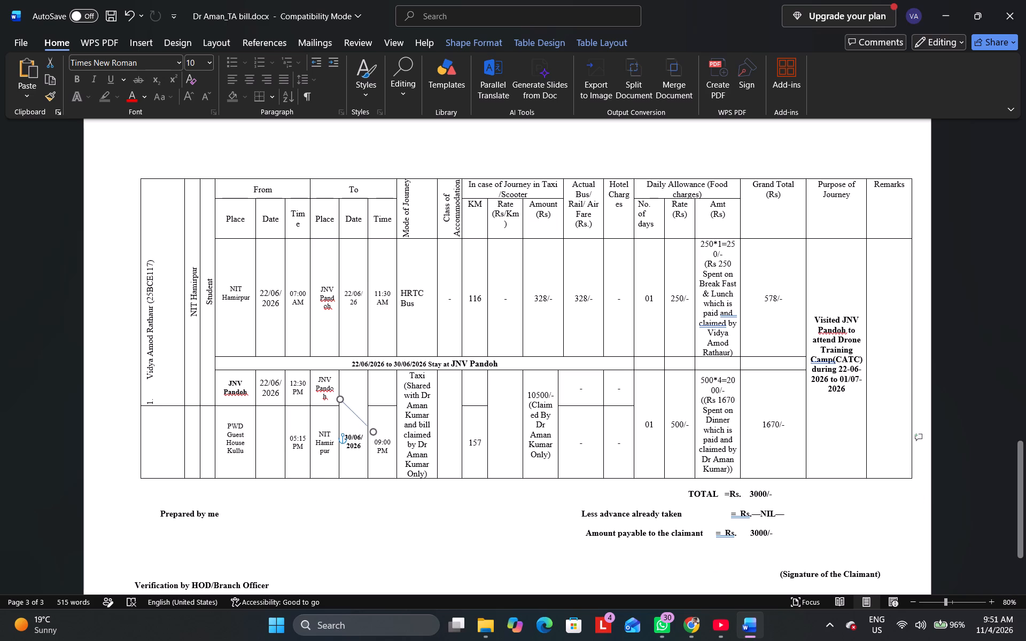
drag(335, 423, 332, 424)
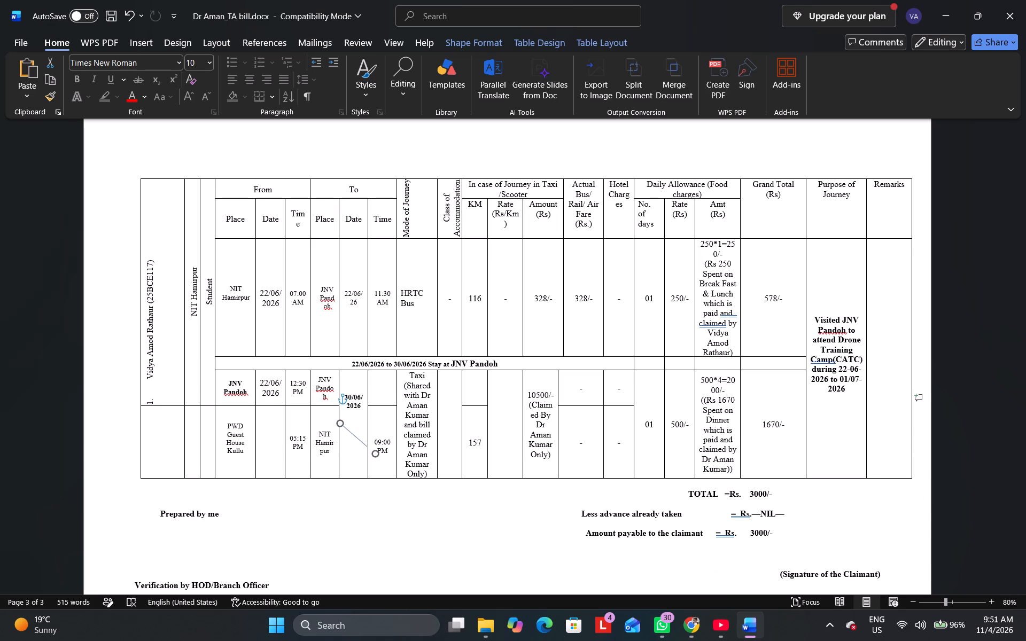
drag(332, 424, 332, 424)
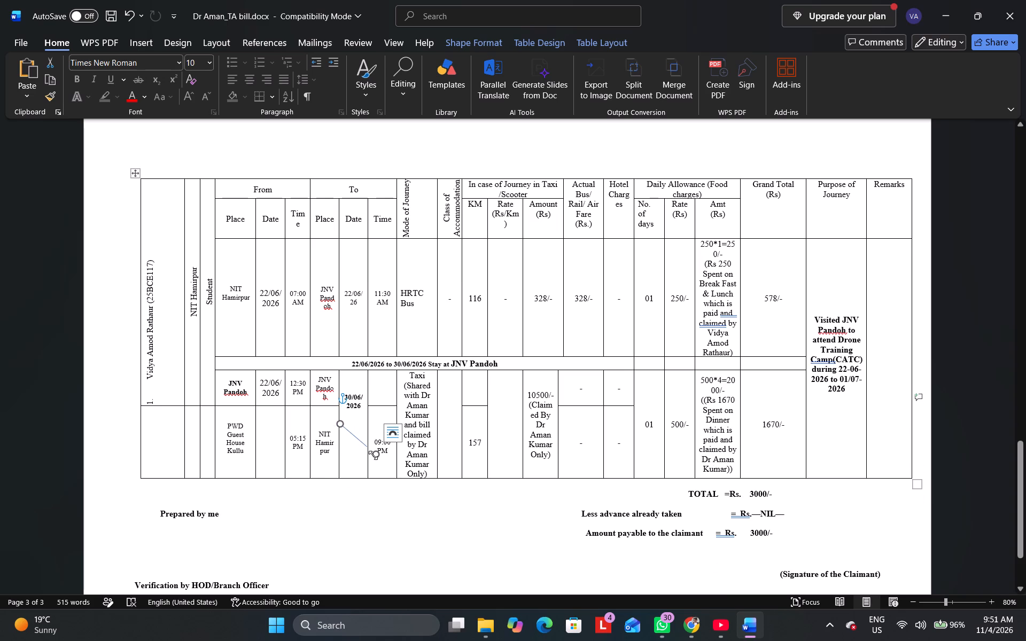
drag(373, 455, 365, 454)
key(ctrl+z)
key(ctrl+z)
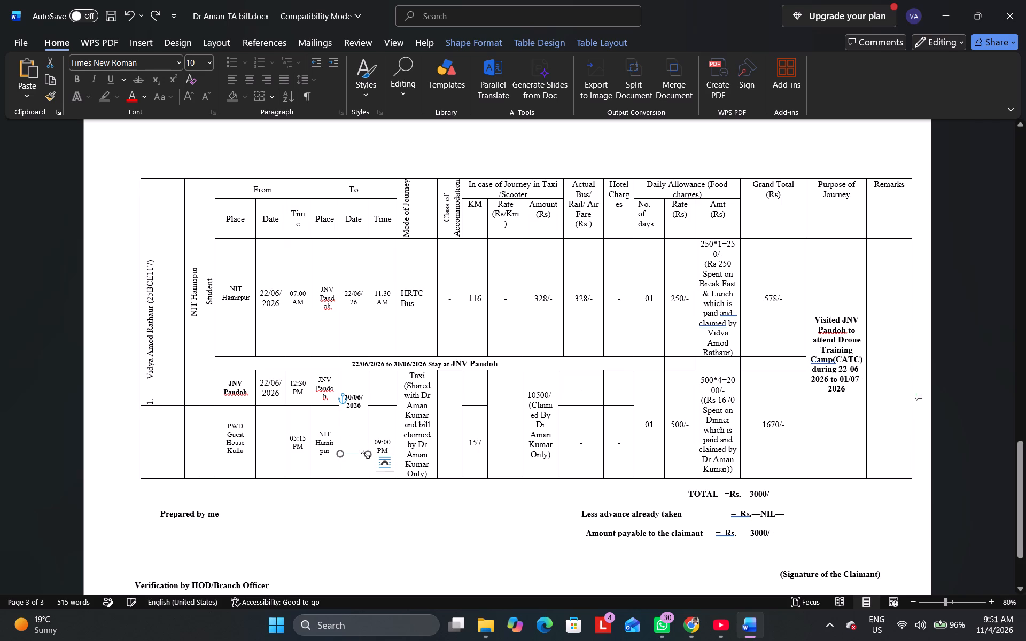
Cut the drawn line from beneath the 30/06/2026 date in the merged cell.
click(360, 455)
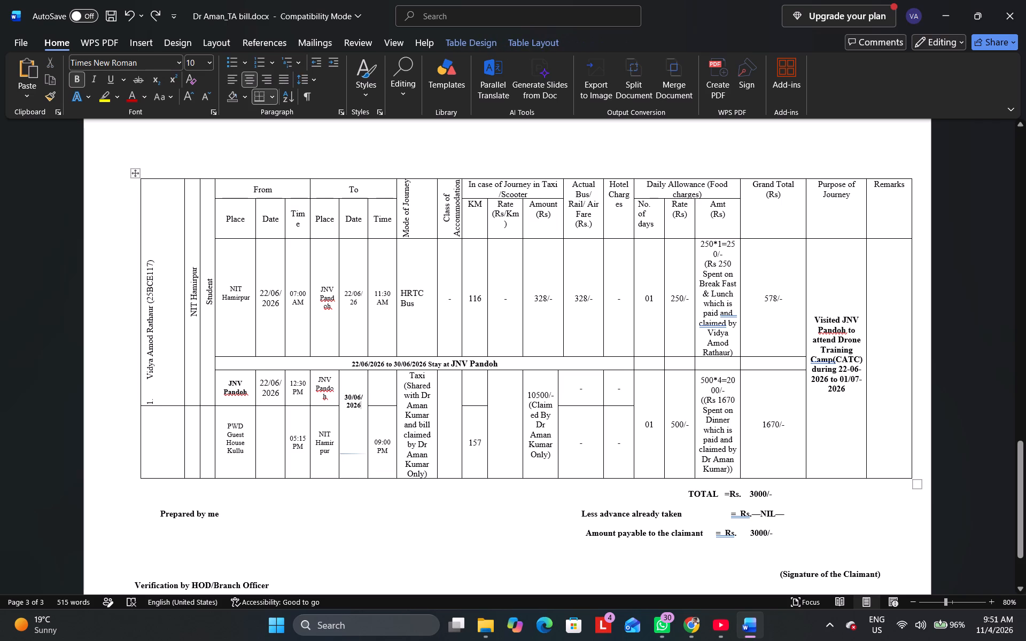
click(360, 455)
click(360, 455)
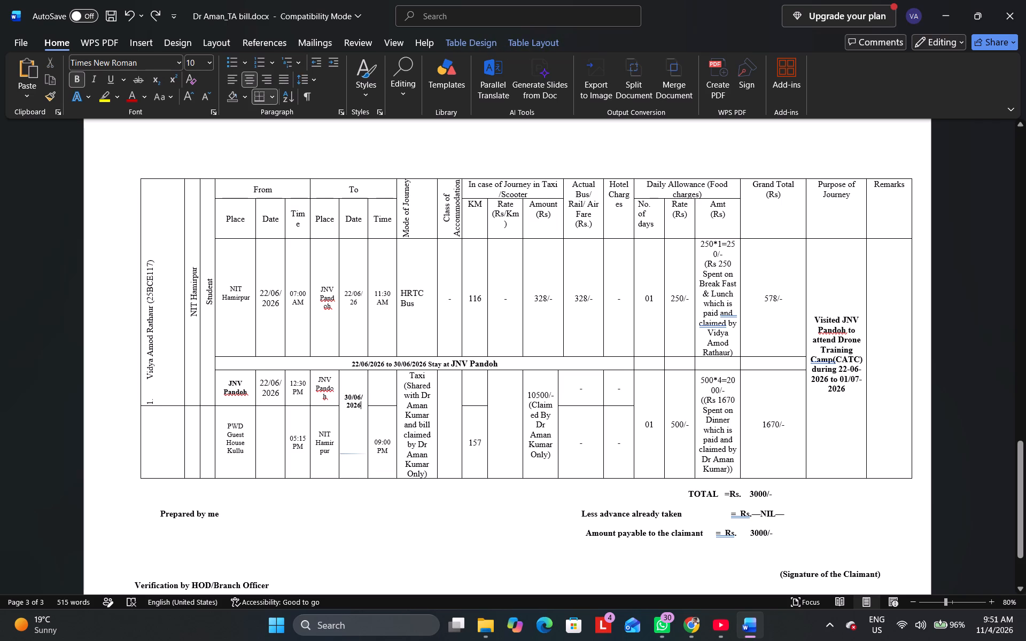
click(360, 455)
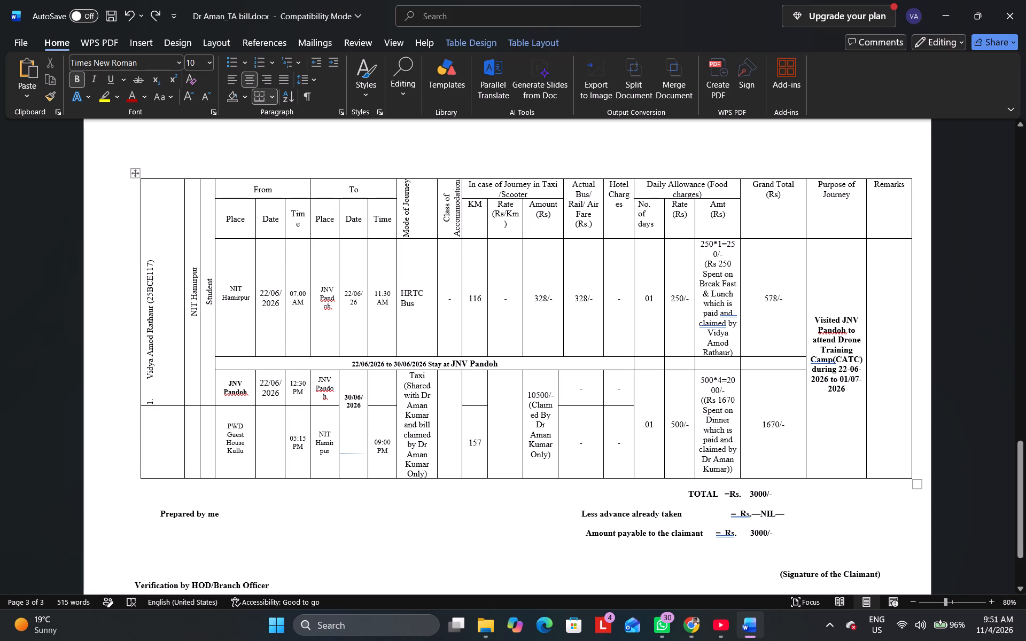
double_click(351, 456)
click(352, 443)
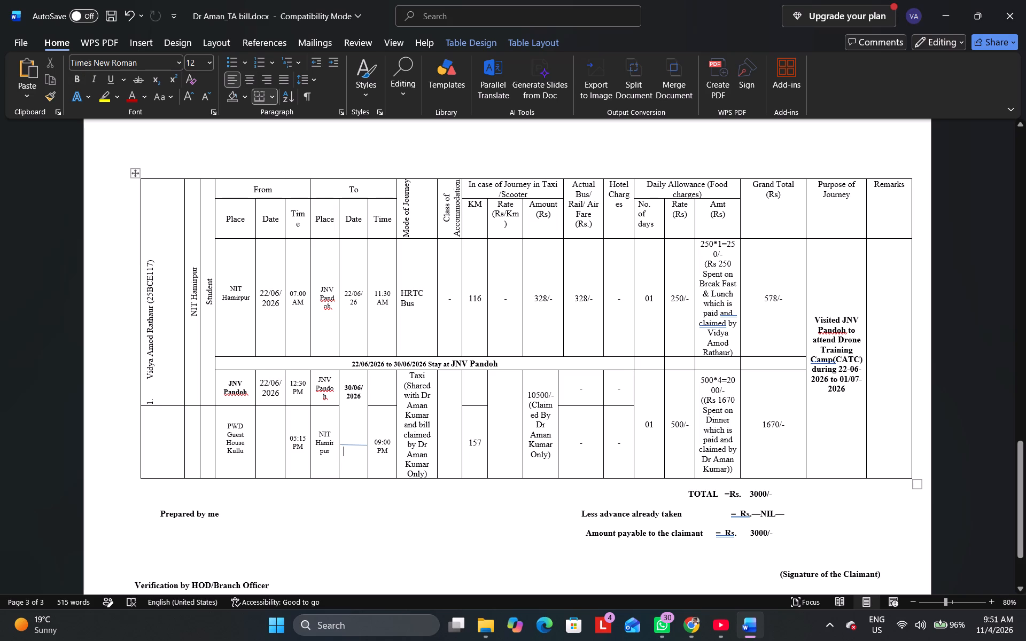
click(350, 452)
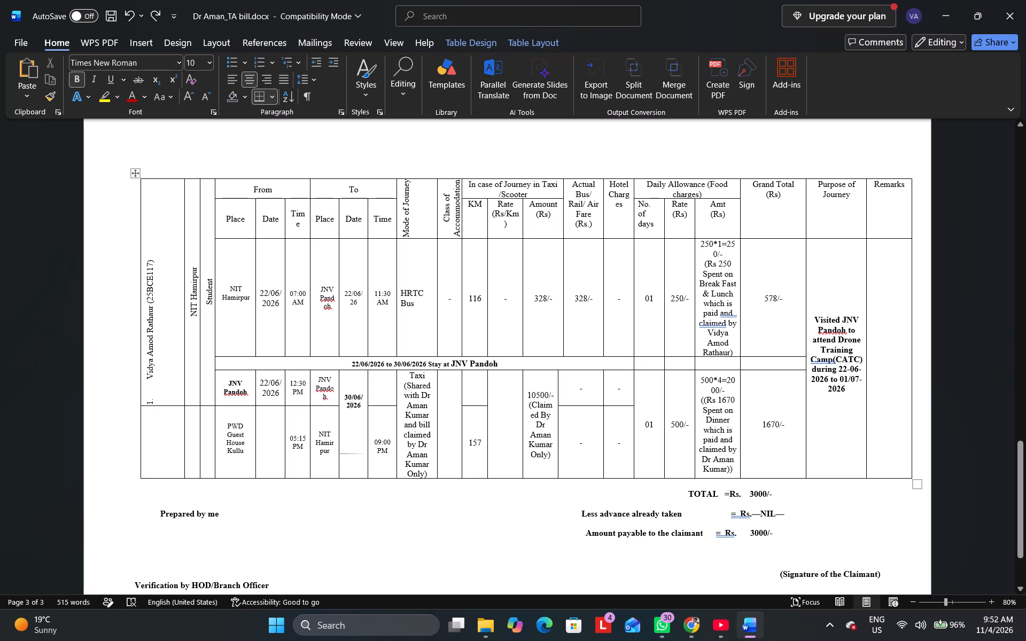
click(348, 452)
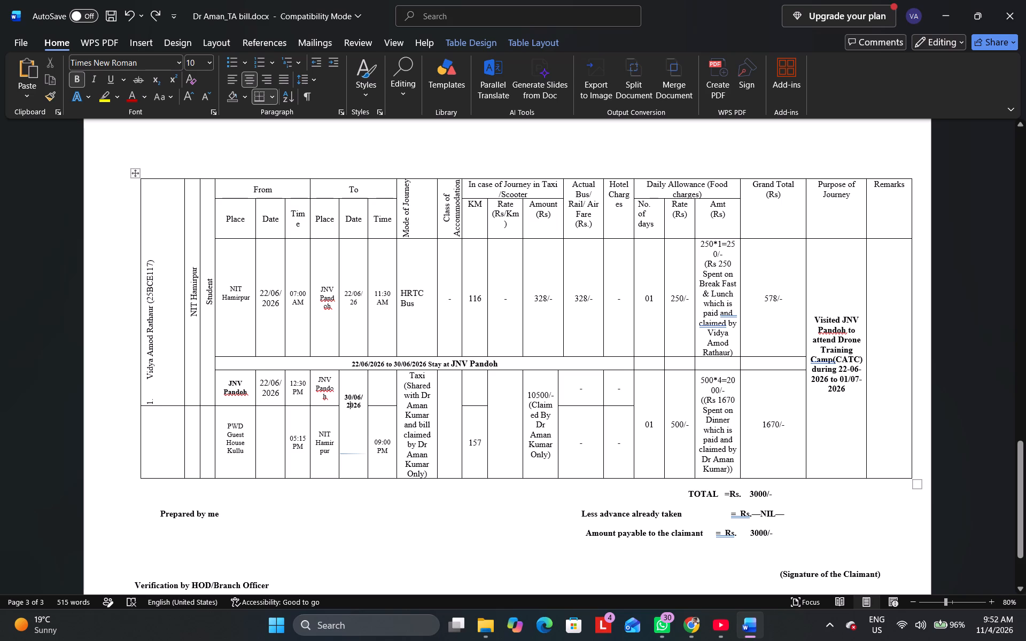
click(348, 454)
right_click(348, 454)
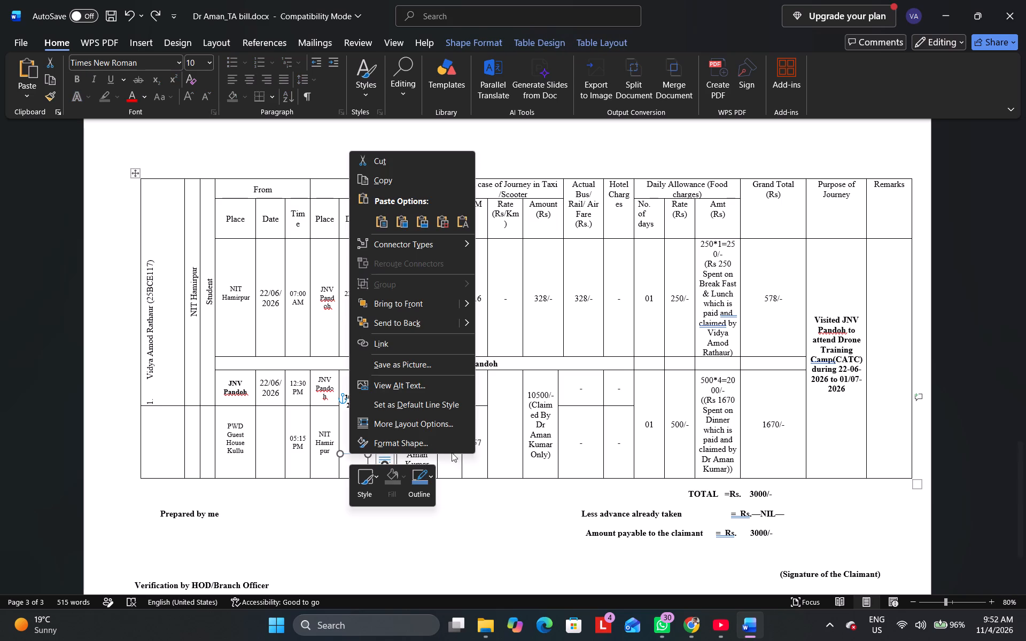
click(387, 164)
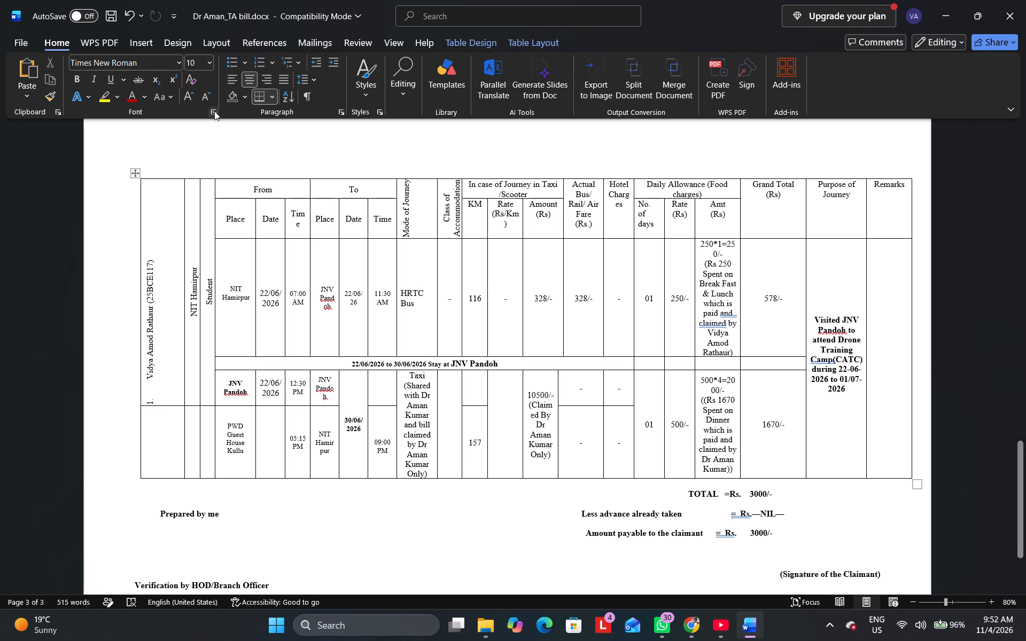
Lower the border between the two last journey rows so that it sits below the 30/06/2026 date.
click(145, 32)
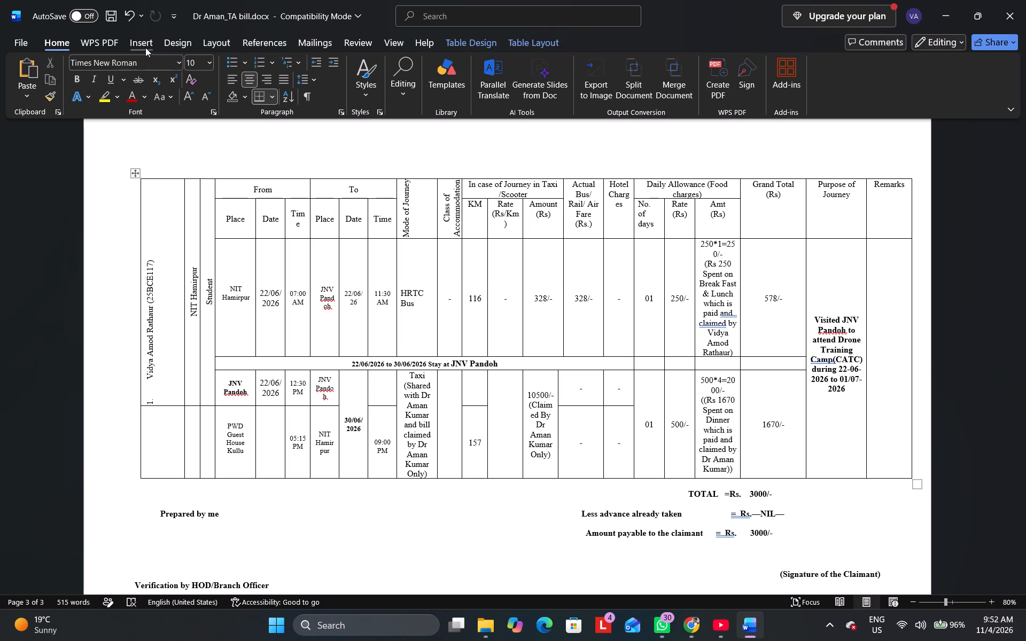
click(145, 43)
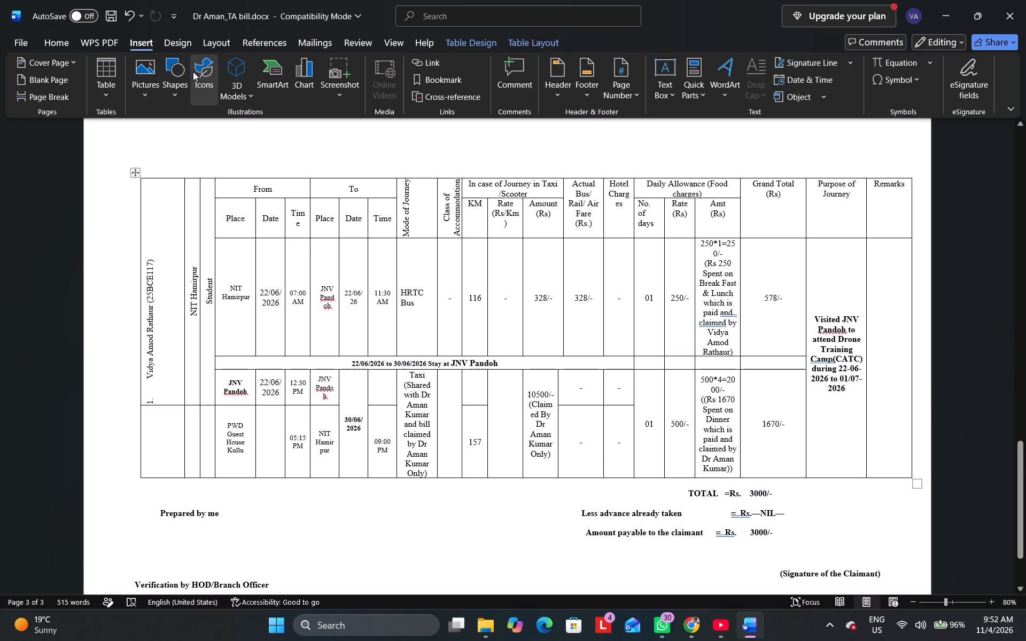
click(336, 405)
drag(337, 405, 367, 404)
click(367, 404)
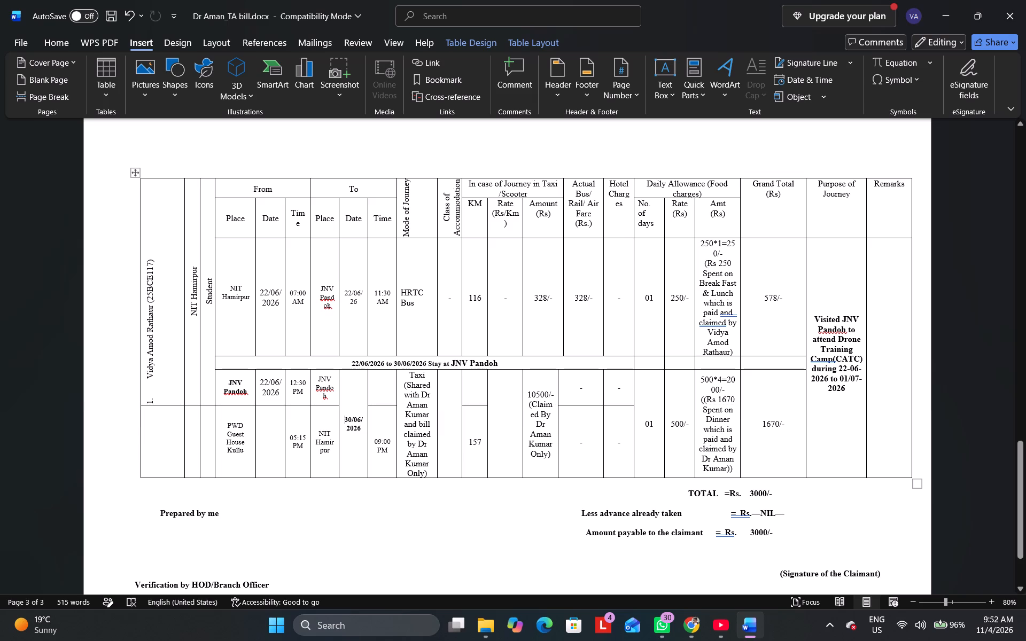
click(338, 405)
drag(338, 405, 348, 426)
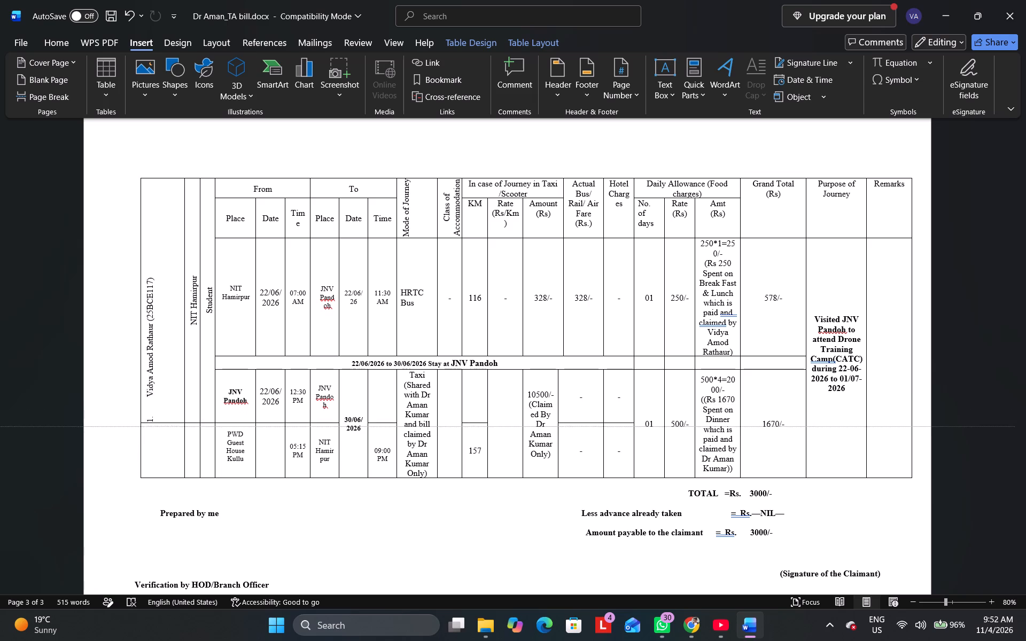
drag(348, 426, 347, 440)
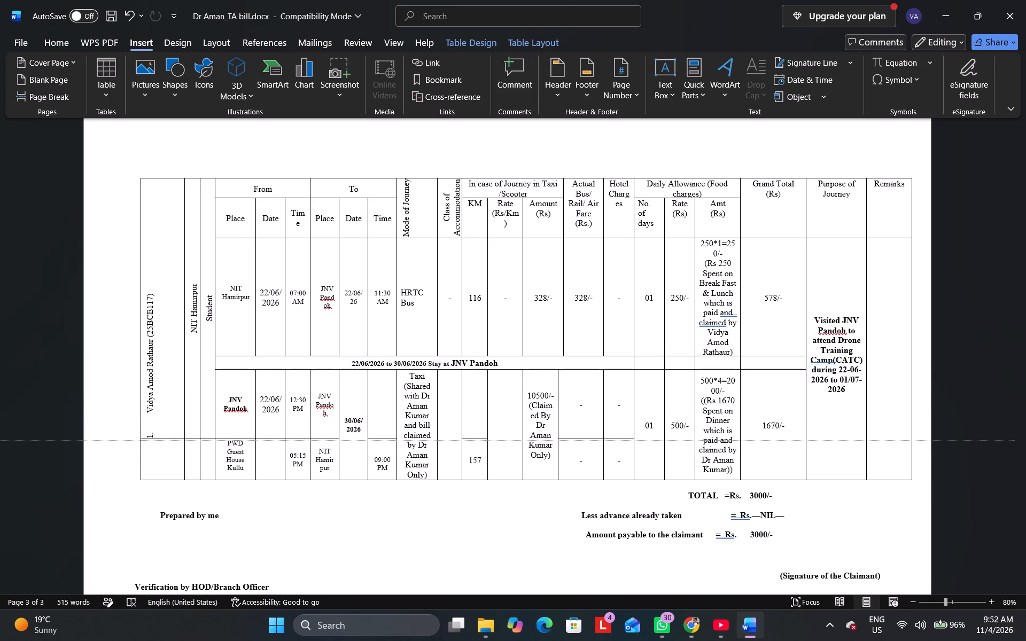
drag(347, 440, 346, 439)
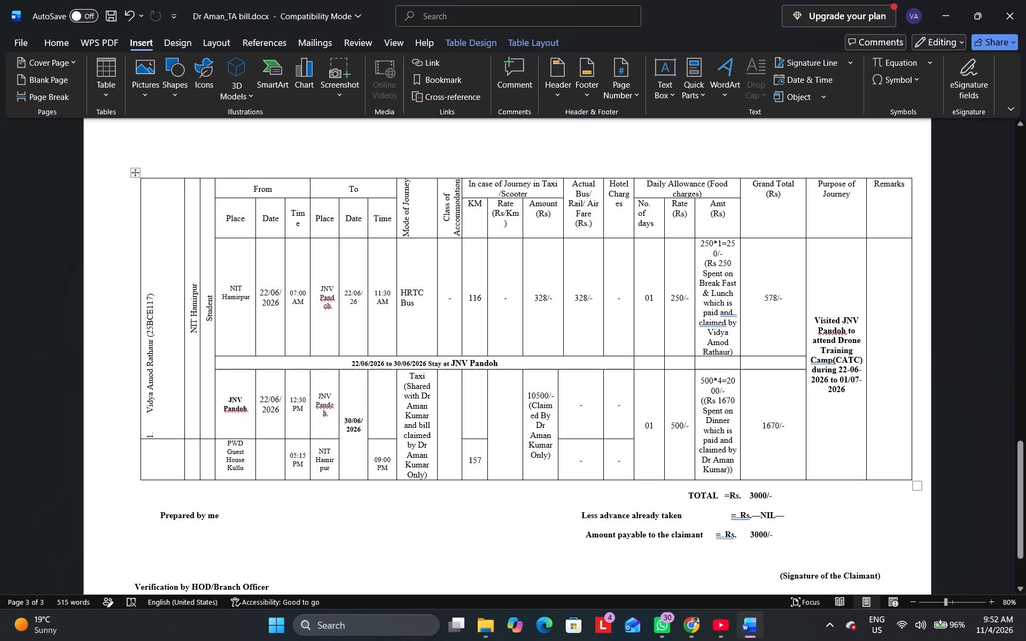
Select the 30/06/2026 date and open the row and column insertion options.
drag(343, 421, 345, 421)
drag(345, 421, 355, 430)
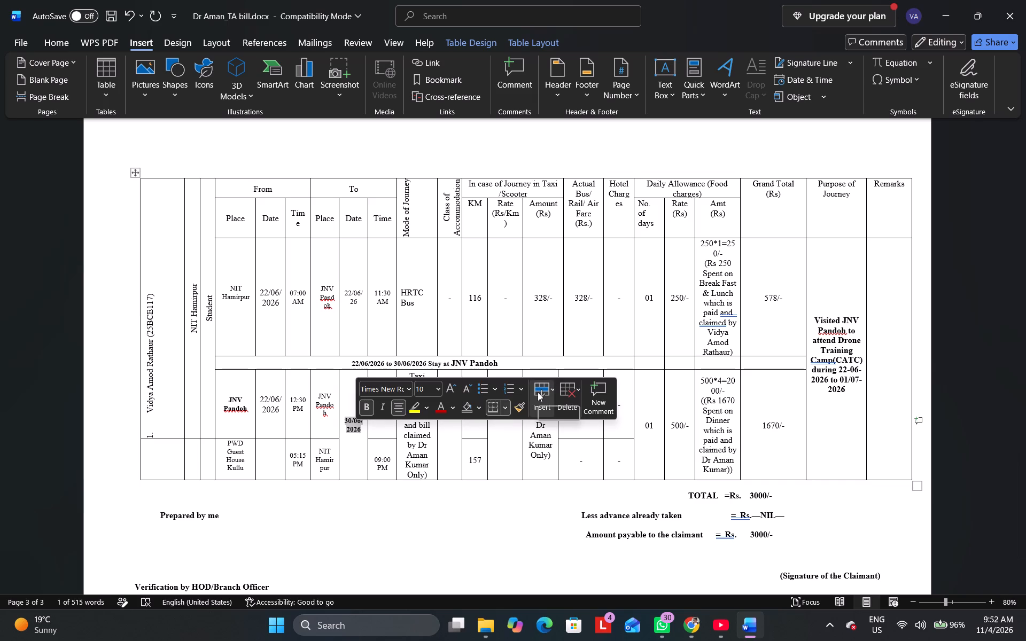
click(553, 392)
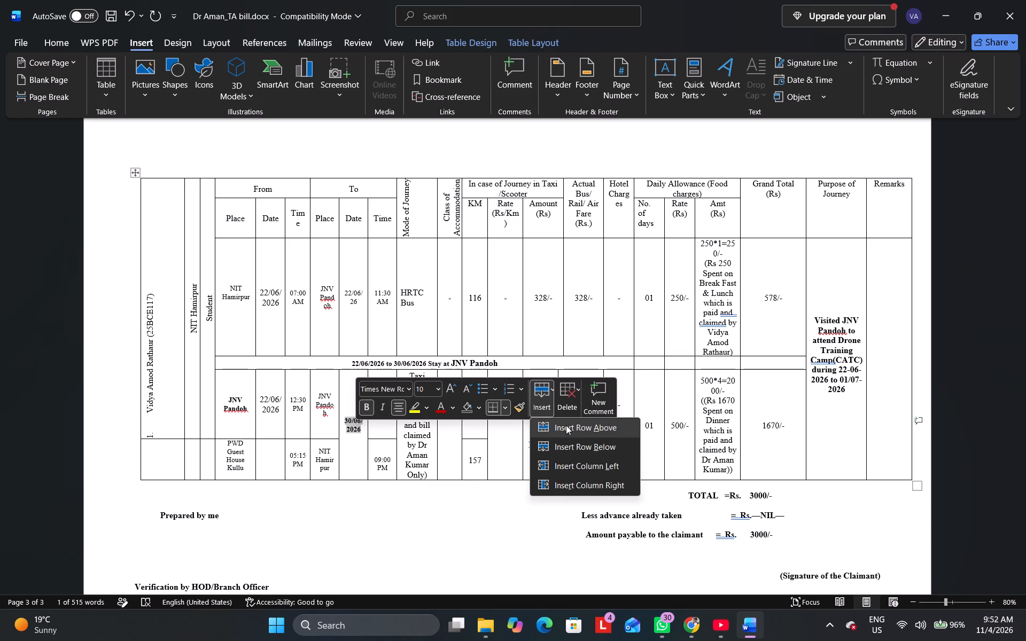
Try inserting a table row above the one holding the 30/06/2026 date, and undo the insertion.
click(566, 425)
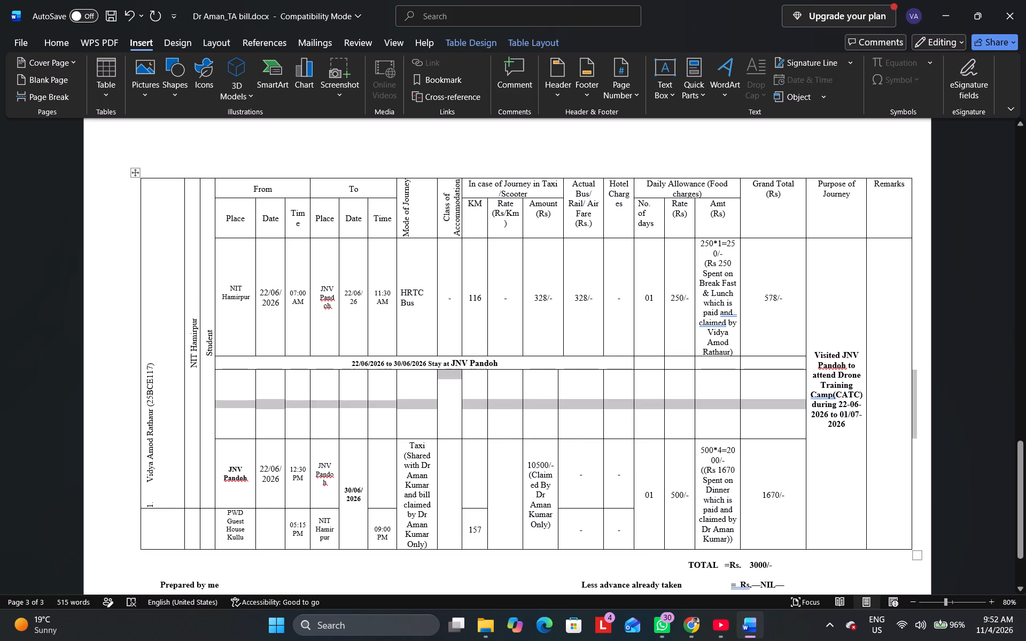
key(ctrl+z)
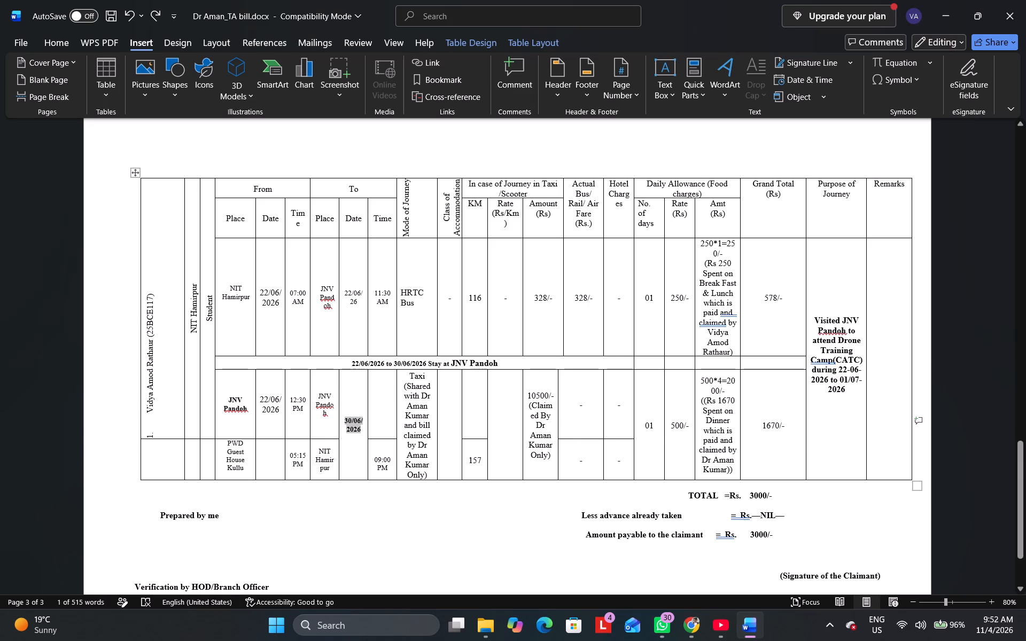
Draw a horizontal line about 0.64" wide across the merged cell beneath the 30/06/2026 date and give it the black line style.
click(401, 518)
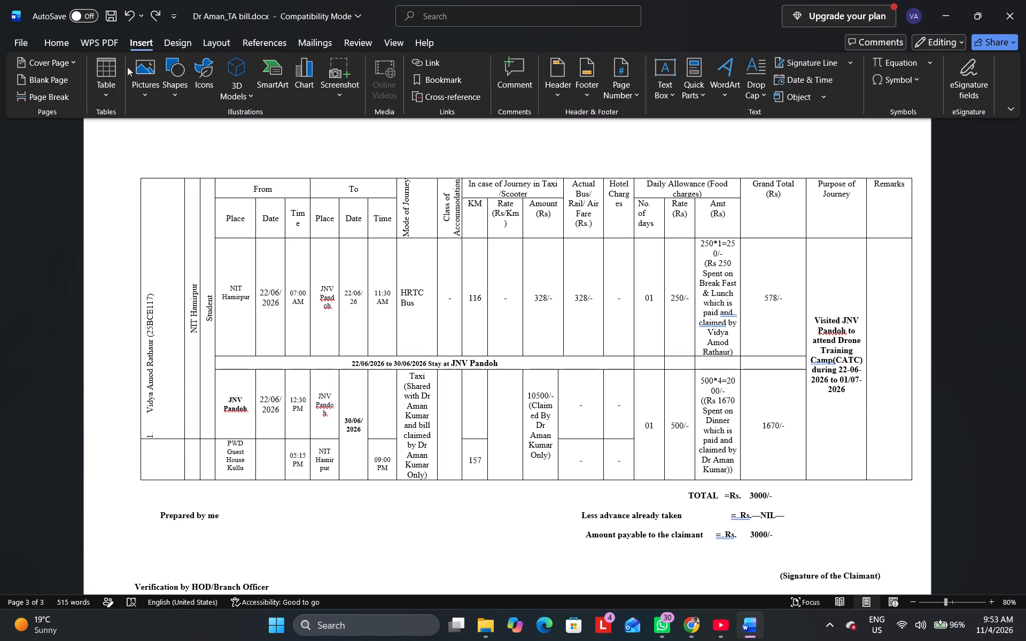
click(182, 75)
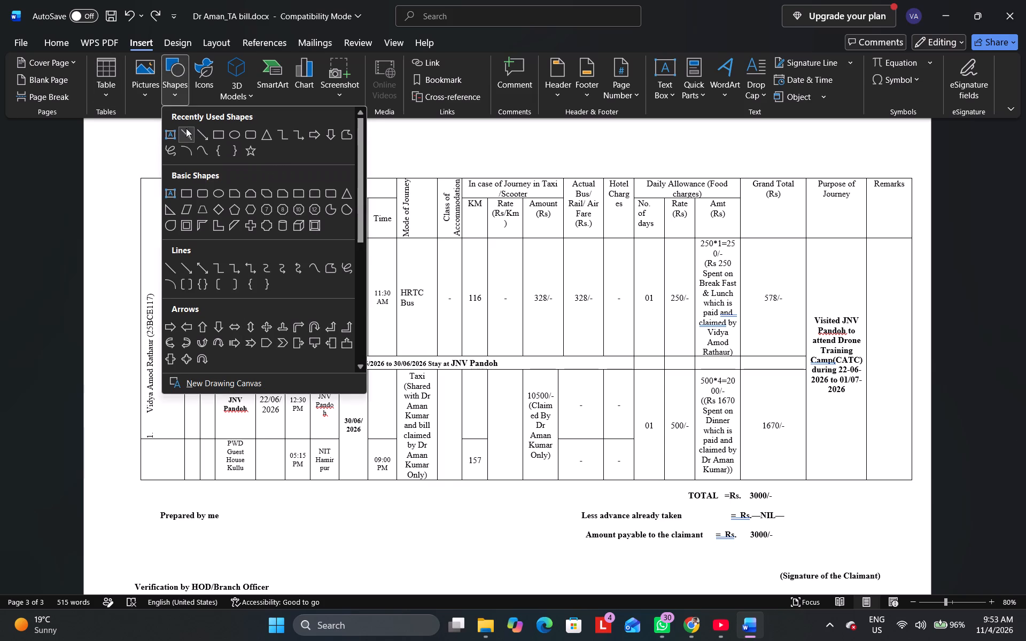
click(184, 129)
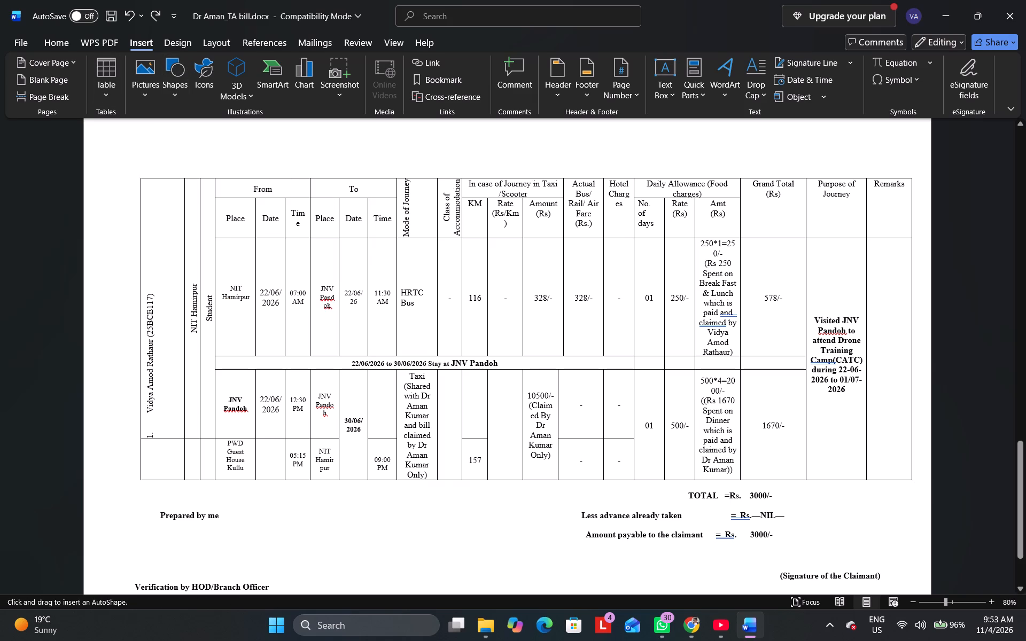
drag(335, 439, 352, 440)
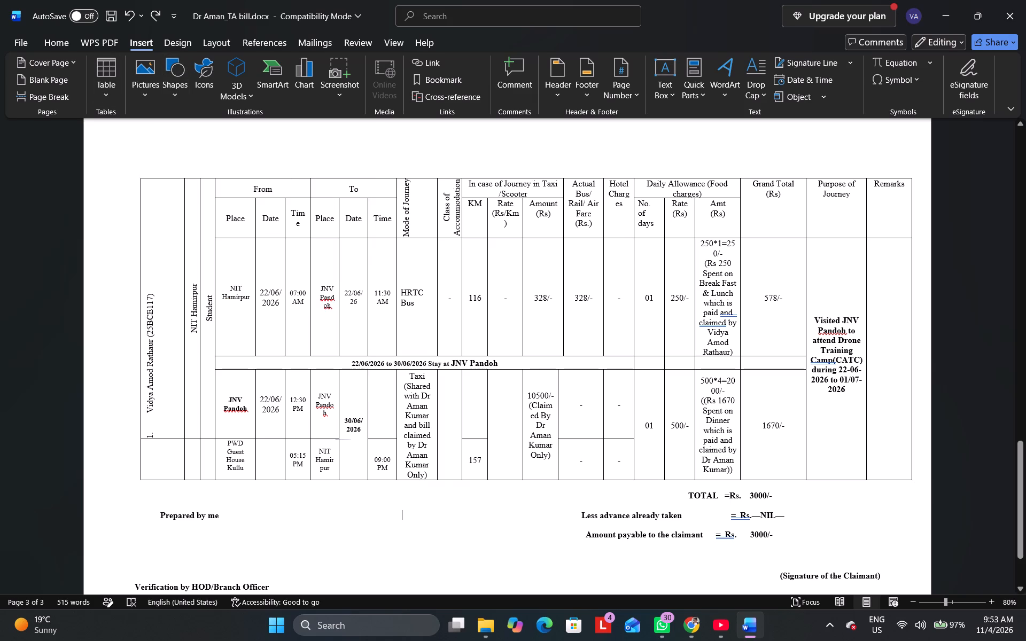
drag(352, 440, 368, 439)
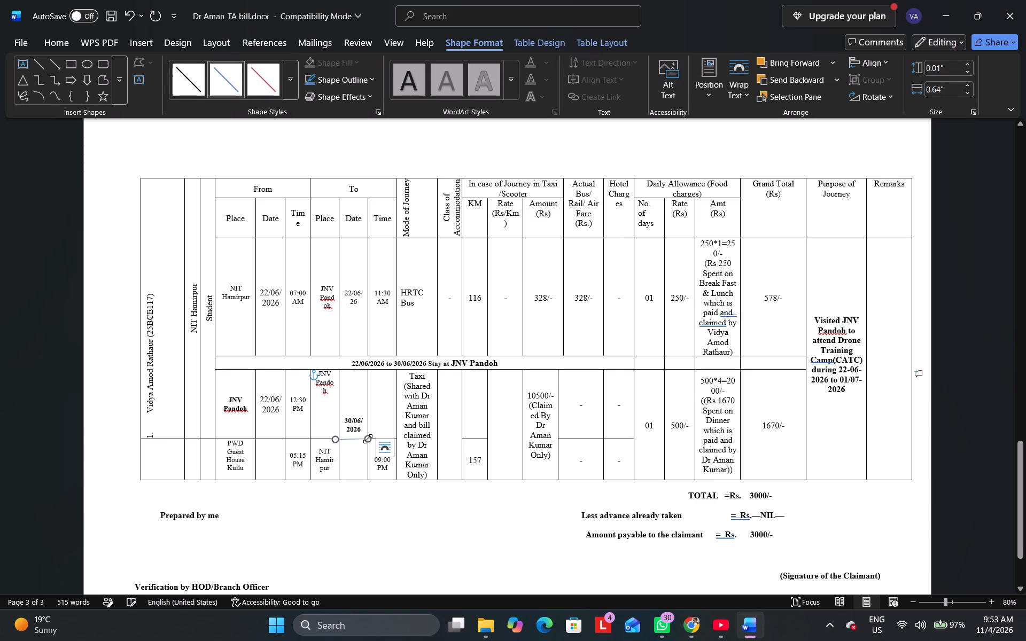
click(184, 81)
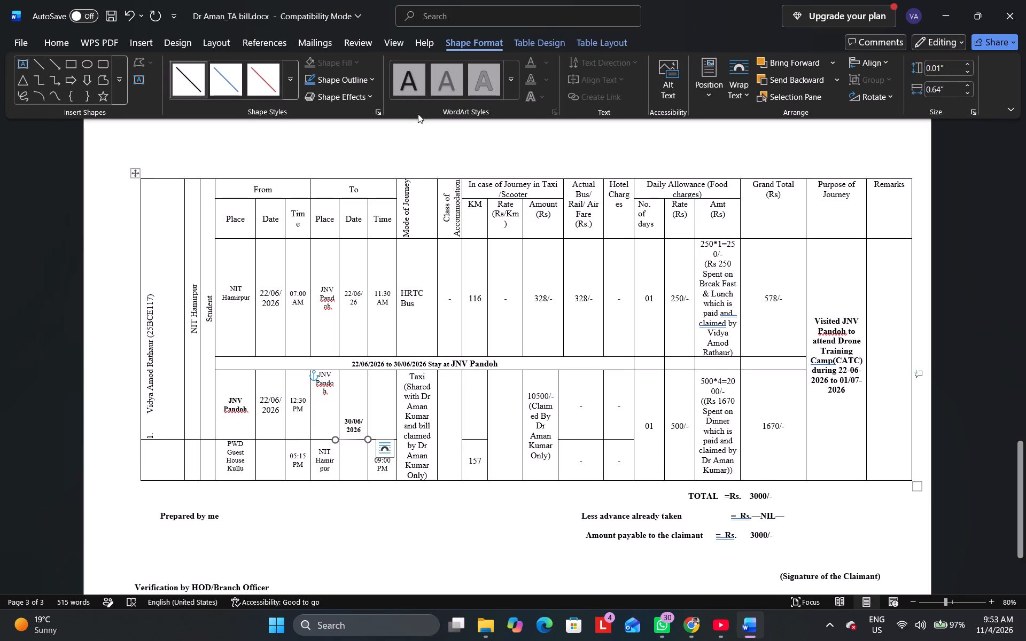
click(376, 526)
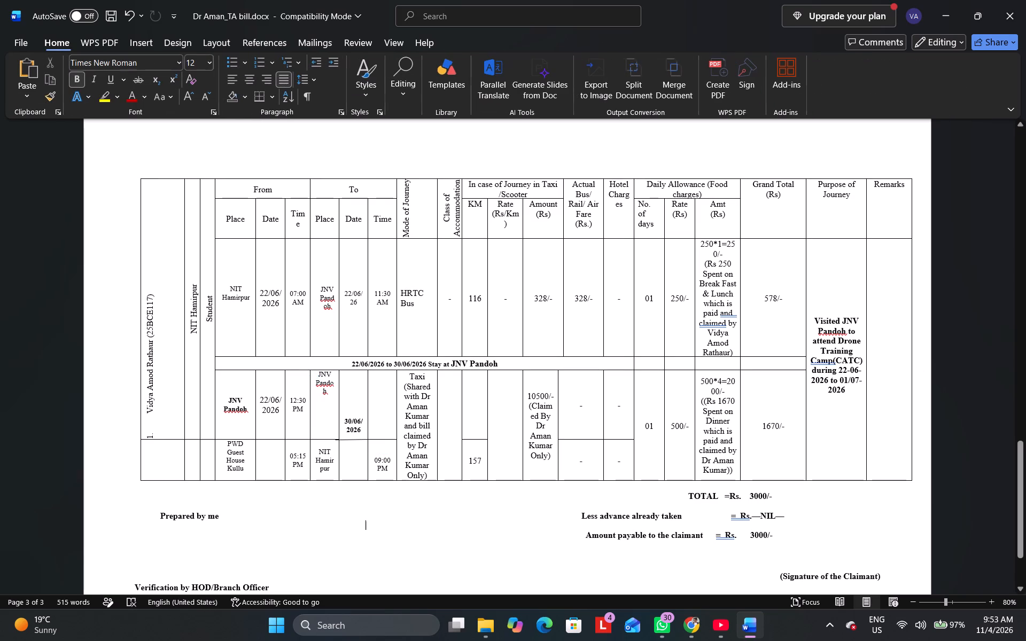
Place the text cursor in the merged To date cell, in the space below the 30/06/2026 date.
click(354, 467)
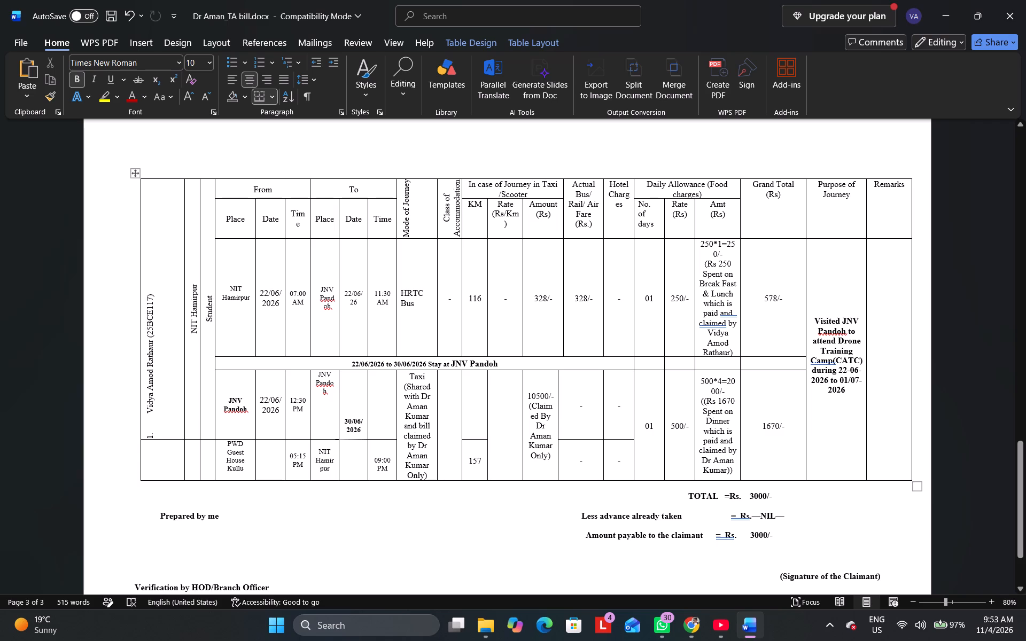
Try left, centred and right alignment on the 30/06/2026 date, and set it to justified.
drag(343, 420, 363, 428)
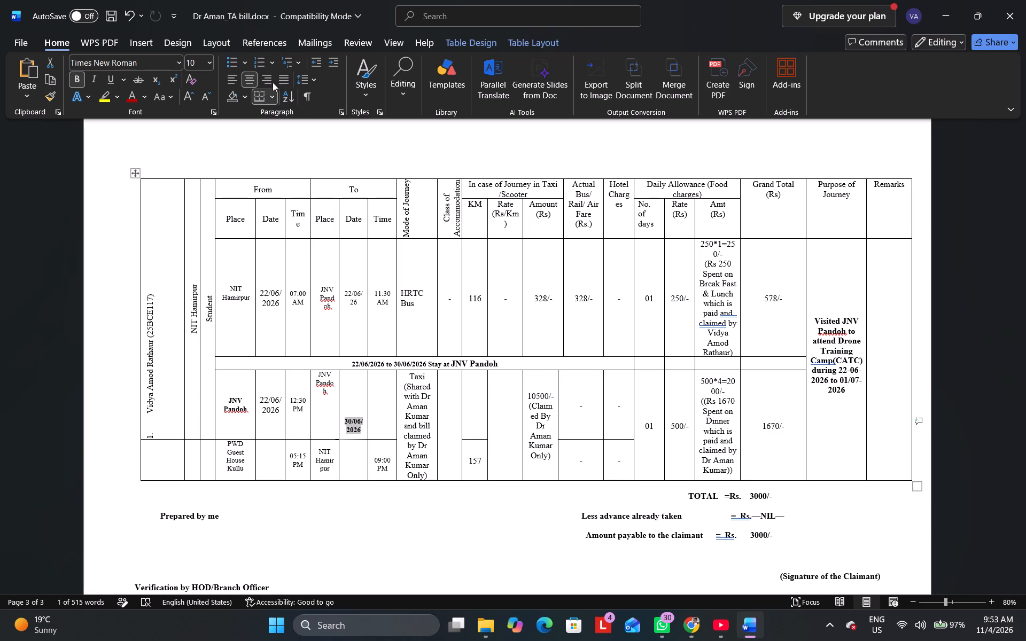
click(315, 77)
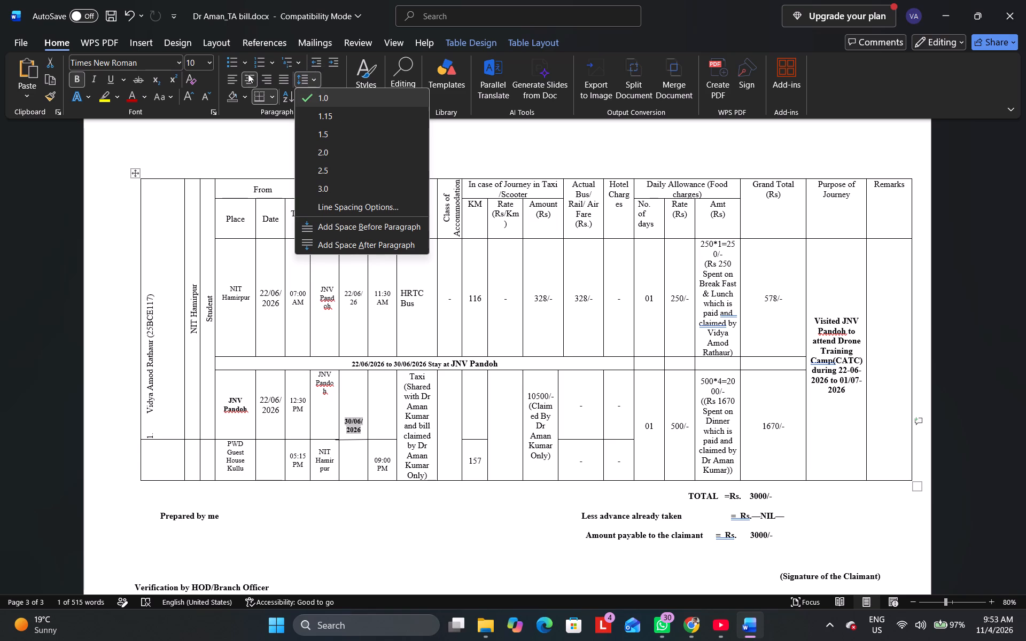
click(232, 79)
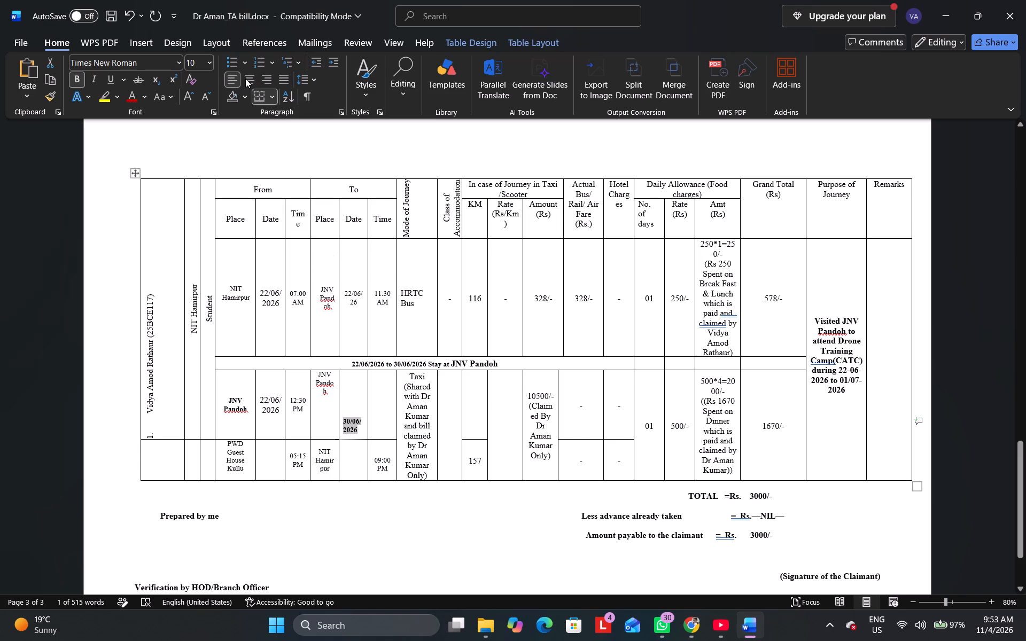
click(245, 79)
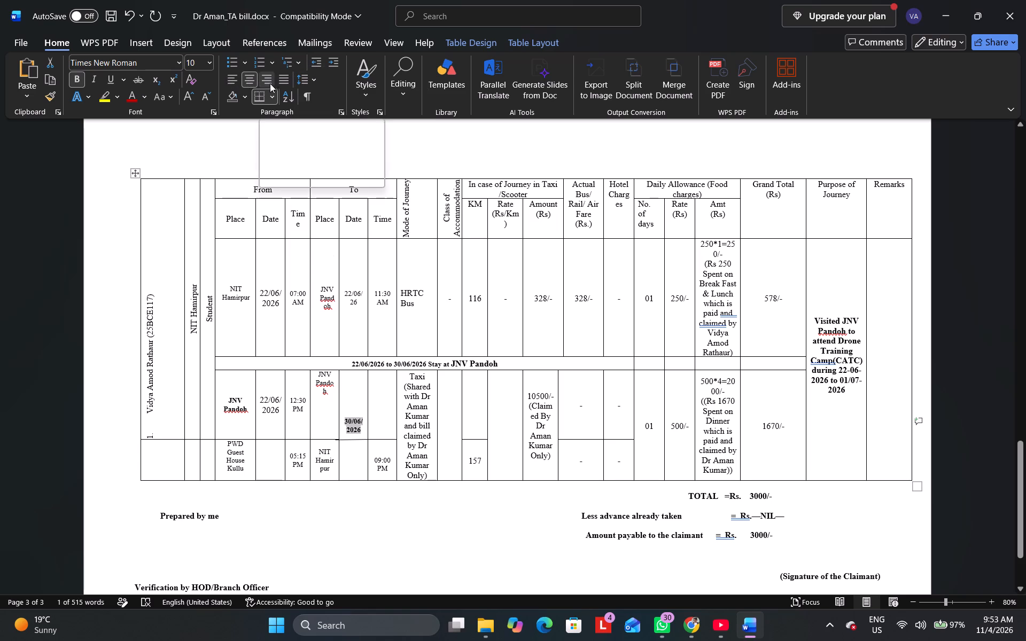
click(266, 81)
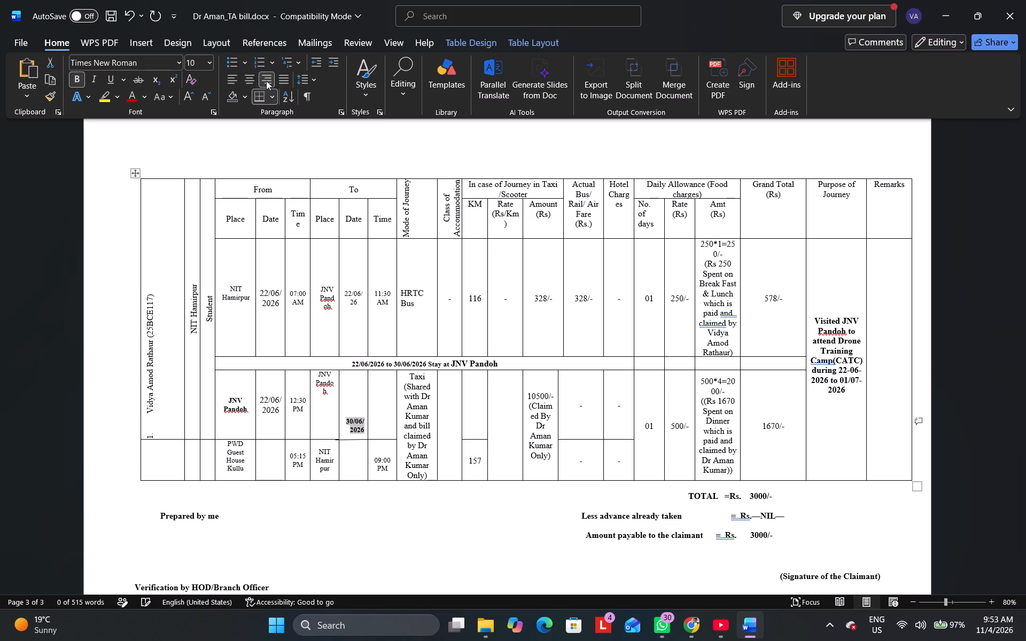
click(278, 79)
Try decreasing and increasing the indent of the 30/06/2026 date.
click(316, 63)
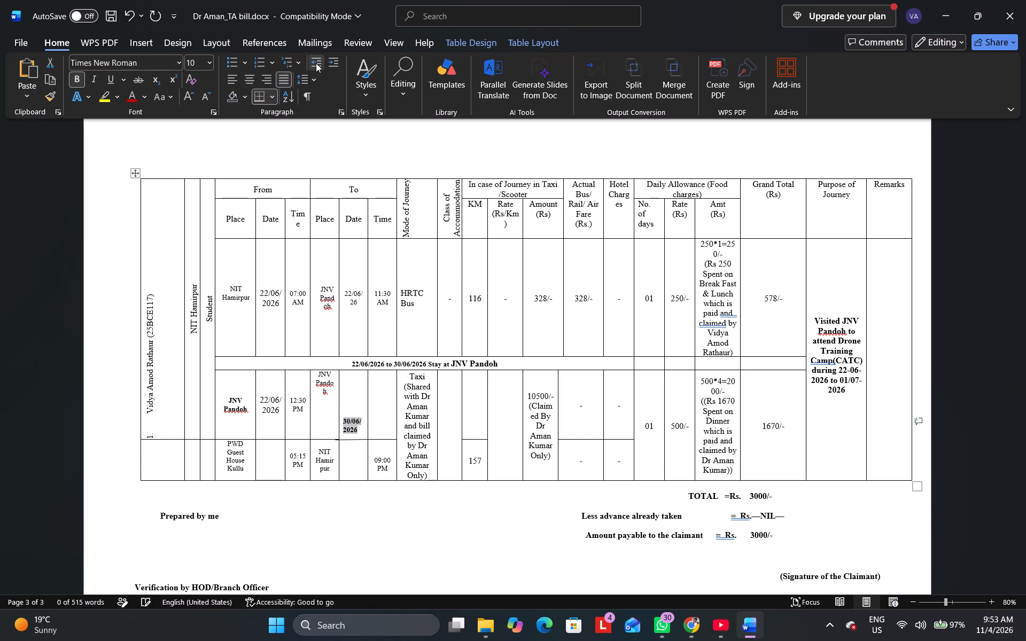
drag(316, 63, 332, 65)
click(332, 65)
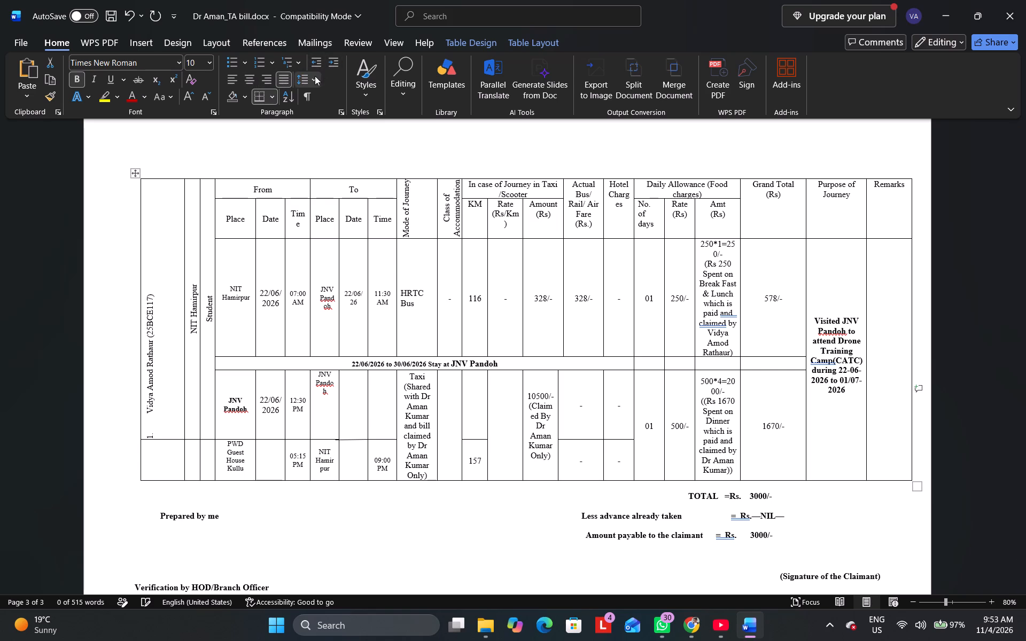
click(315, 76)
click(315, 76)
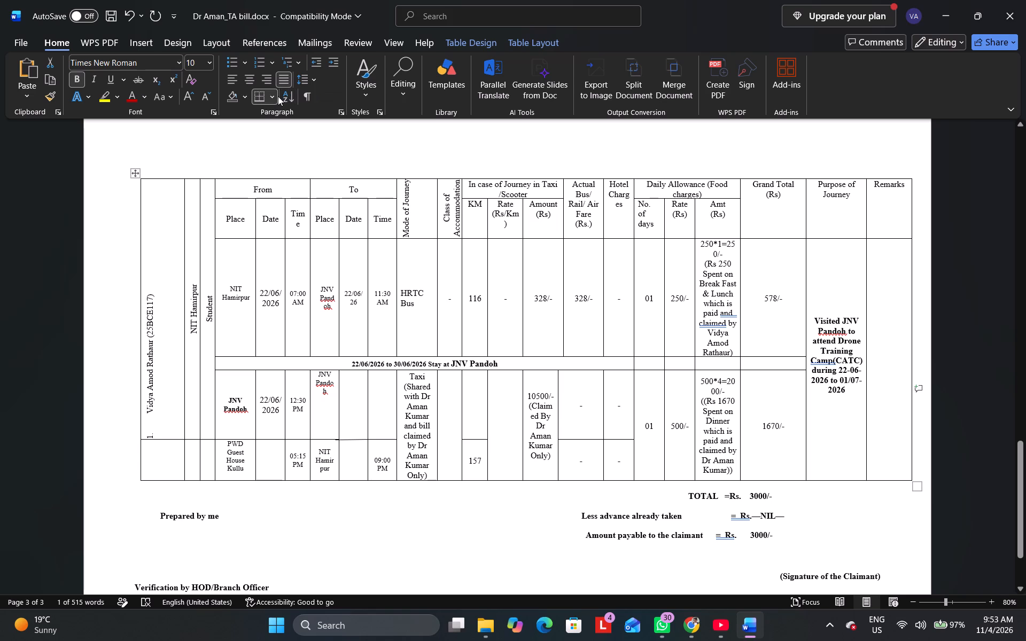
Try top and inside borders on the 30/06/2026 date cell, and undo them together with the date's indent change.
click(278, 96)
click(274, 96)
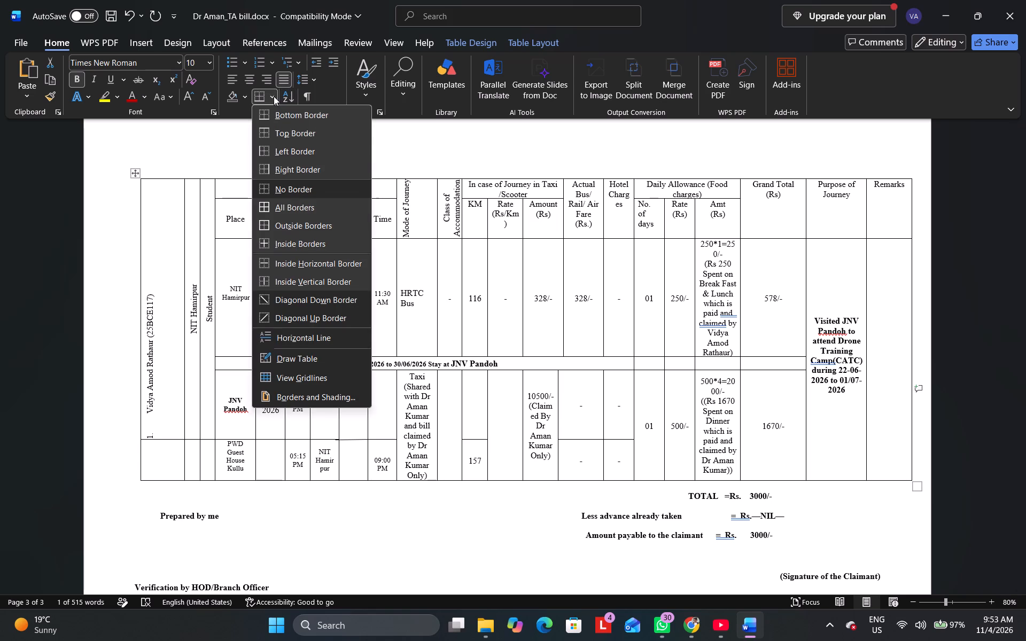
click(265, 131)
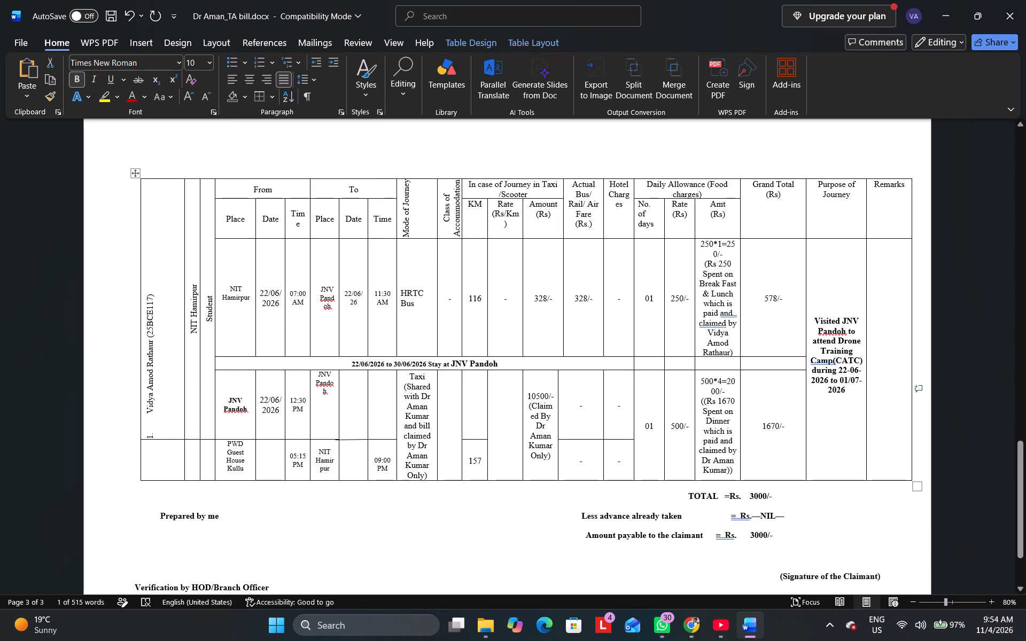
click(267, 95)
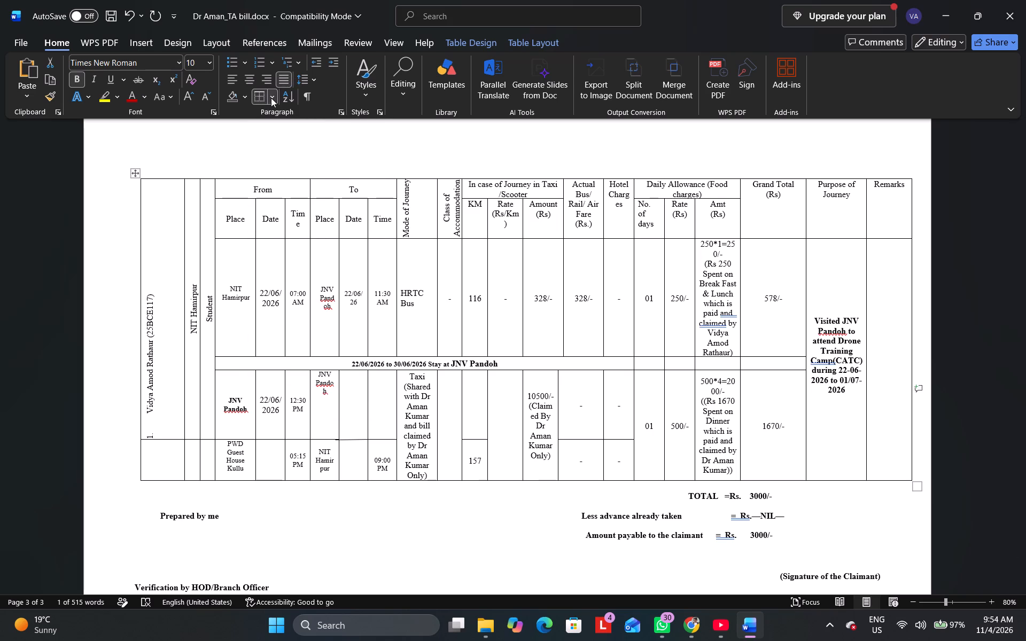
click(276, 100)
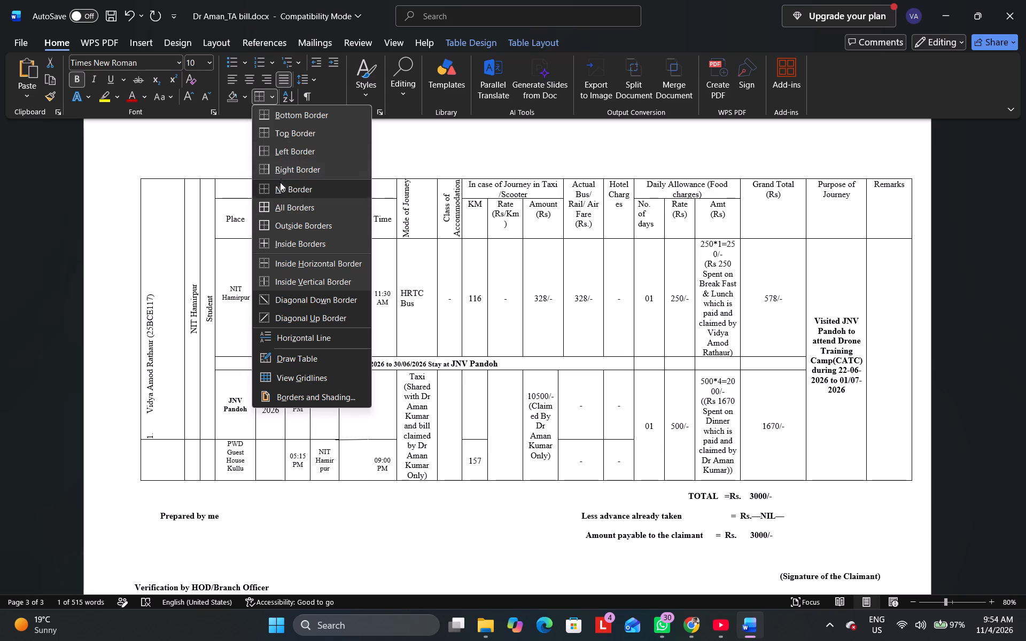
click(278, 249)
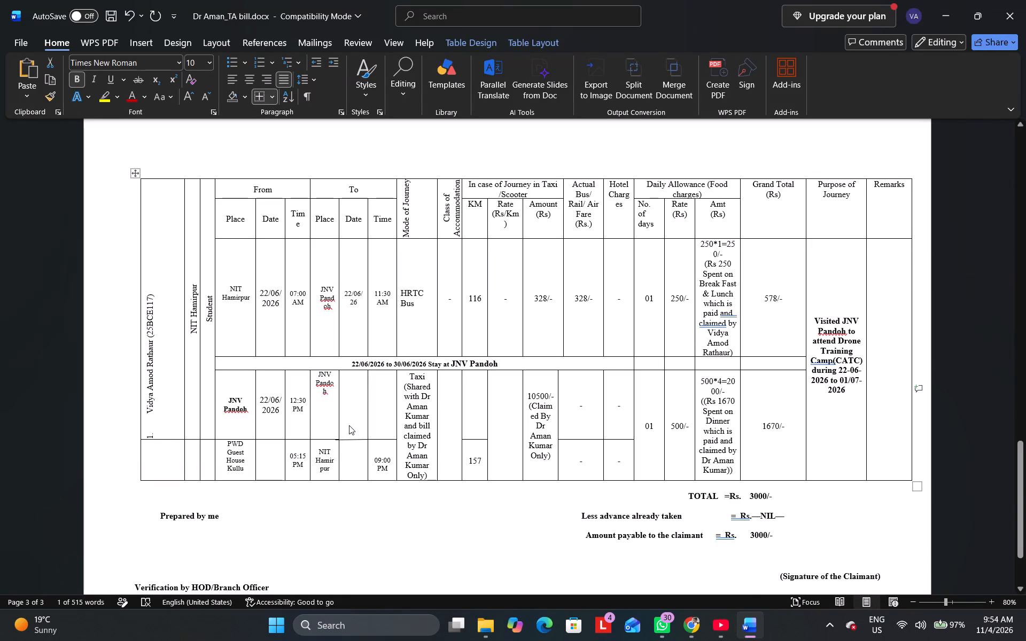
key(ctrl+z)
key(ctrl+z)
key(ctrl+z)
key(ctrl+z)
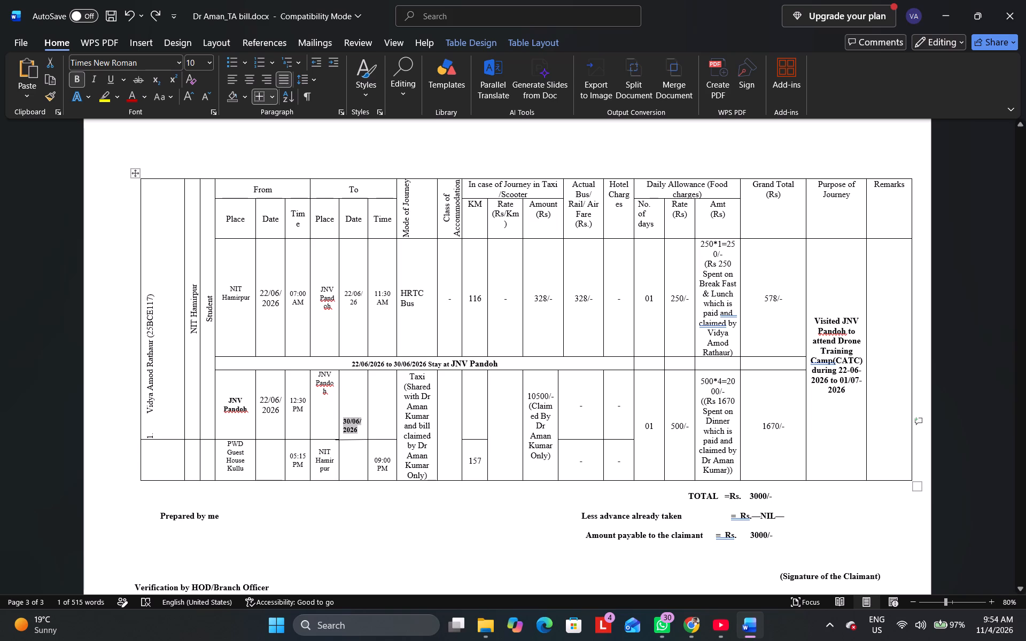
Enter 11:45 AM as the arrival time in the JNV Pandoh journey row beneath the stay line.
click(376, 423)
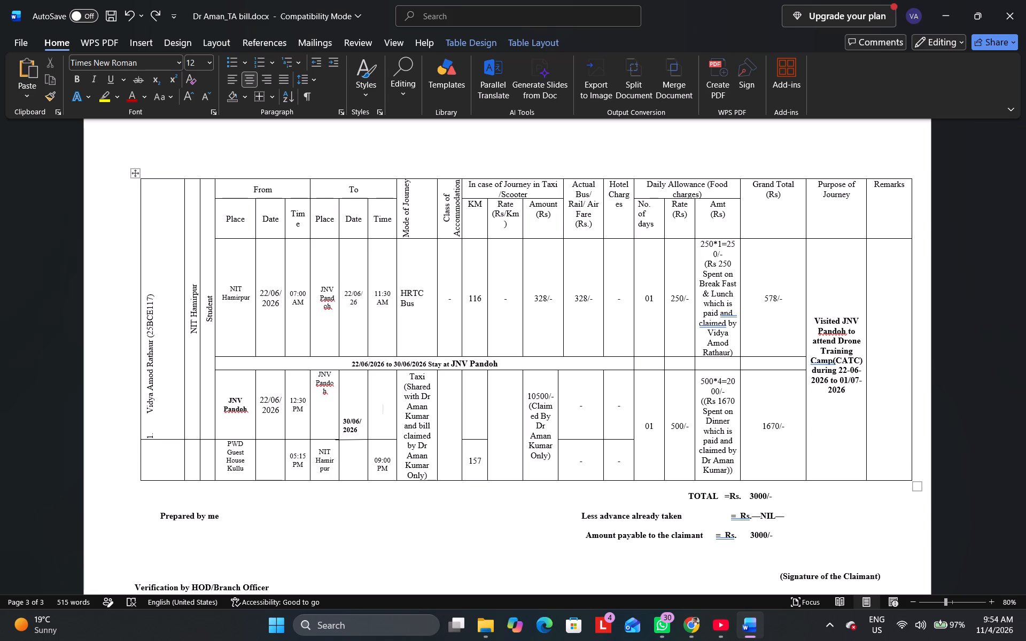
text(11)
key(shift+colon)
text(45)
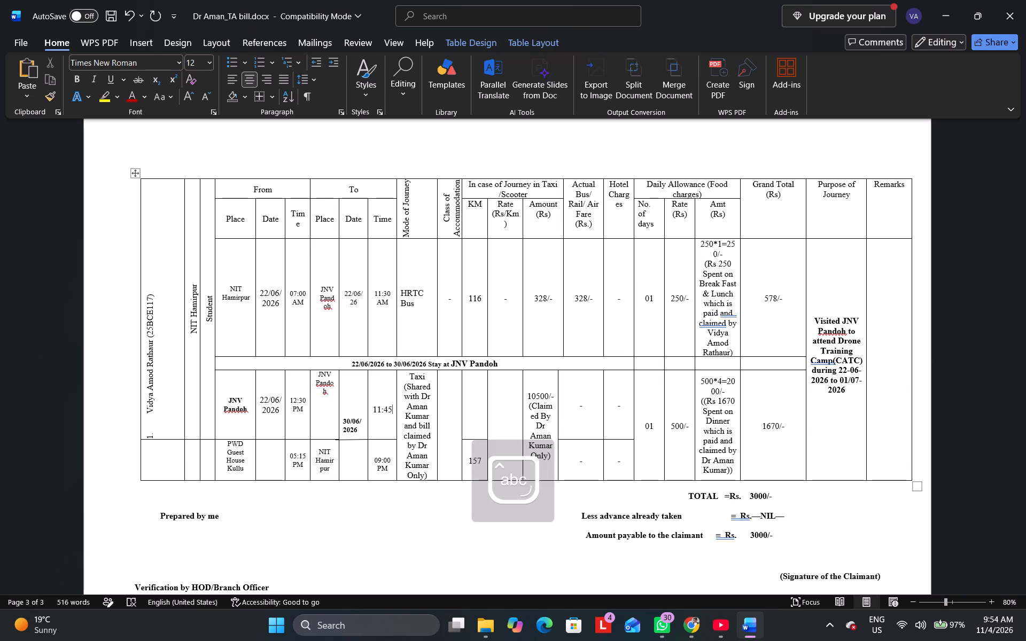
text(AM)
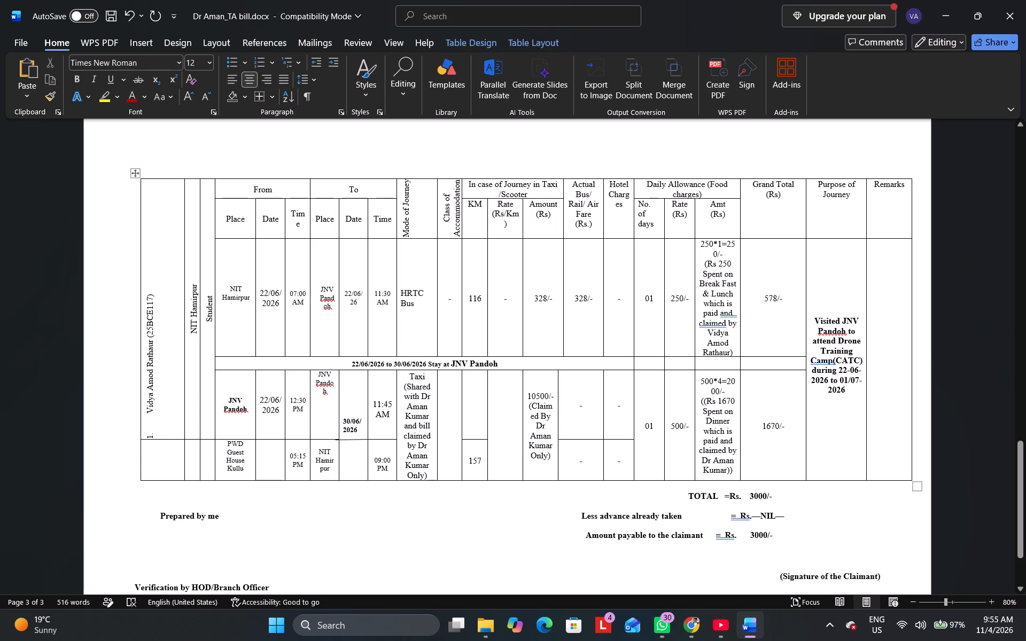
Delete the shared taxi note from the Mode of Journey cell beneath the stay line.
drag(408, 376, 429, 434)
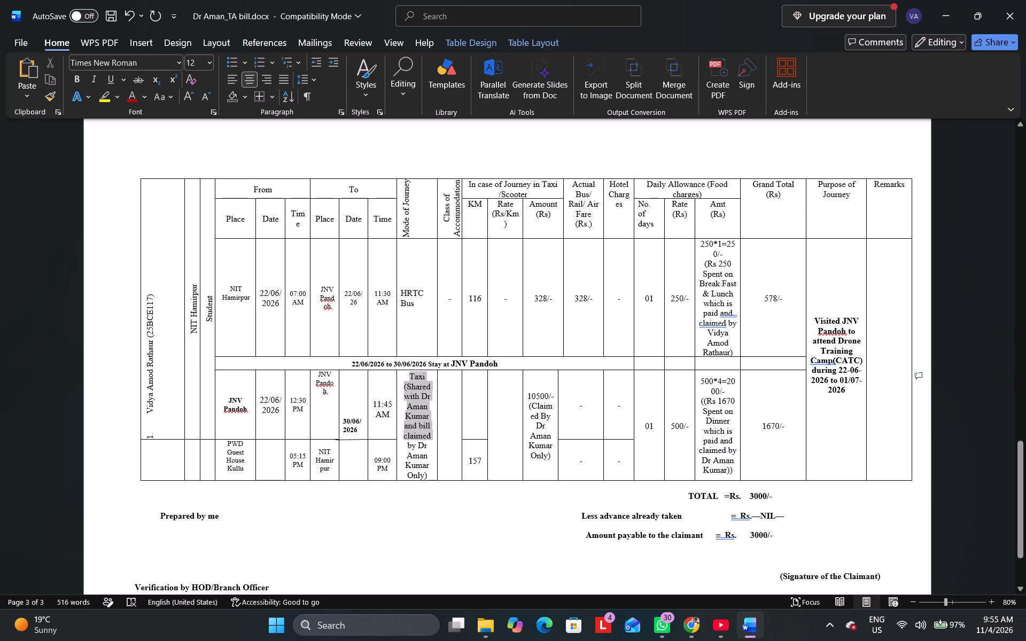
drag(429, 434, 432, 452)
drag(432, 452, 433, 466)
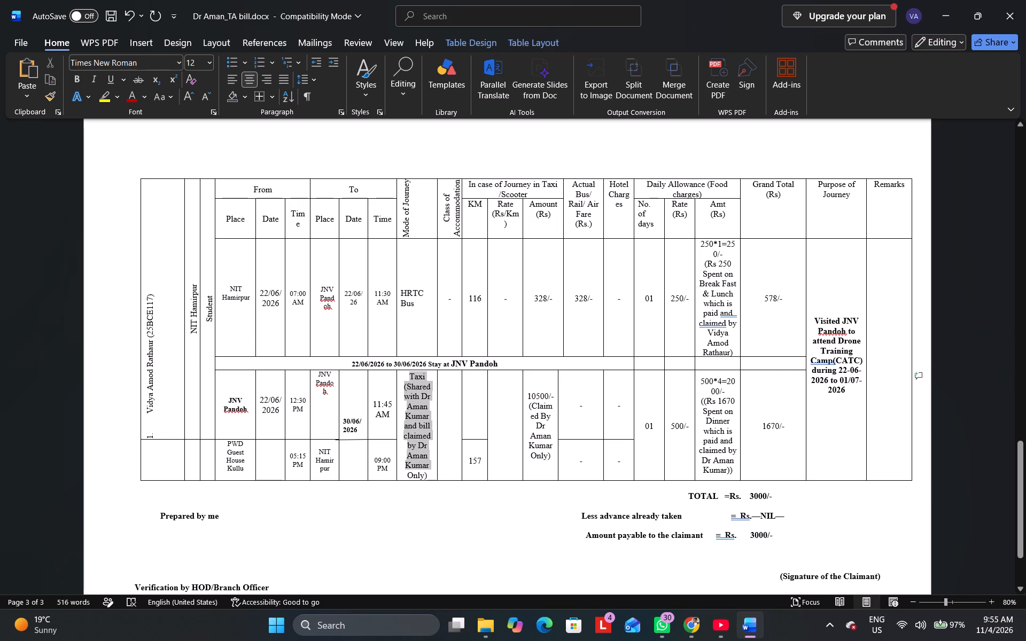
drag(433, 466, 433, 474)
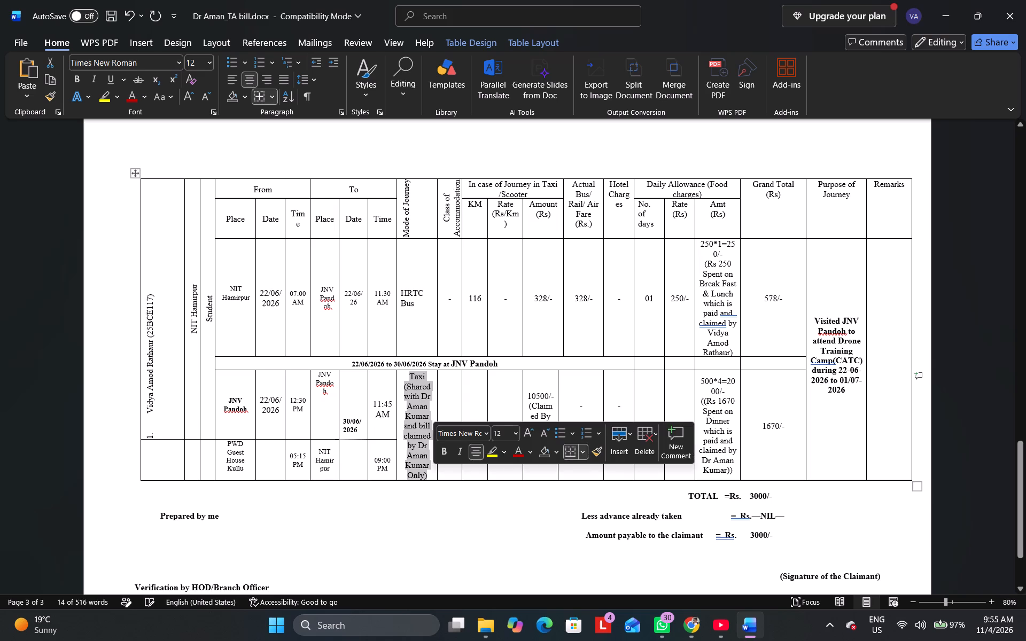
key(BackSpace)
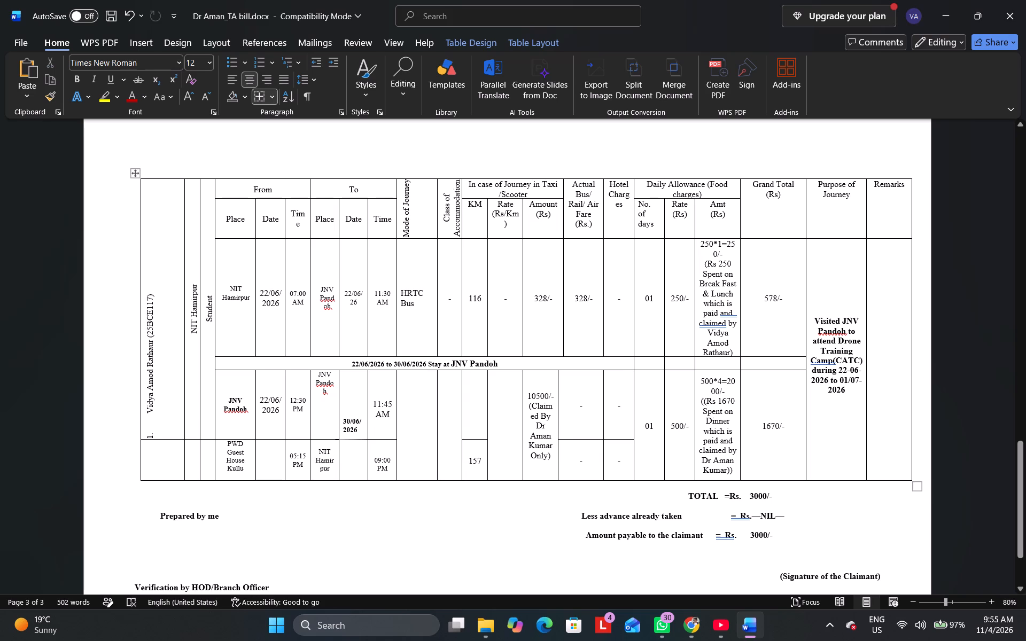
Copy the divider line below the 30/06/2026 date and paste it into the emptied Mode of Journey cell.
click(352, 440)
right_click(352, 440)
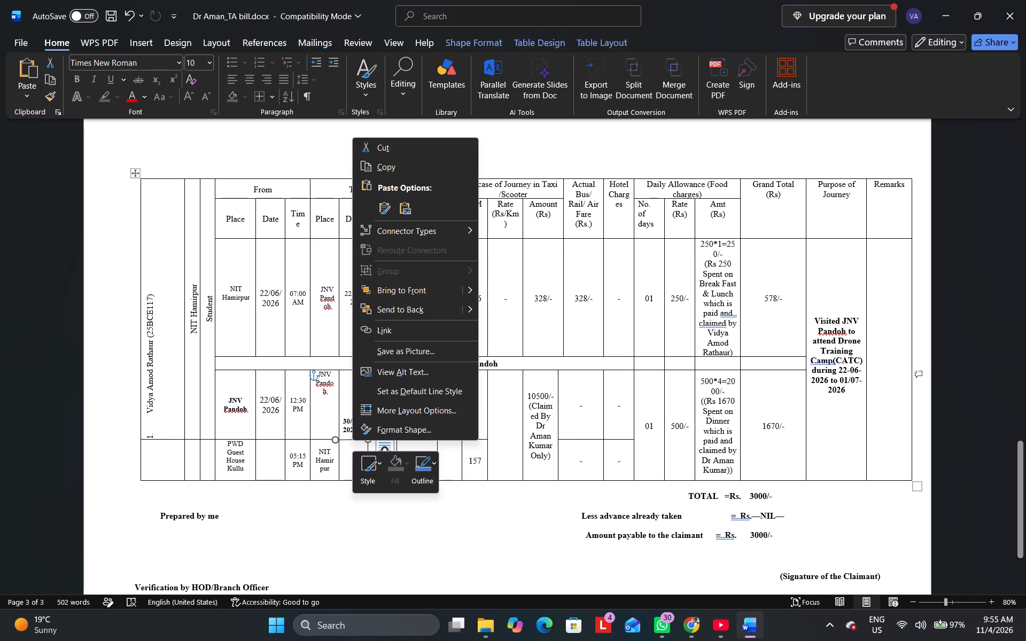
click(379, 168)
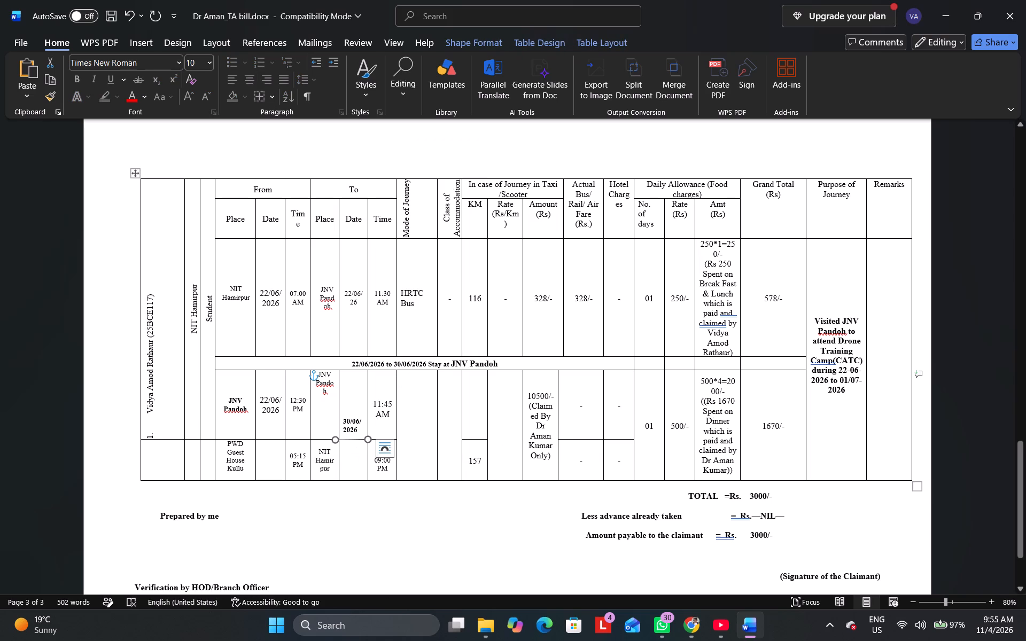
click(410, 443)
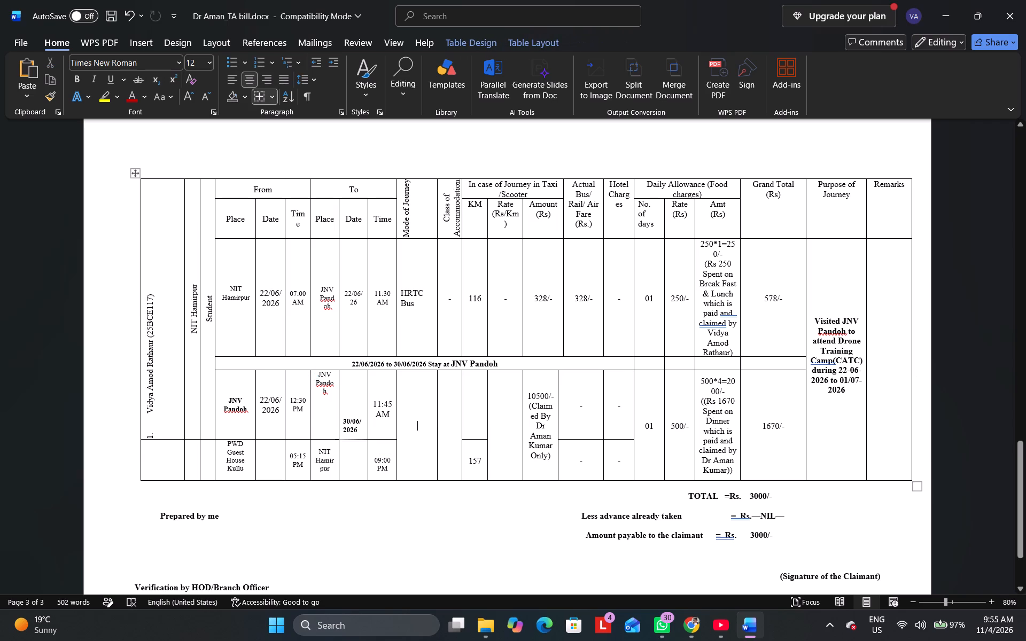
key(ctrl+v)
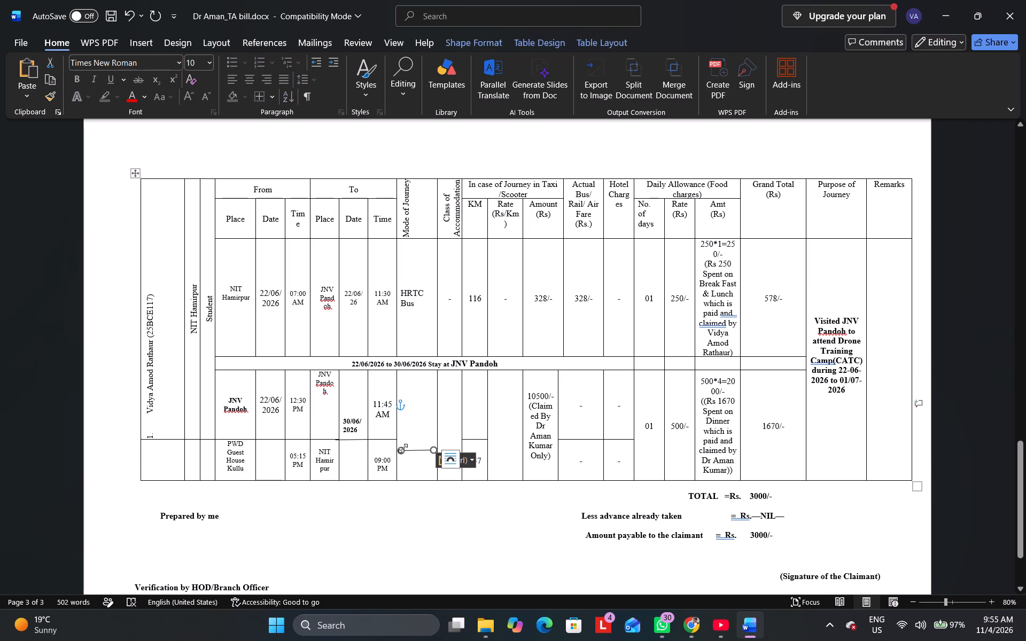
click(399, 451)
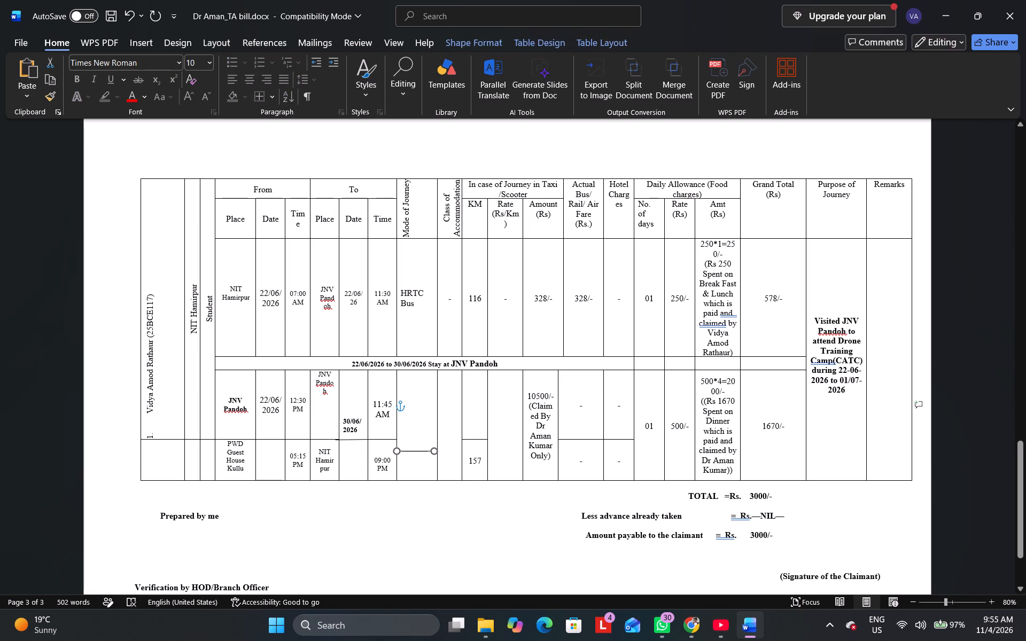
click(411, 470)
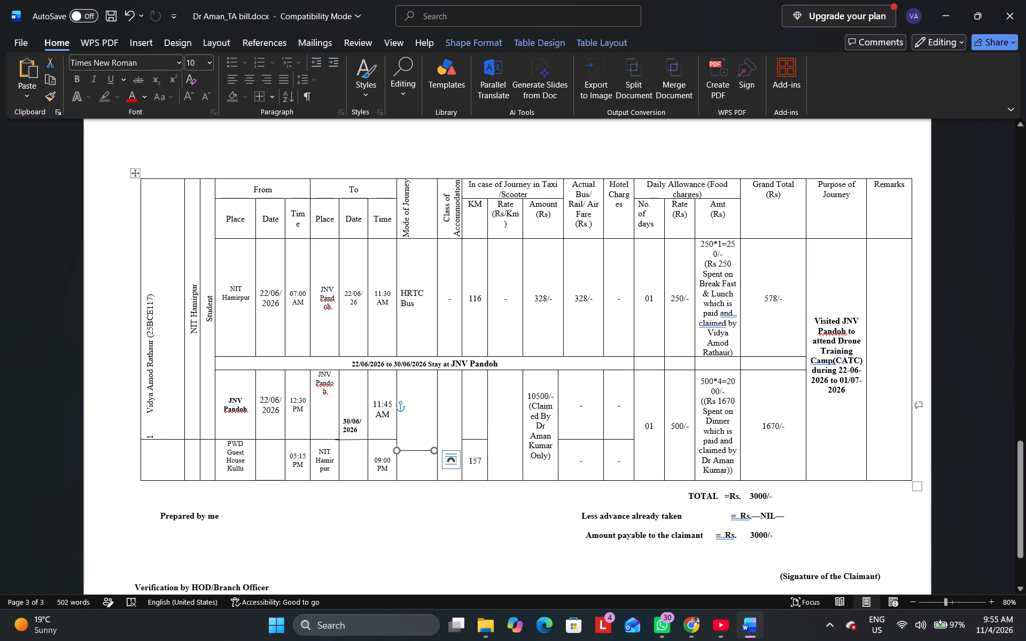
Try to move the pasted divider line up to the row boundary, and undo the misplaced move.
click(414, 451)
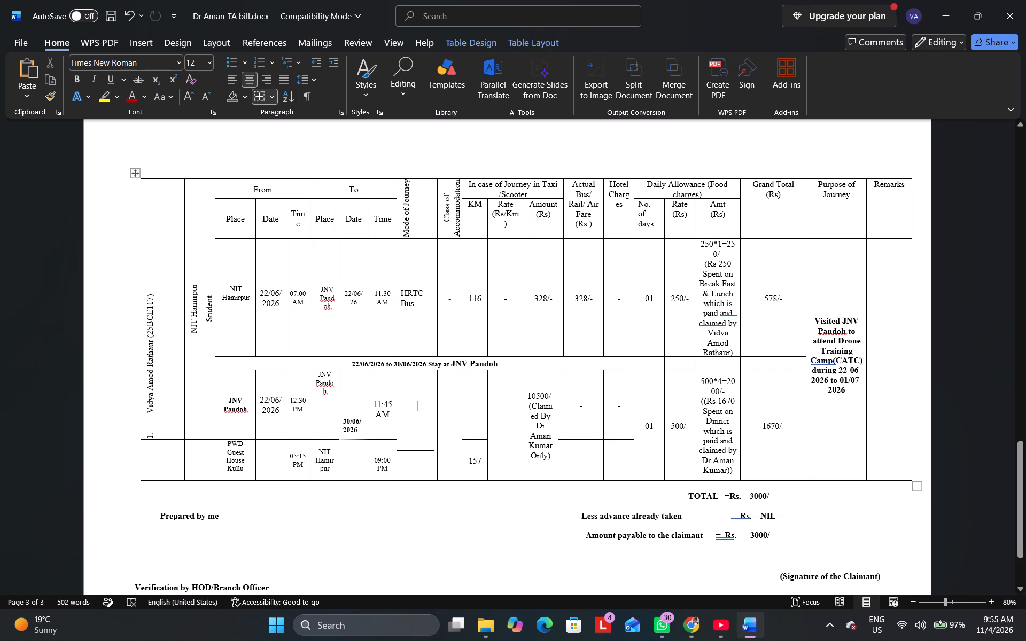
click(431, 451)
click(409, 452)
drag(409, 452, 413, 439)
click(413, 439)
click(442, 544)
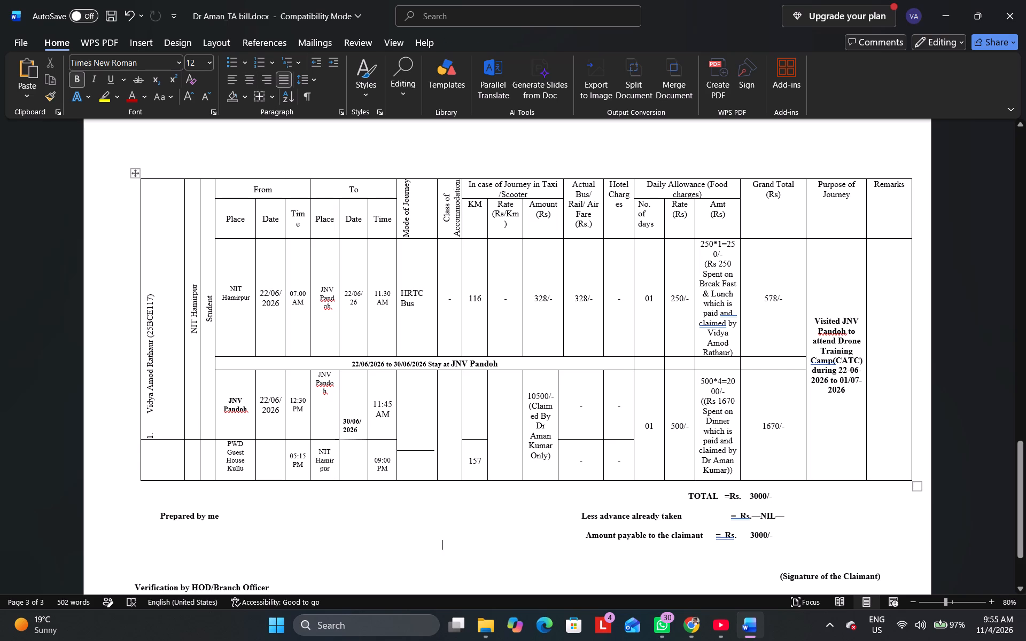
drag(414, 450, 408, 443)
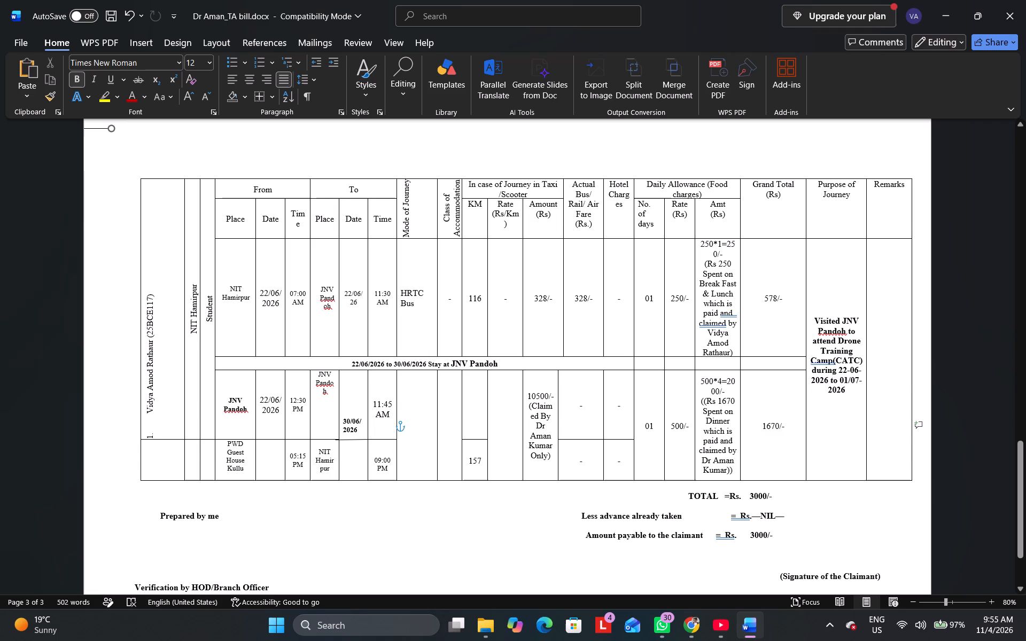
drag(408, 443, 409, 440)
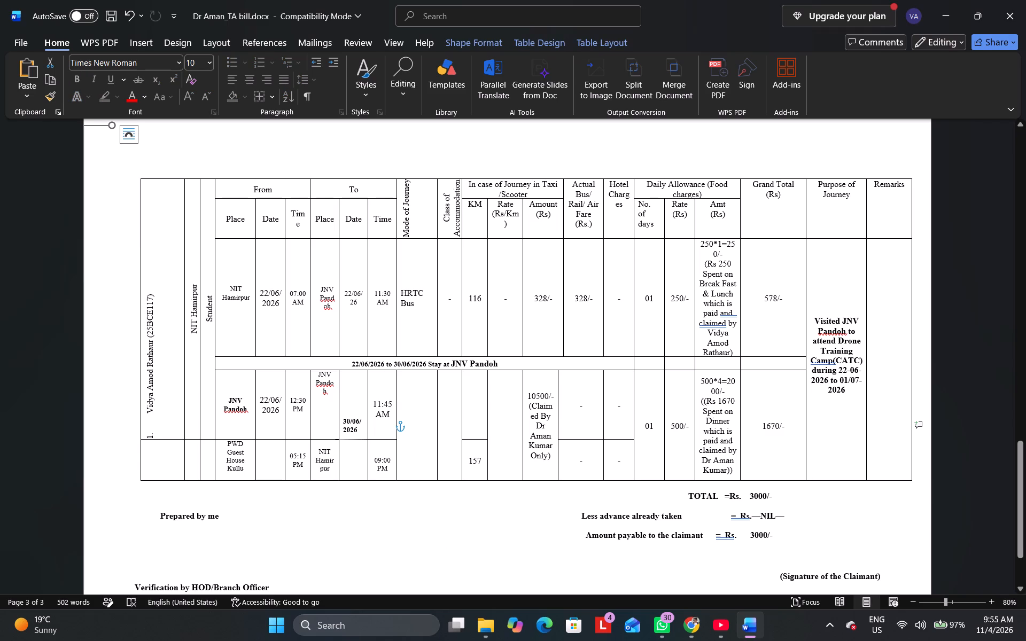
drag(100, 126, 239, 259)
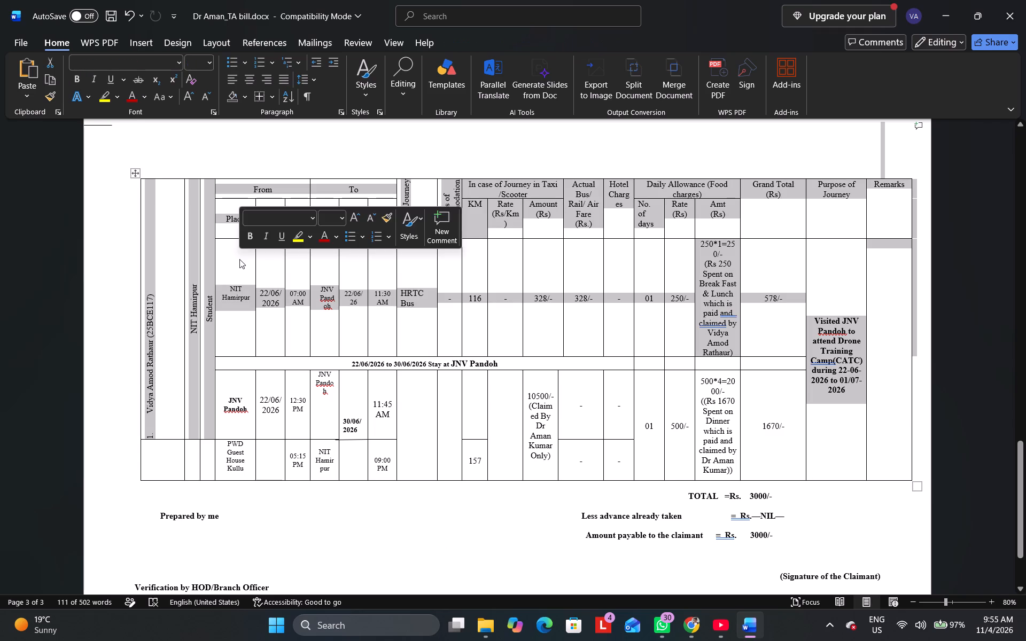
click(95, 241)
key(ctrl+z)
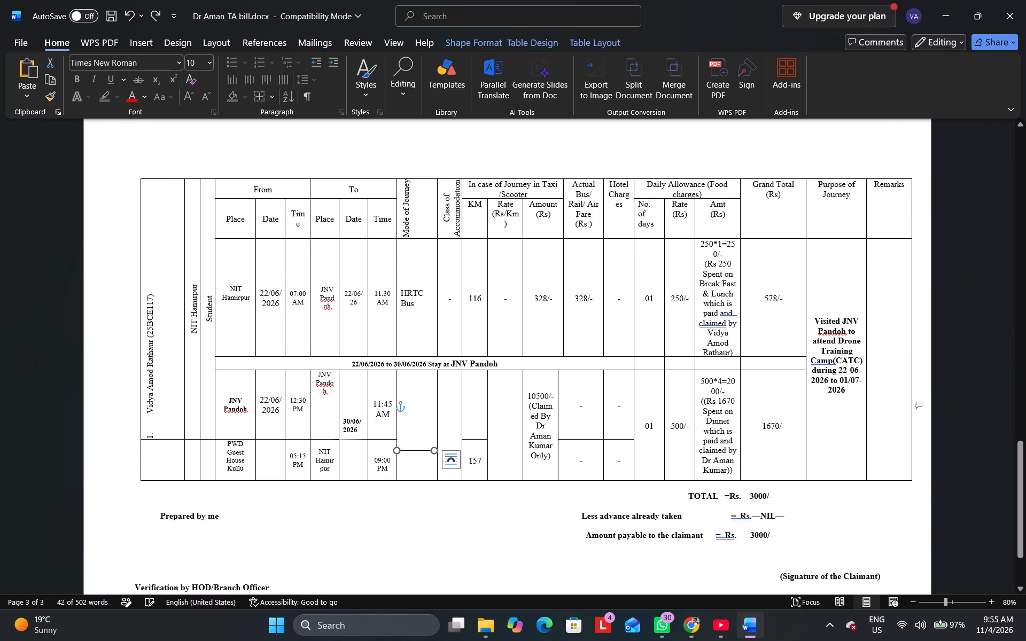
Extend the pasted divider line to the Mode of Journey column's edge and move it up to the boundary between the last two rows.
click(438, 450)
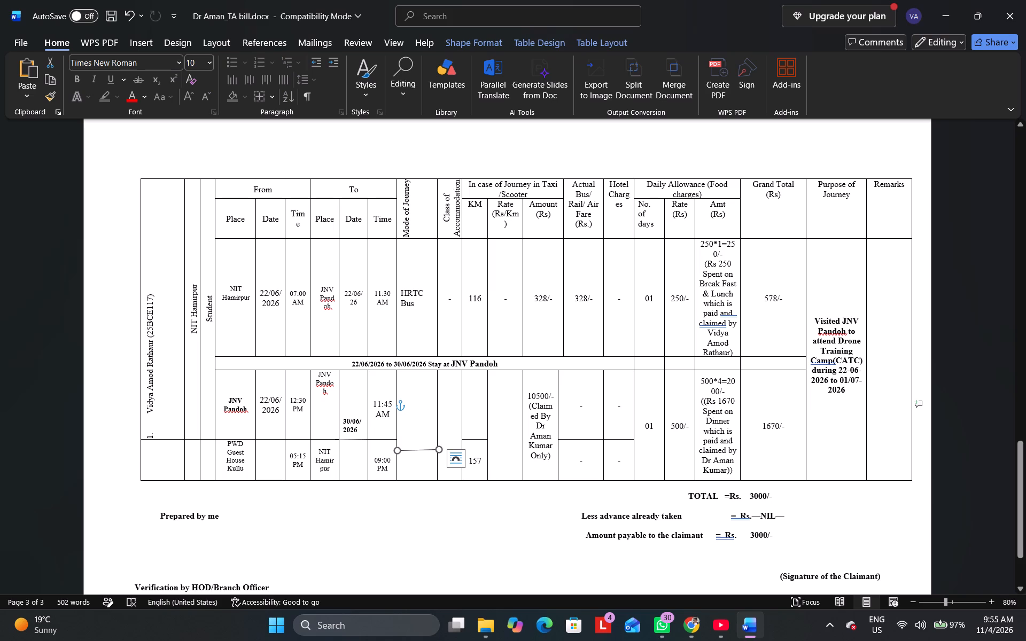
drag(428, 449, 427, 441)
drag(427, 441, 426, 437)
click(425, 552)
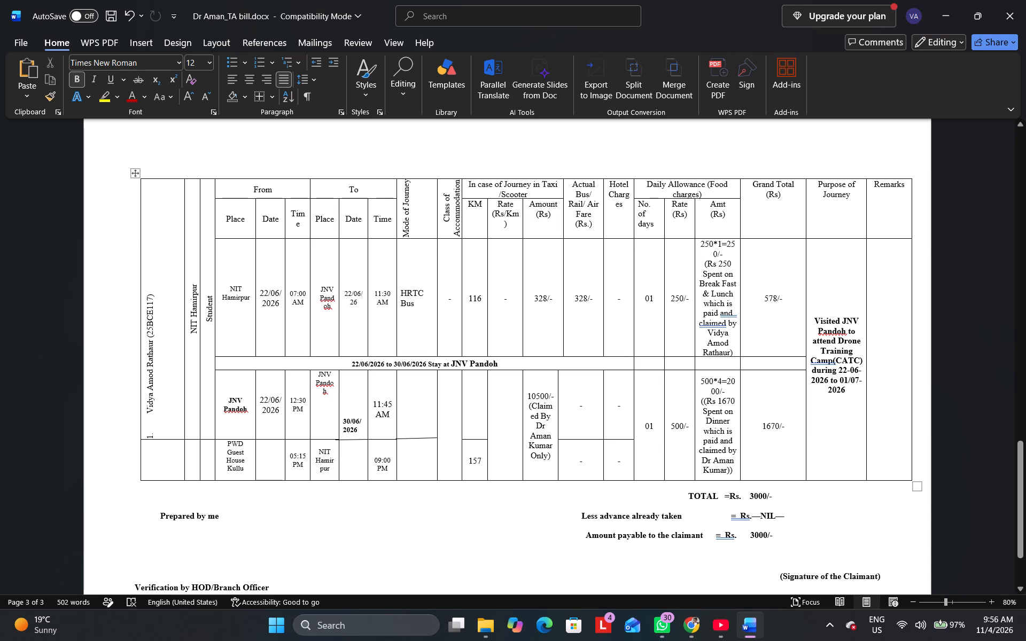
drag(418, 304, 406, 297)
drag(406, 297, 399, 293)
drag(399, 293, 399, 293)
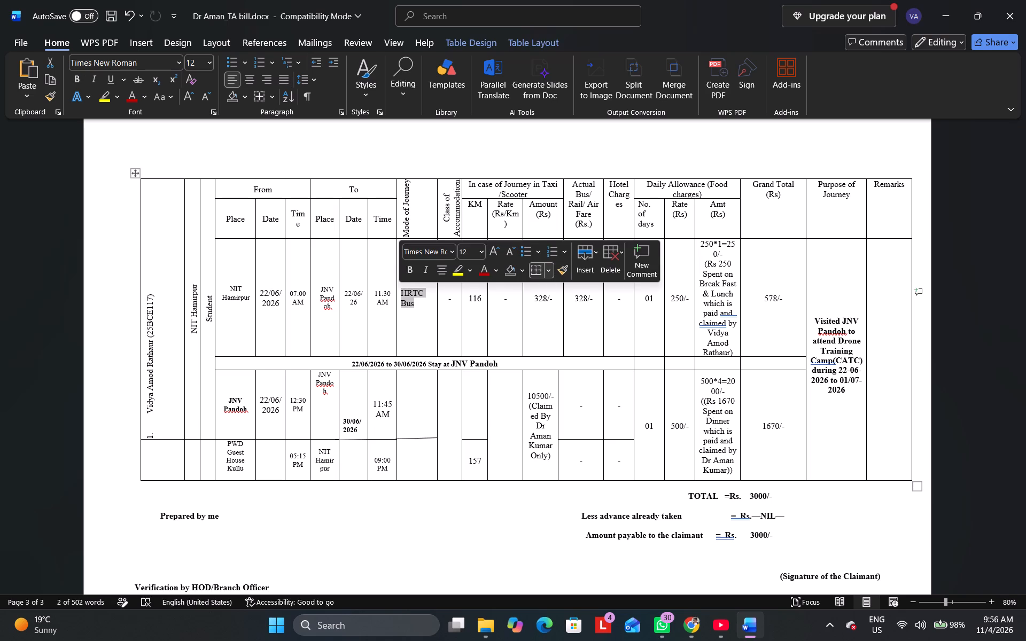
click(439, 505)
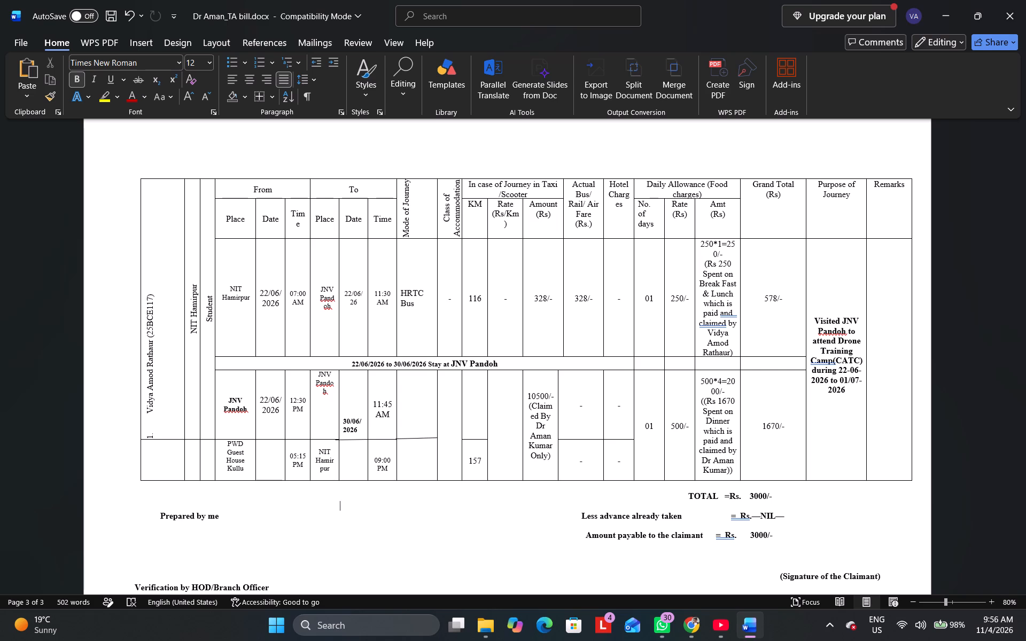
Change the arrival time in the JNV Pandoh row beneath the stay line to 11:00 AM.
click(392, 405)
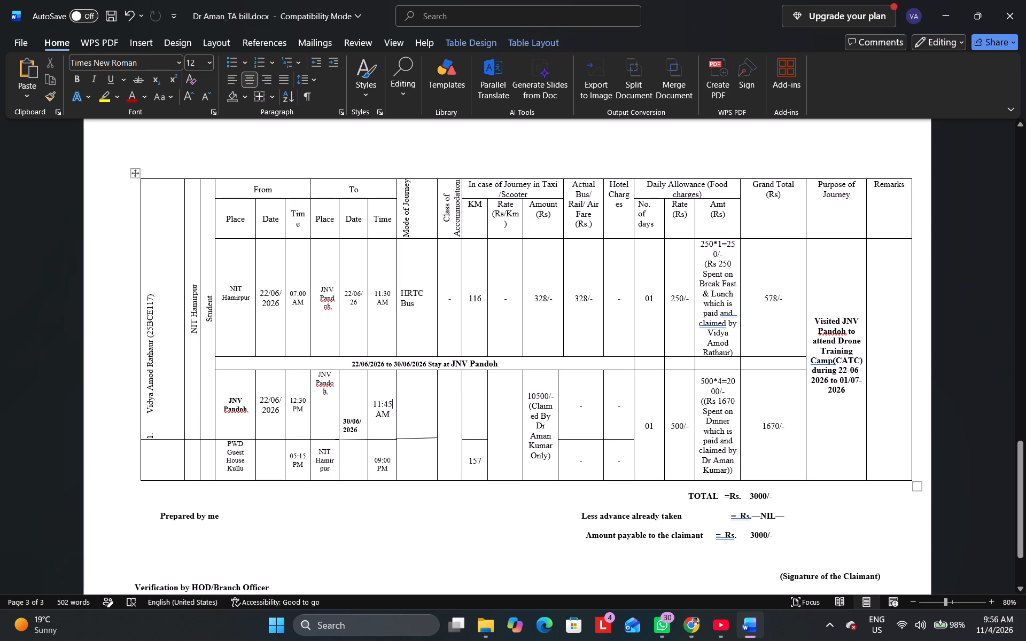
key(BackSpace)
key(BackSpace)
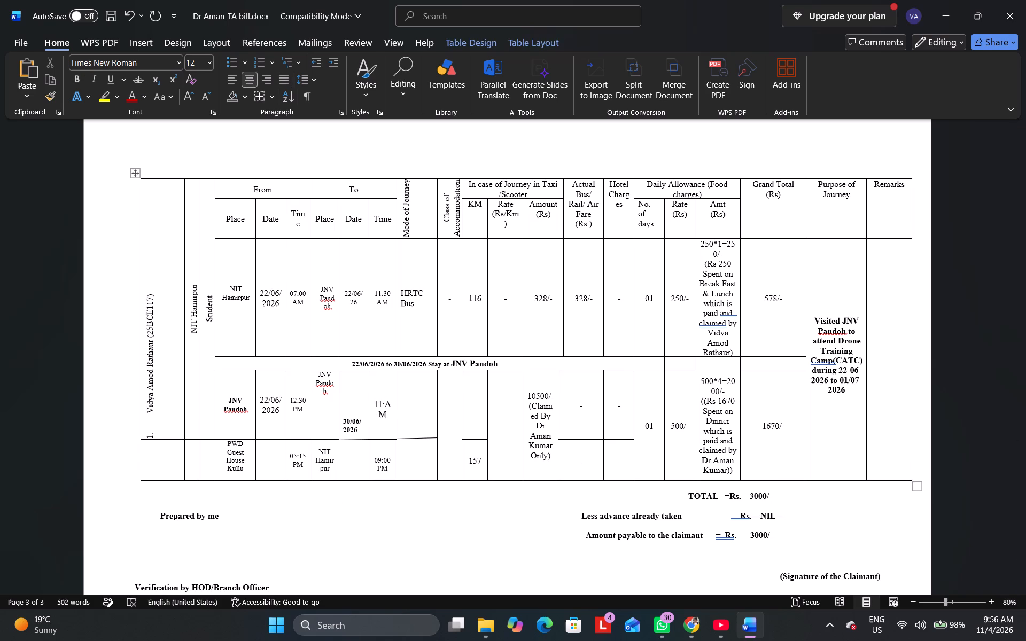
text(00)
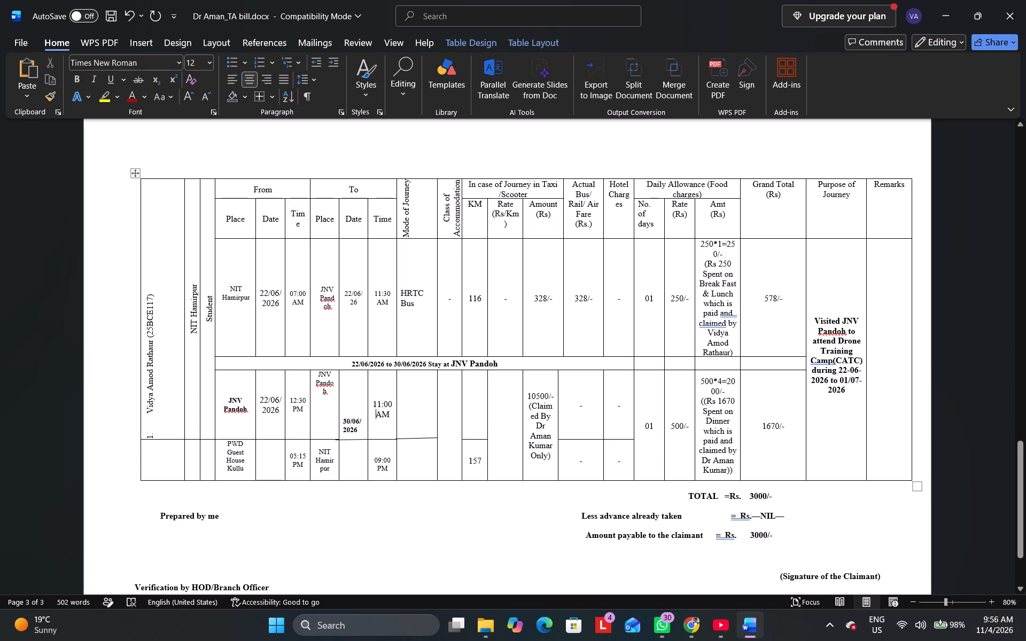
Enter a dash in the Mode of Journey cell beside the 11:00 AM arrival time.
click(417, 409)
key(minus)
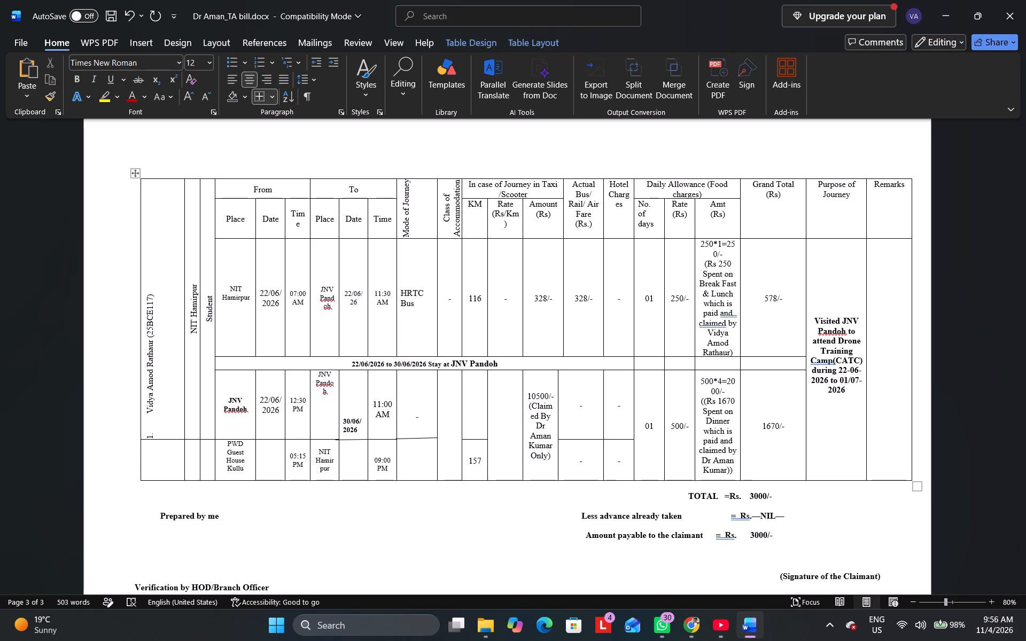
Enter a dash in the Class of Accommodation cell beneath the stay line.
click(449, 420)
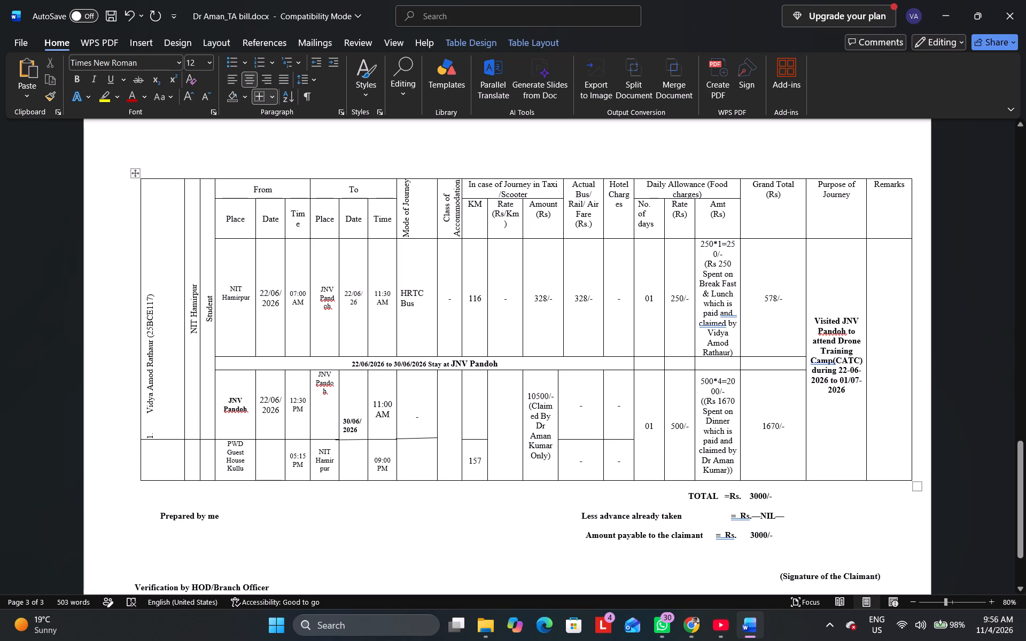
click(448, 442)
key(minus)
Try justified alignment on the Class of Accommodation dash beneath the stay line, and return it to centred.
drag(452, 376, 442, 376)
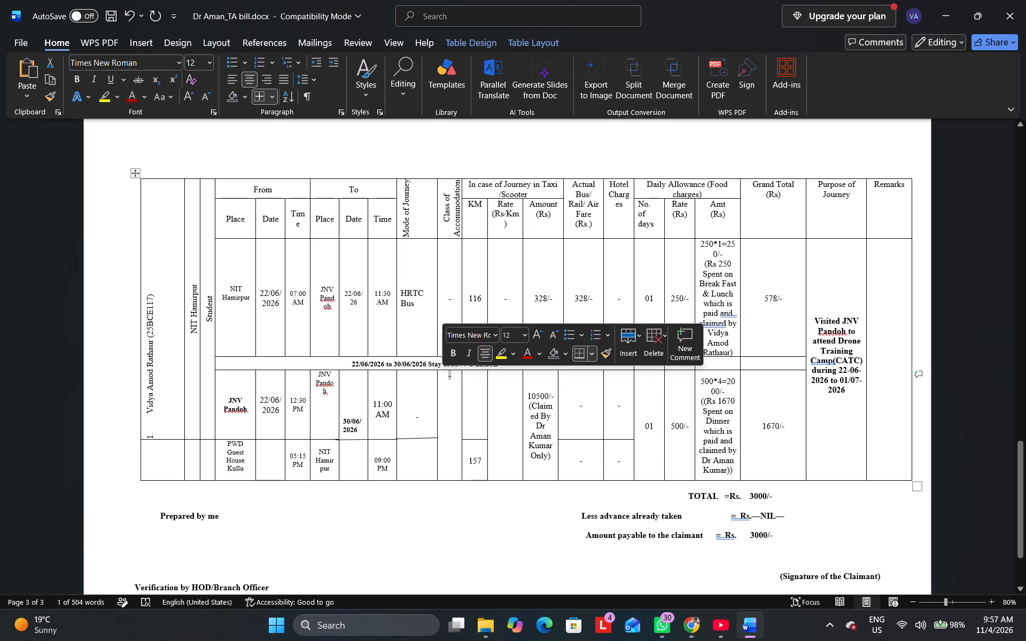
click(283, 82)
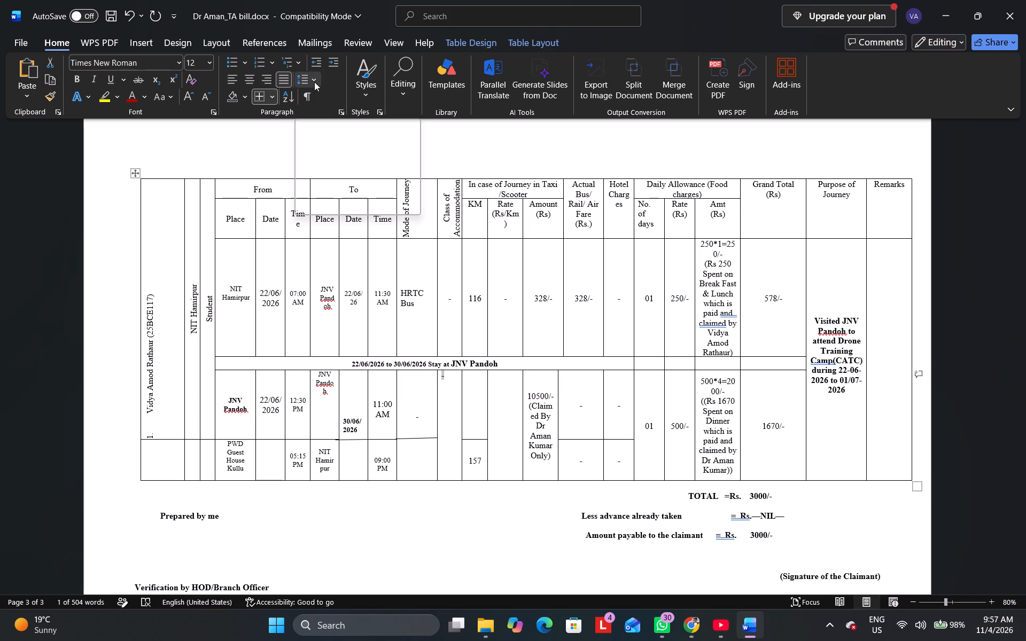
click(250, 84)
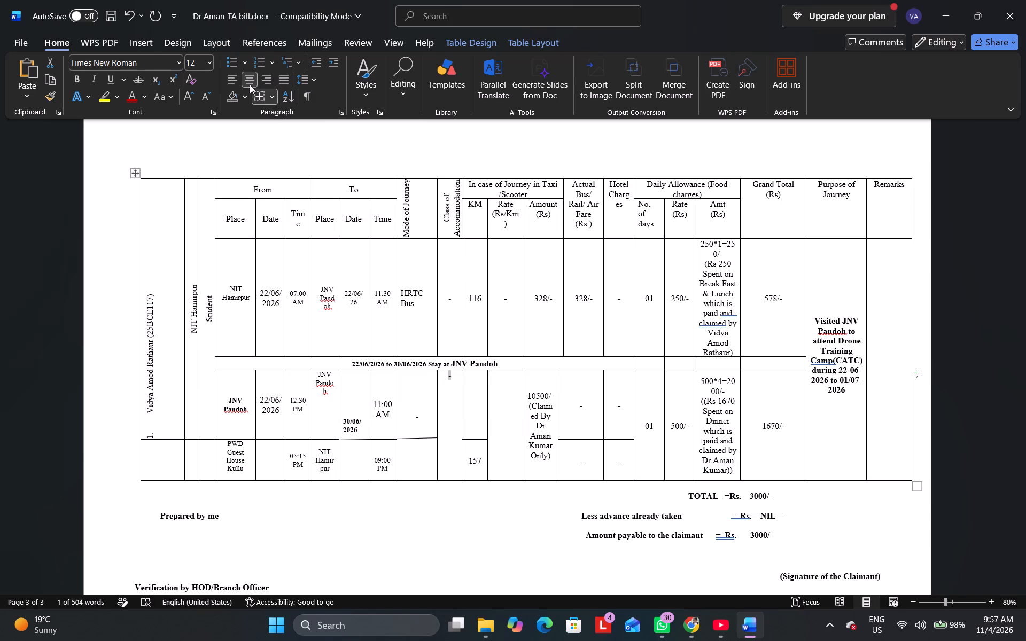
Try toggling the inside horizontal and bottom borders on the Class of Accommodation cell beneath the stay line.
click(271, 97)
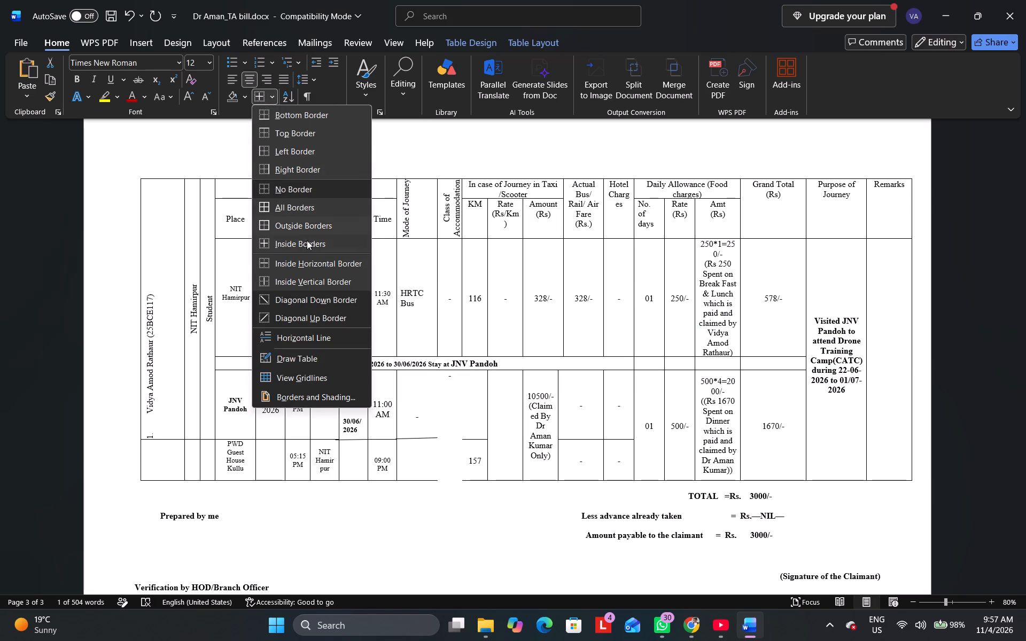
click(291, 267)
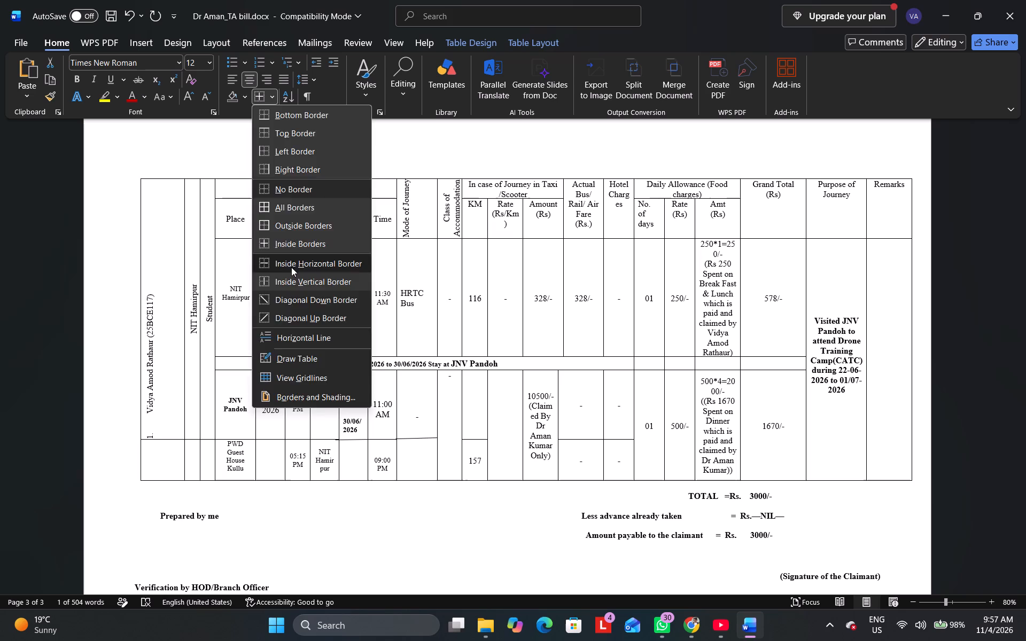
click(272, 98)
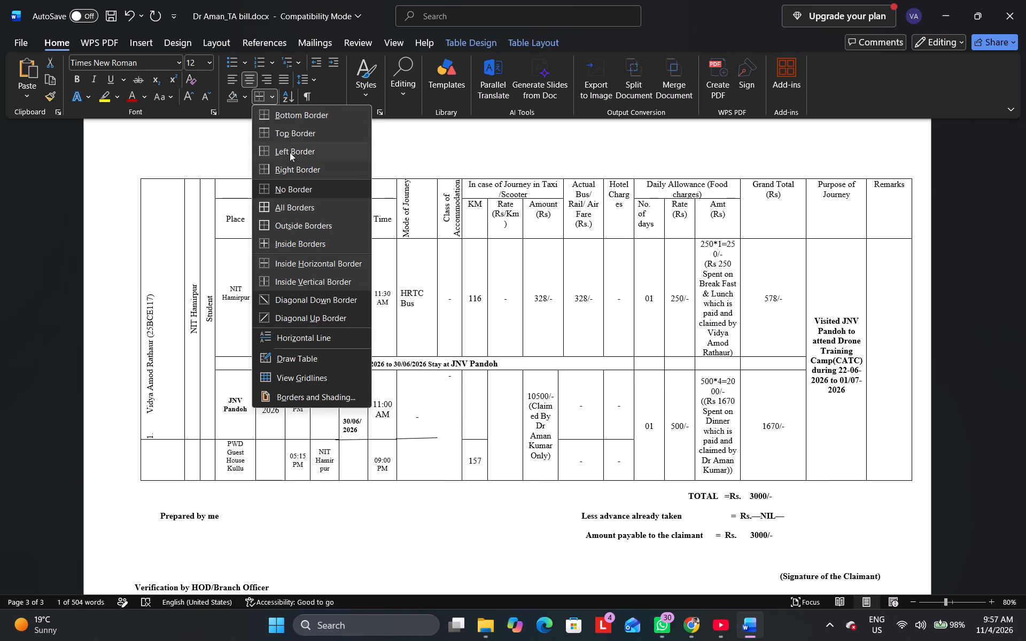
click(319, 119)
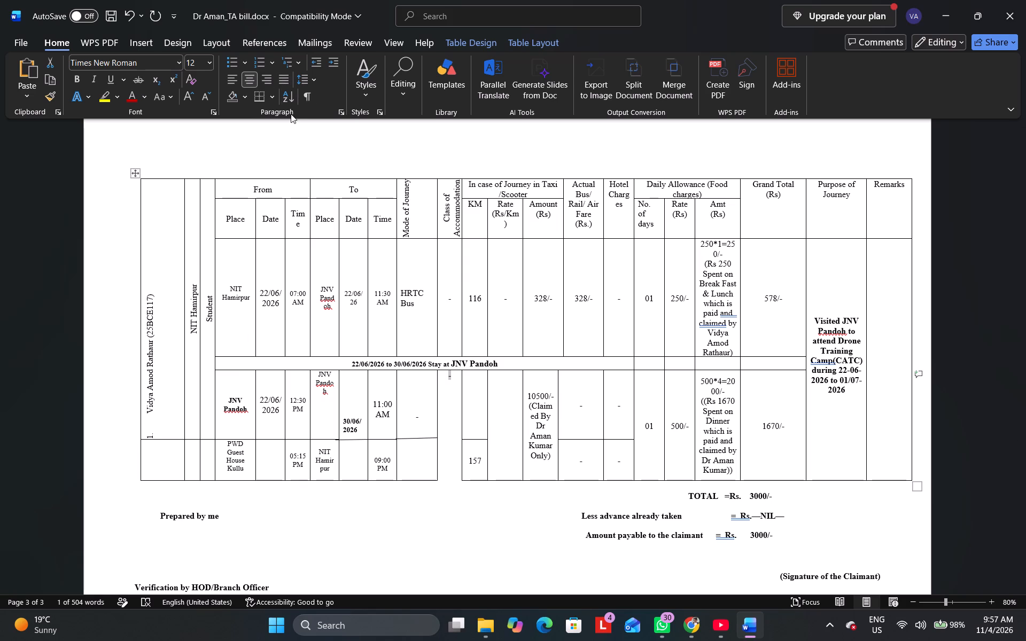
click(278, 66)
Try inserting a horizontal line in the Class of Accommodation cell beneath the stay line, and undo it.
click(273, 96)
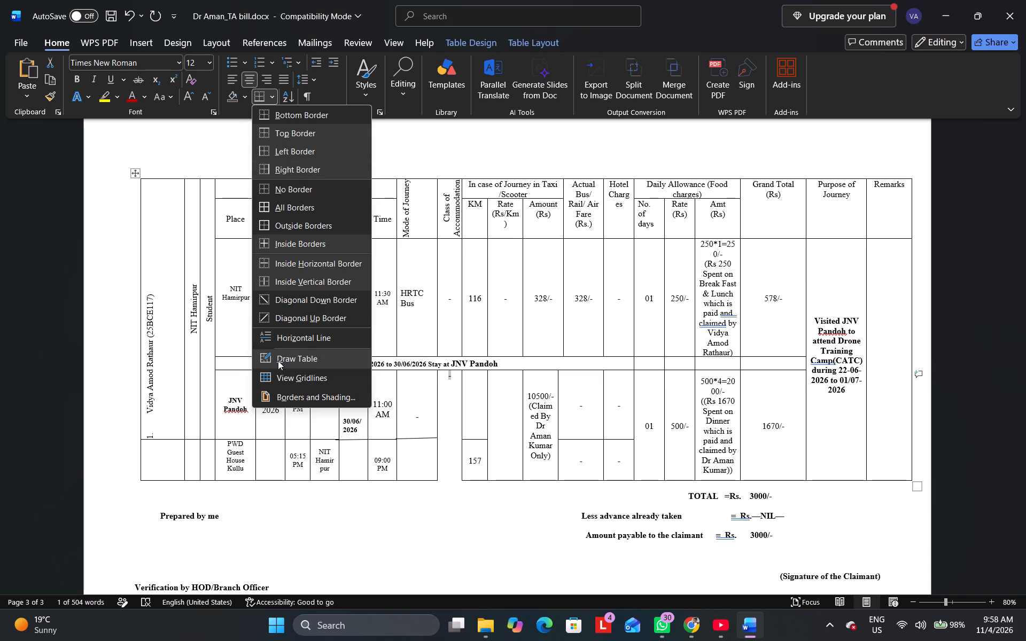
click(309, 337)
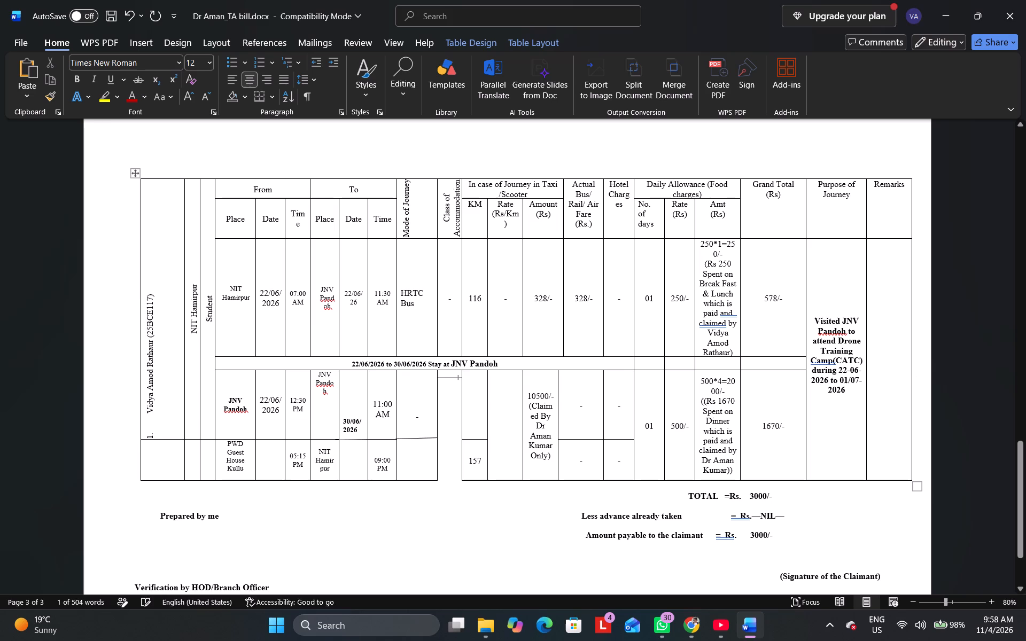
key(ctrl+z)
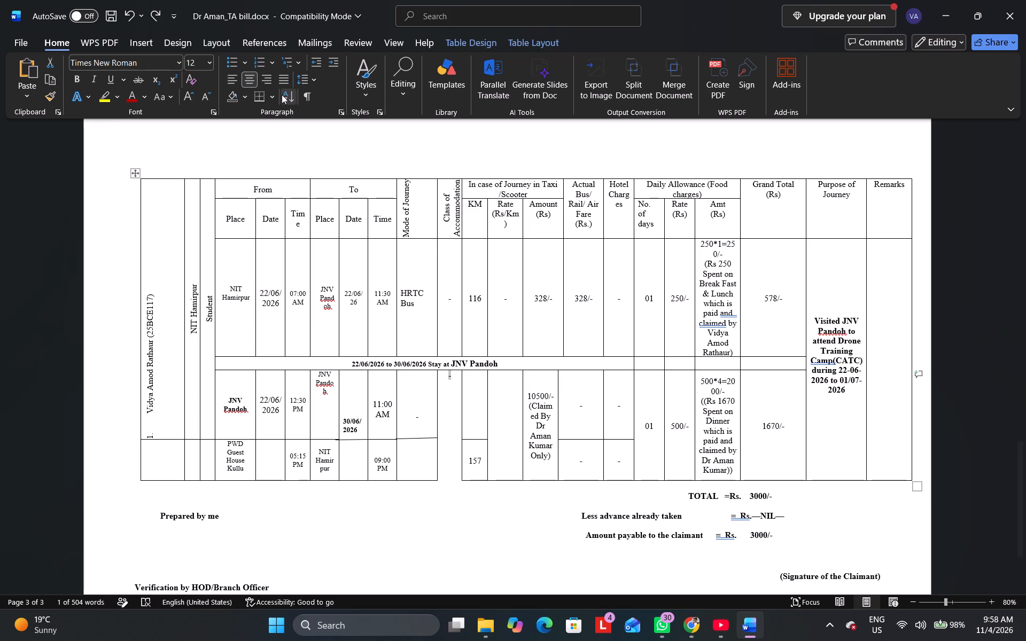
Apply all borders to the Class of Accommodation cell beneath the stay line and set its dash to centred alignment.
click(244, 81)
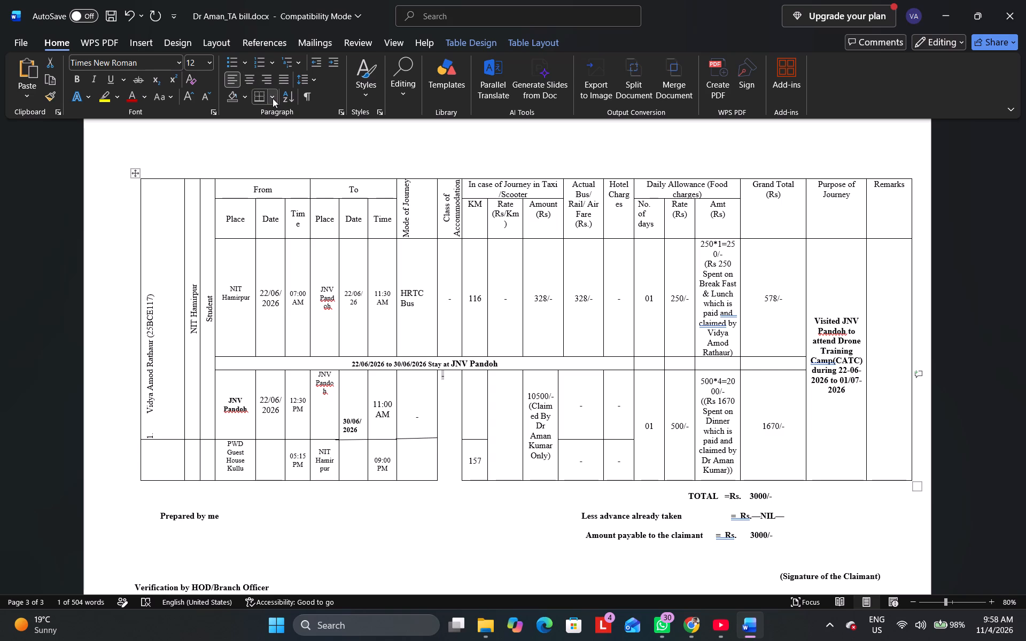
click(273, 98)
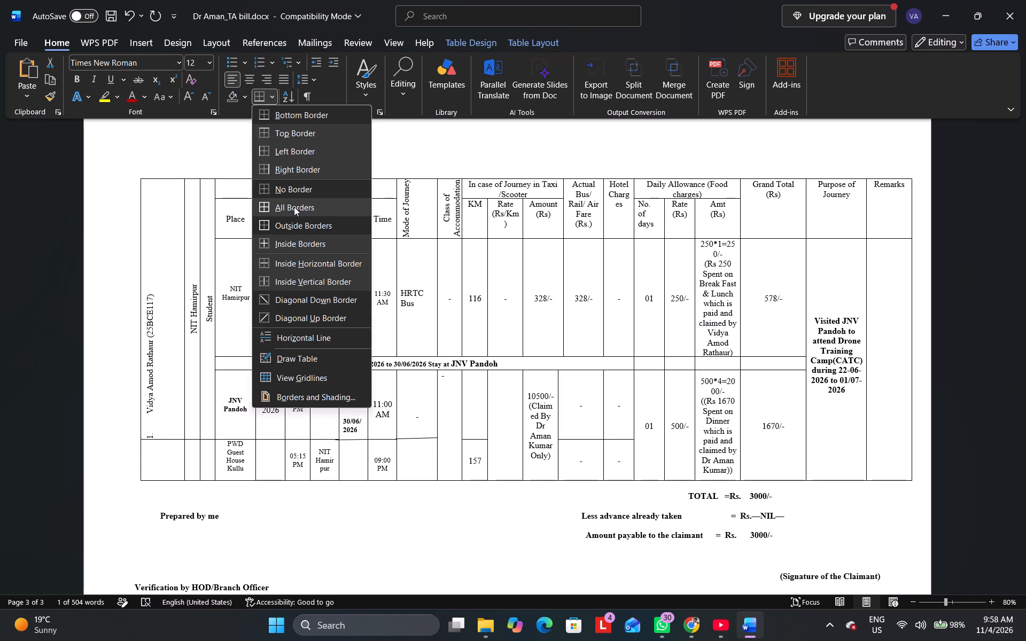
click(294, 207)
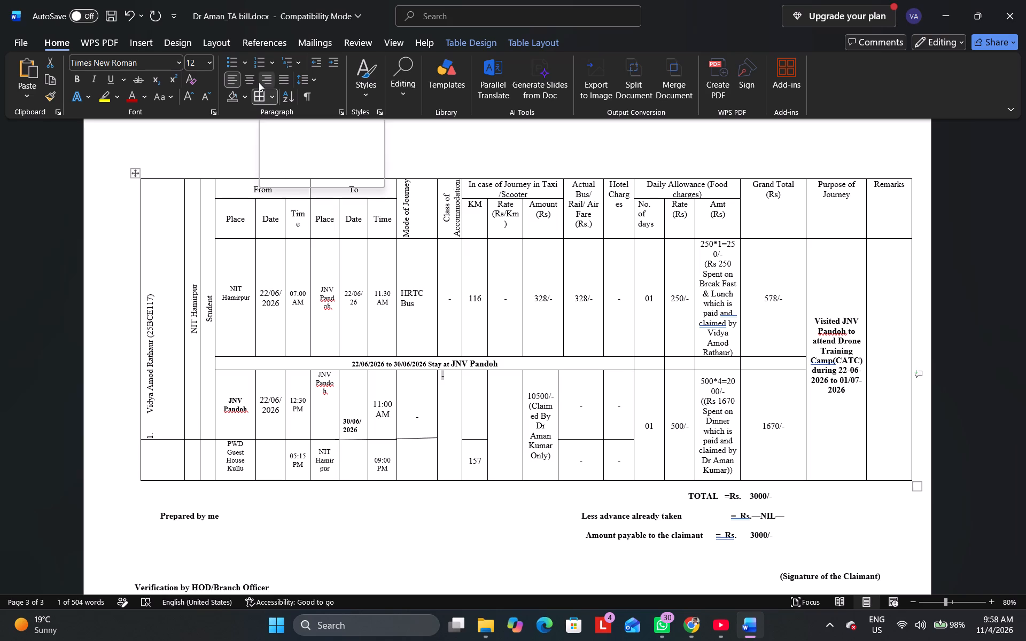
click(284, 81)
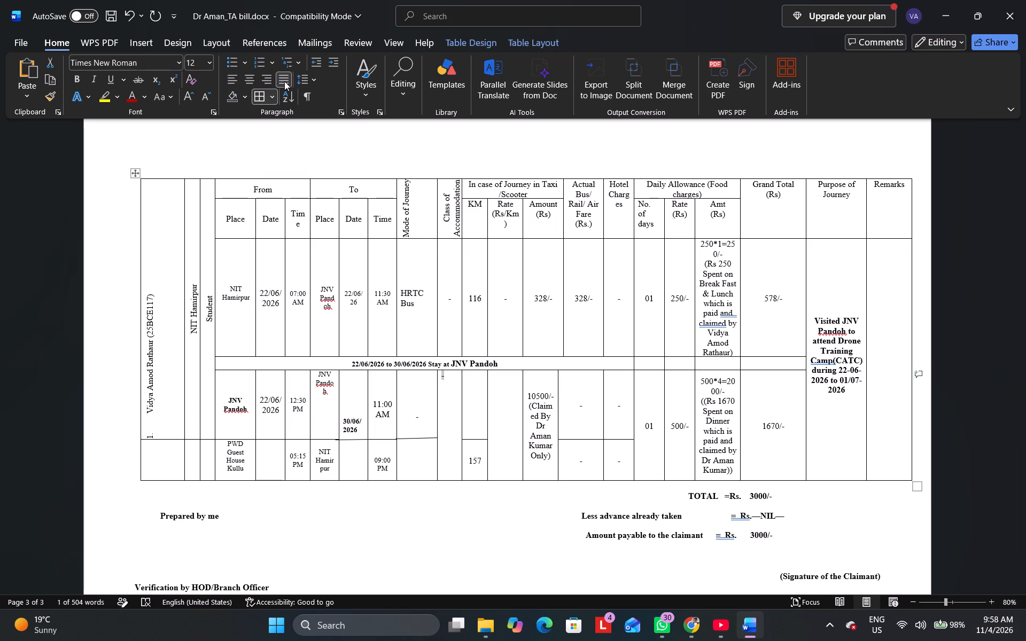
click(255, 82)
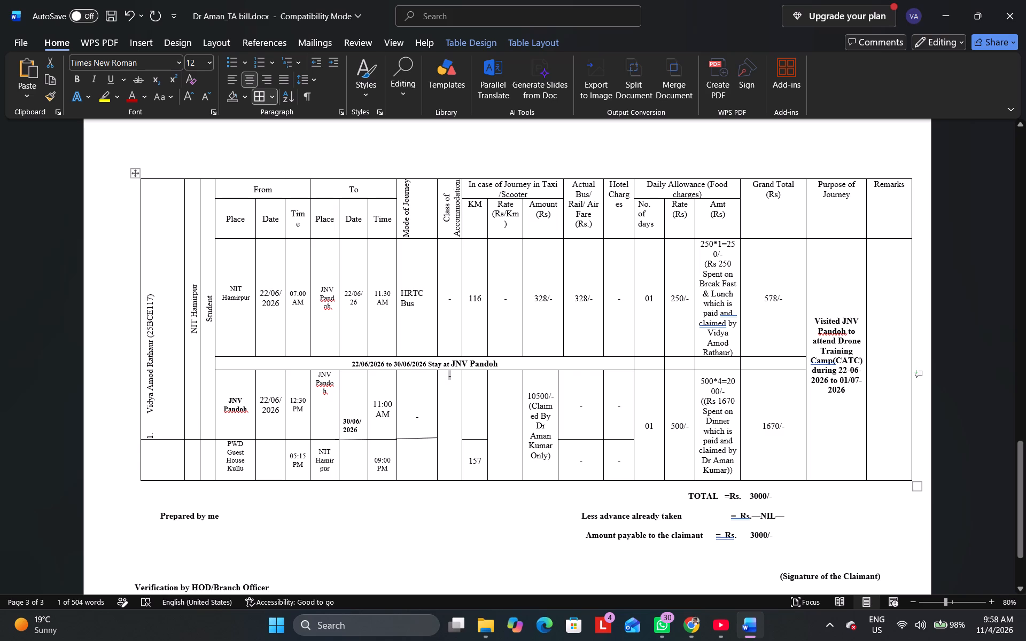
Clear the KM value in the last row and enter a dash in the KM cell directly above it.
drag(481, 461, 464, 461)
key(BackSpace)
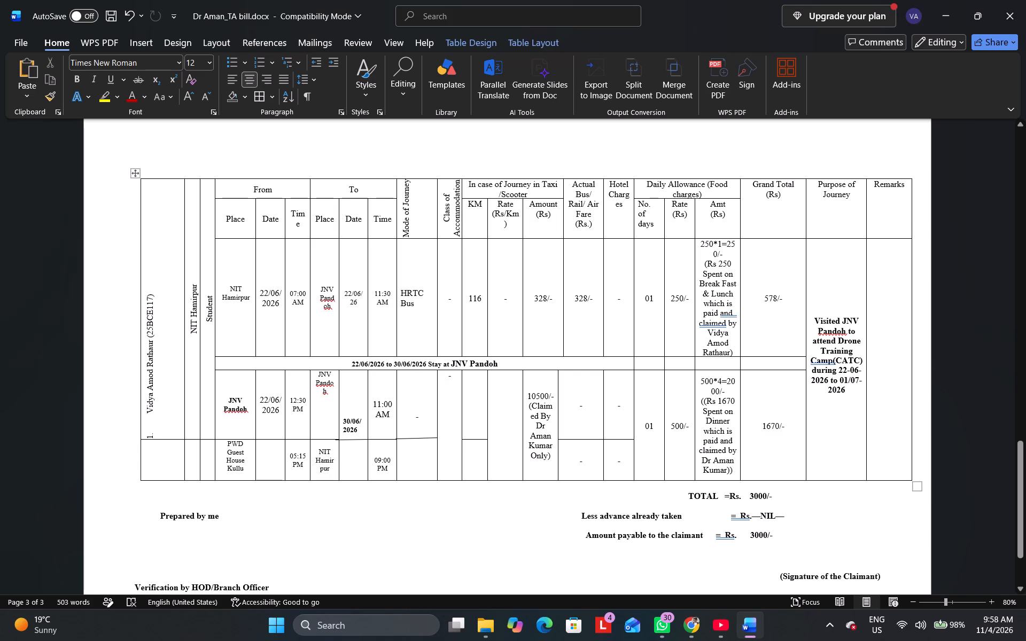
click(472, 391)
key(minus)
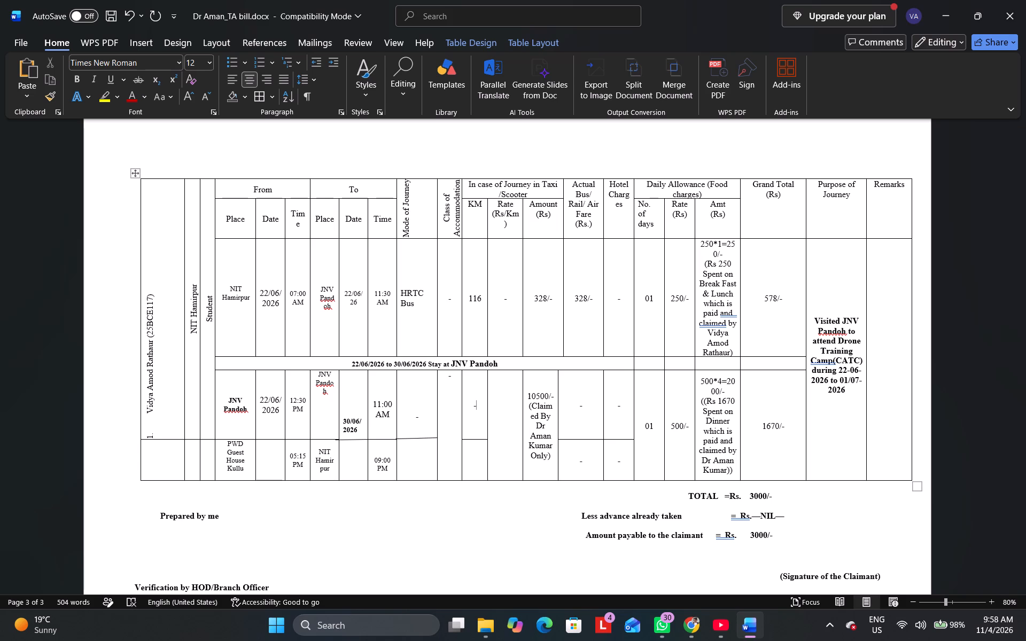
Move the Class of Accommodation dash beneath the stay line down, level with the adjacent KM dash and left-aligned.
click(454, 379)
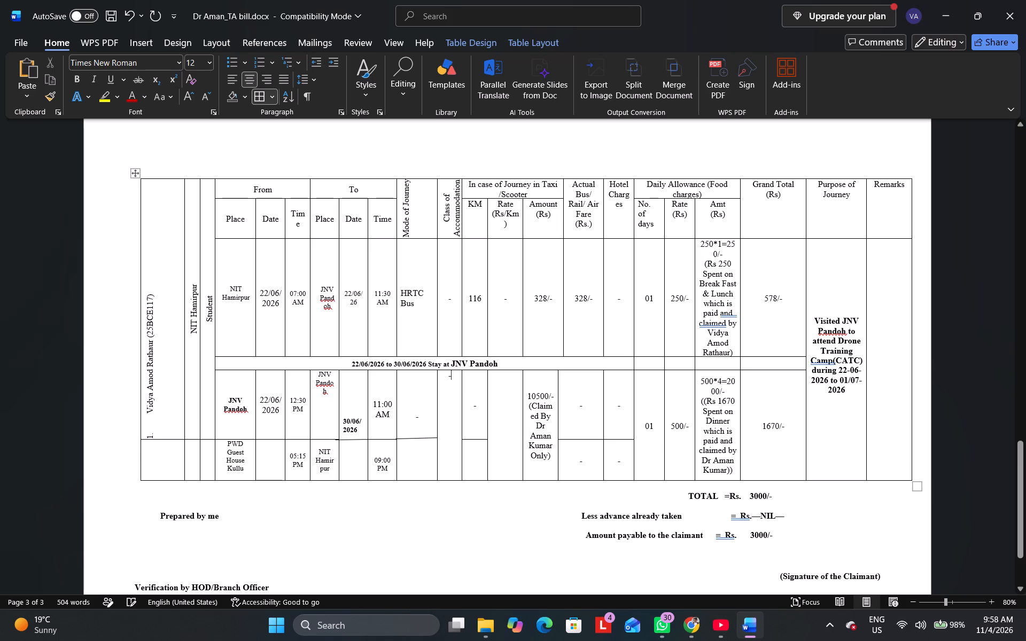
key(BackSpace)
key(Return)
key(Return)
key(Return)
key(Return)
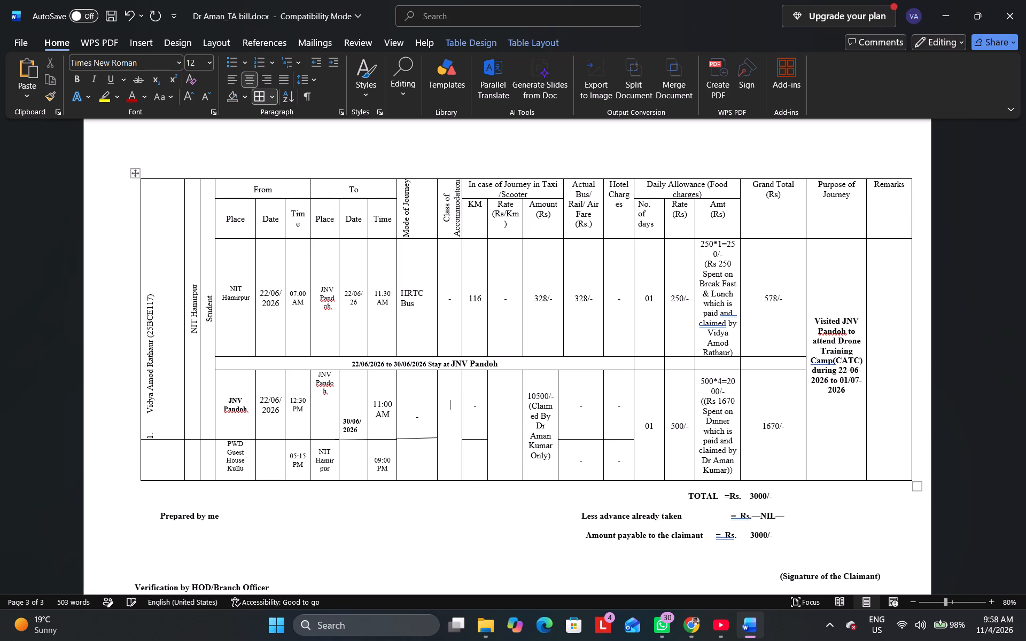
key(Return)
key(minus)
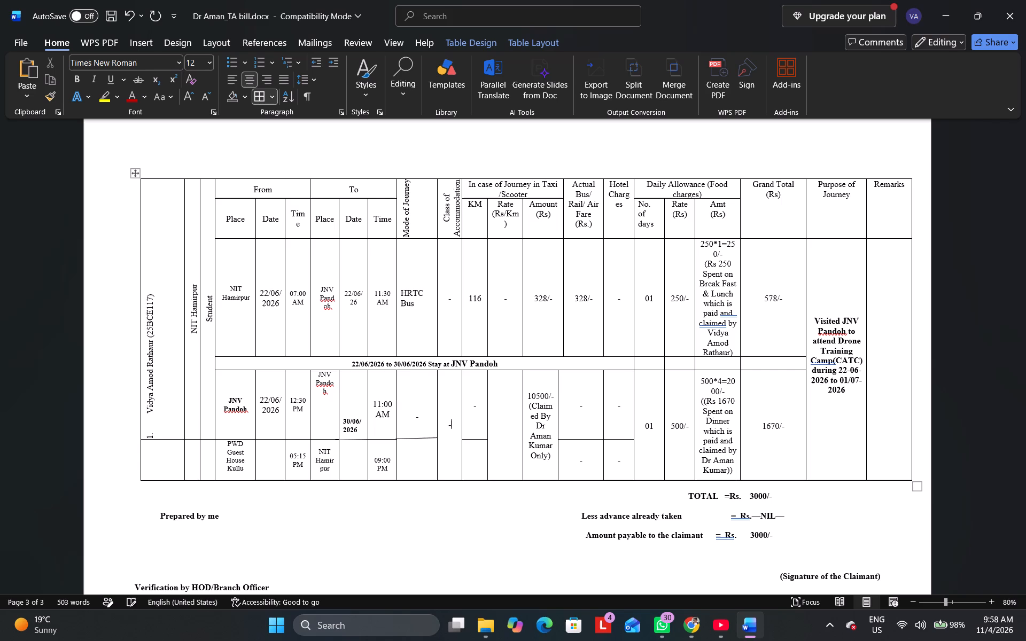
key(BackSpace)
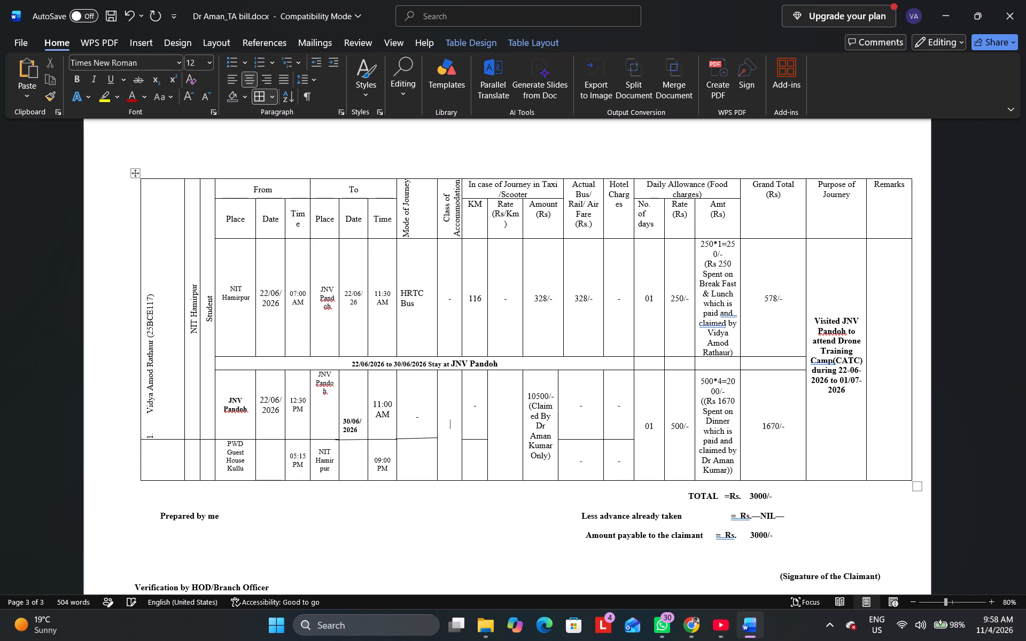
key(BackSpace)
key(BackSpace)
key(BackSpace)
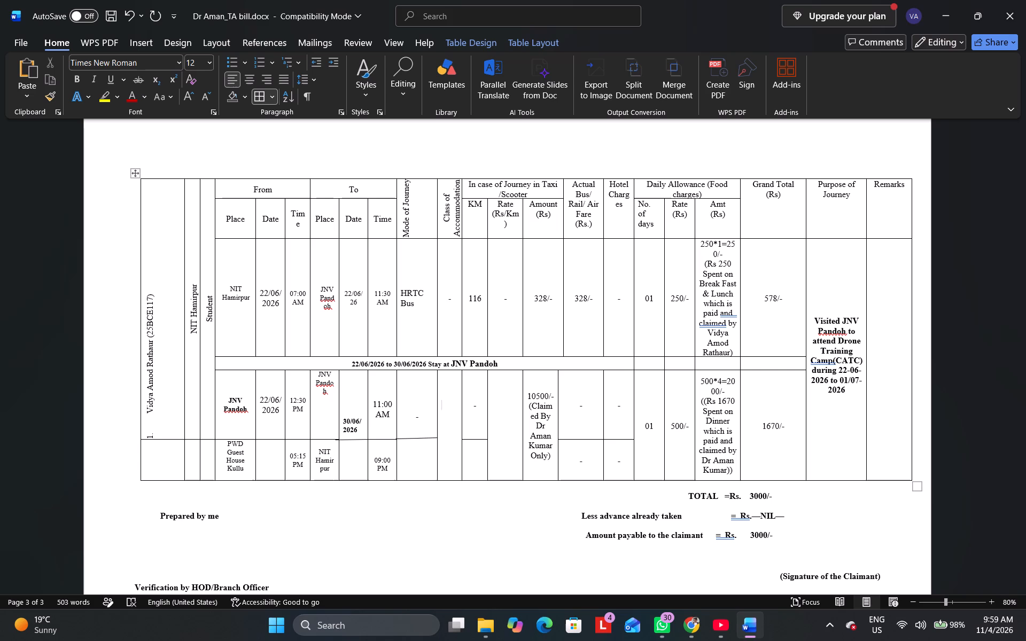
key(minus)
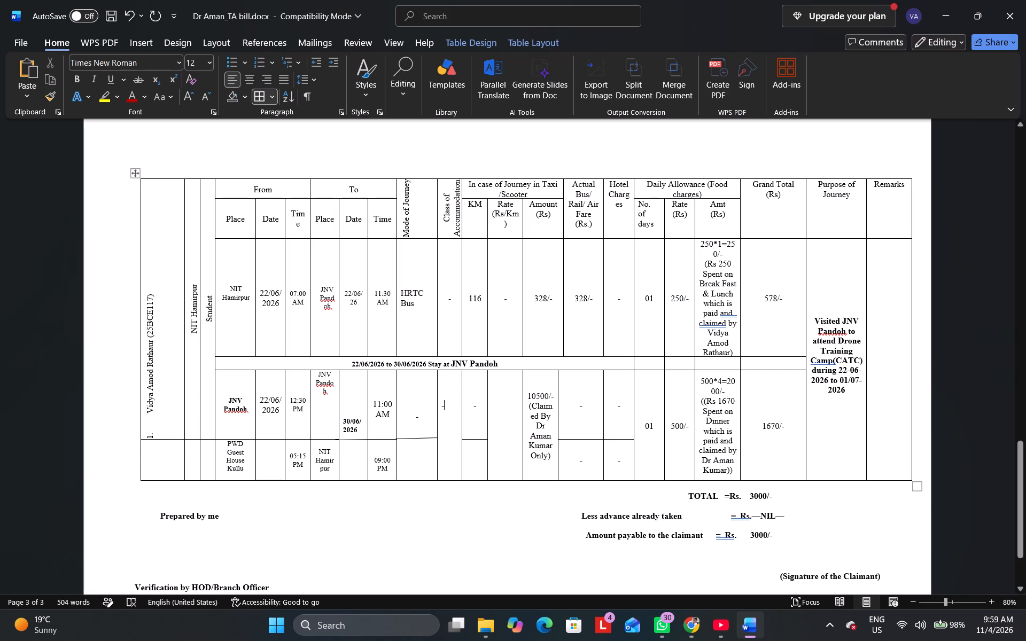
Re-enter the dash in the Mode of Journey cell beside 11:00 AM, left-aligned with five spaces before it.
click(427, 417)
key(BackSpace)
key(BackSpace)
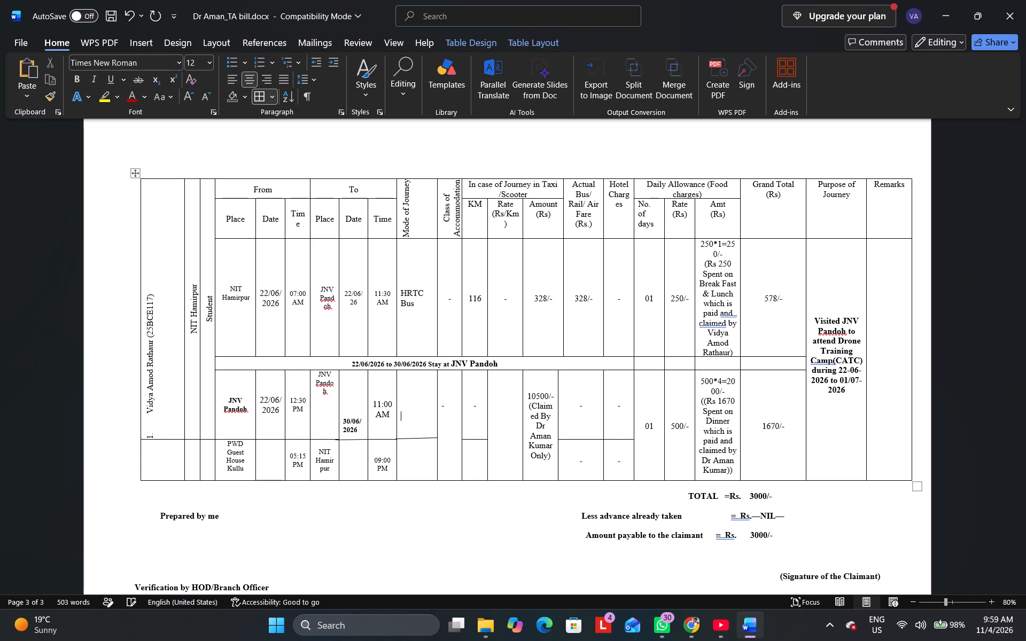
key(BackSpace)
key(BackSpace)
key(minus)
key(BackSpace)
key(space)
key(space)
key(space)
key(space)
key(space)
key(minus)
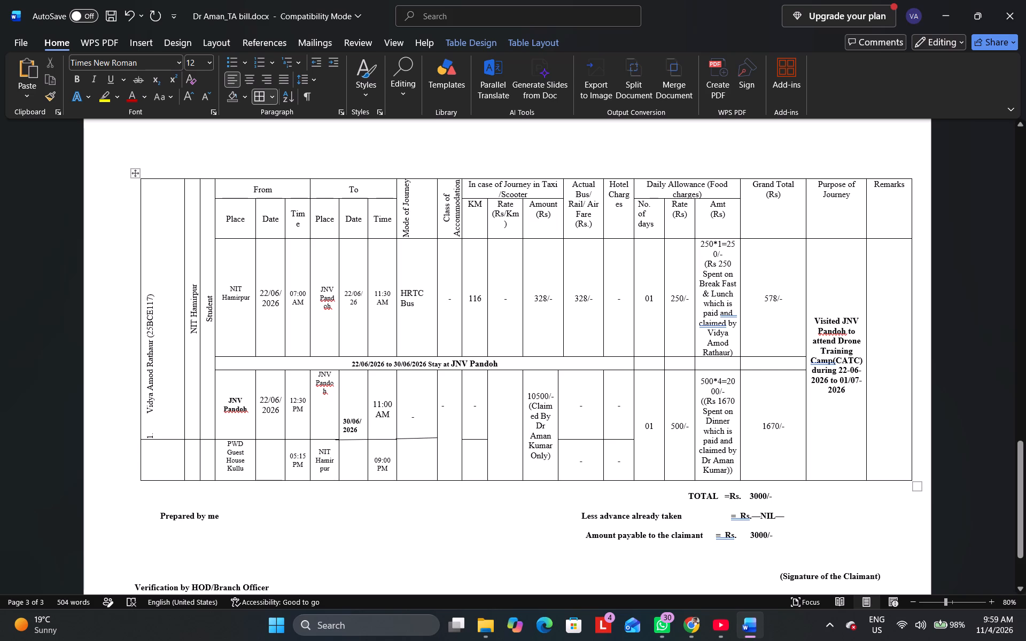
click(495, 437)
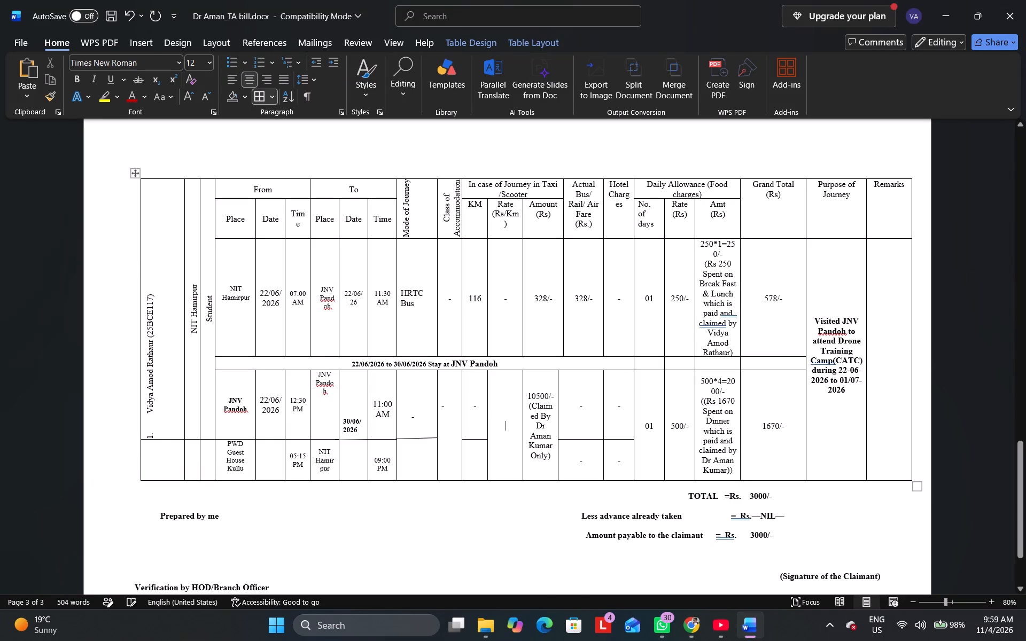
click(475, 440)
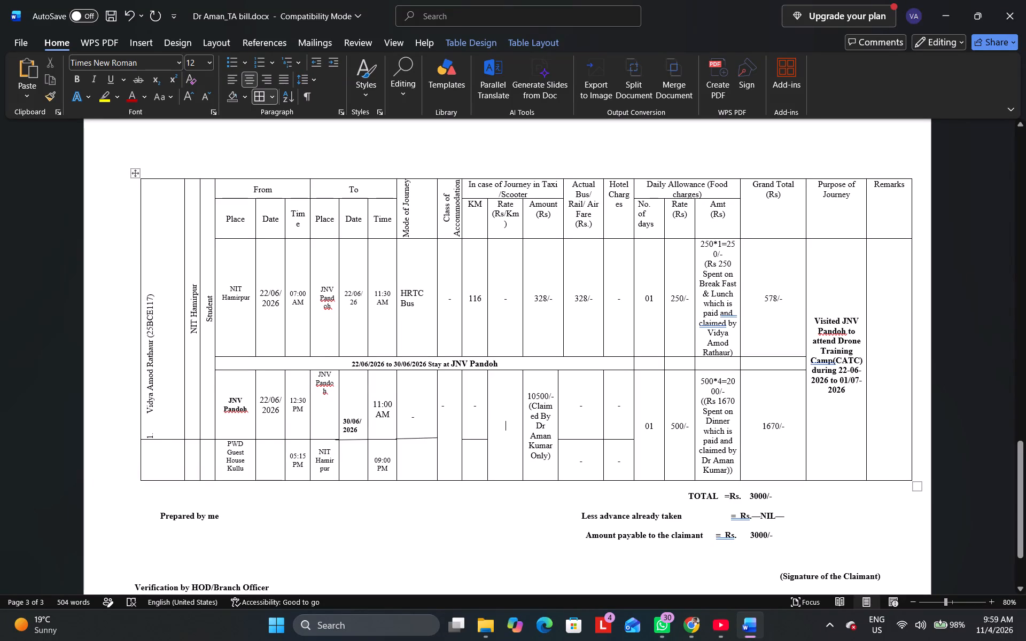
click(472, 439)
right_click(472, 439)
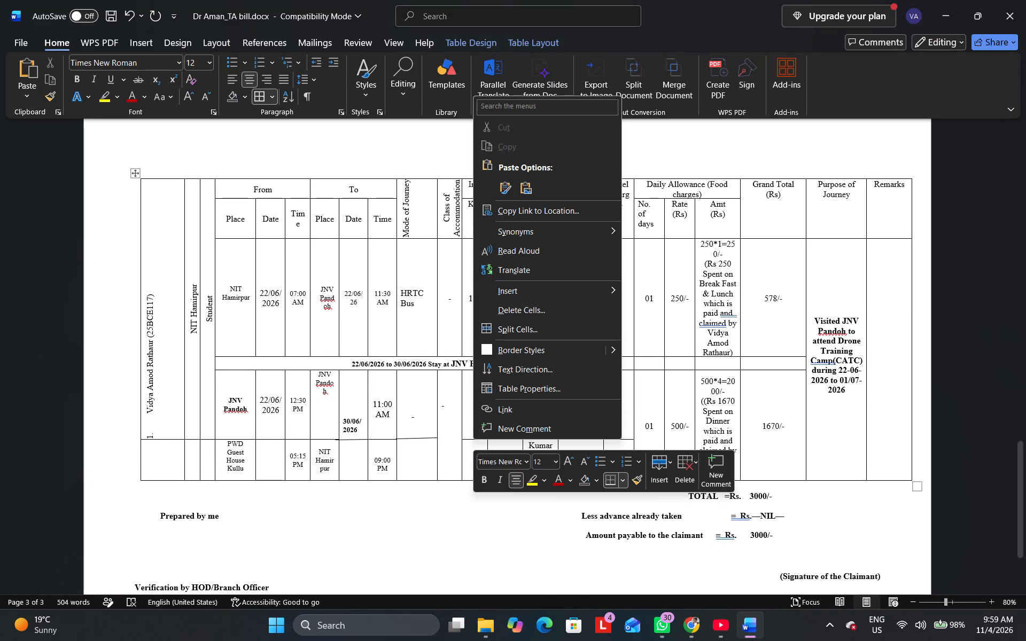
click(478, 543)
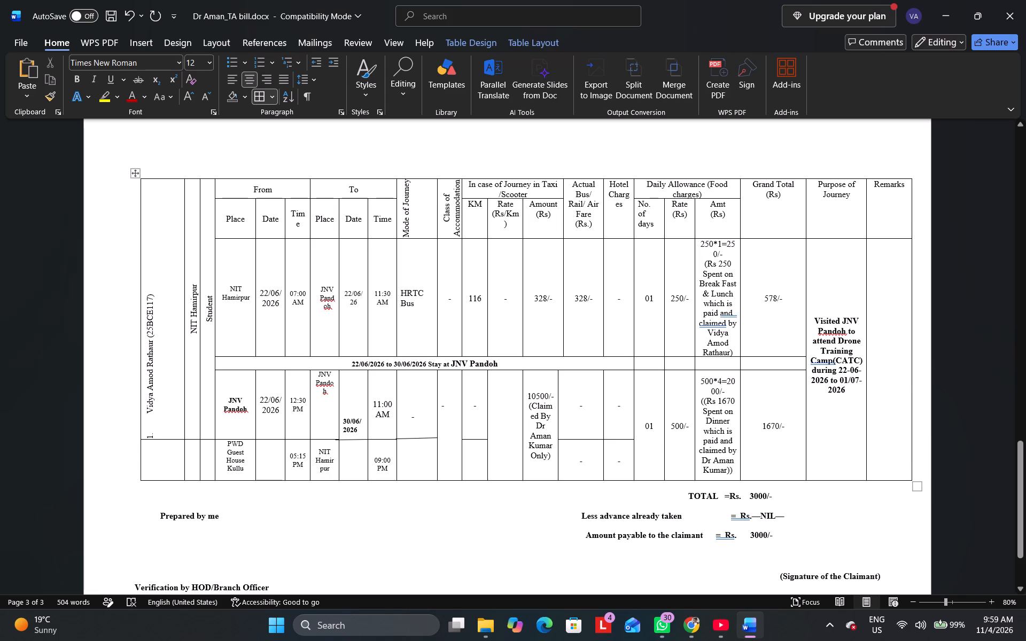
Clear the 10500/- claim text from the taxi/scooter Amount (Rs) cell beneath the stay line.
drag(552, 456, 527, 397)
key(BackSpace)
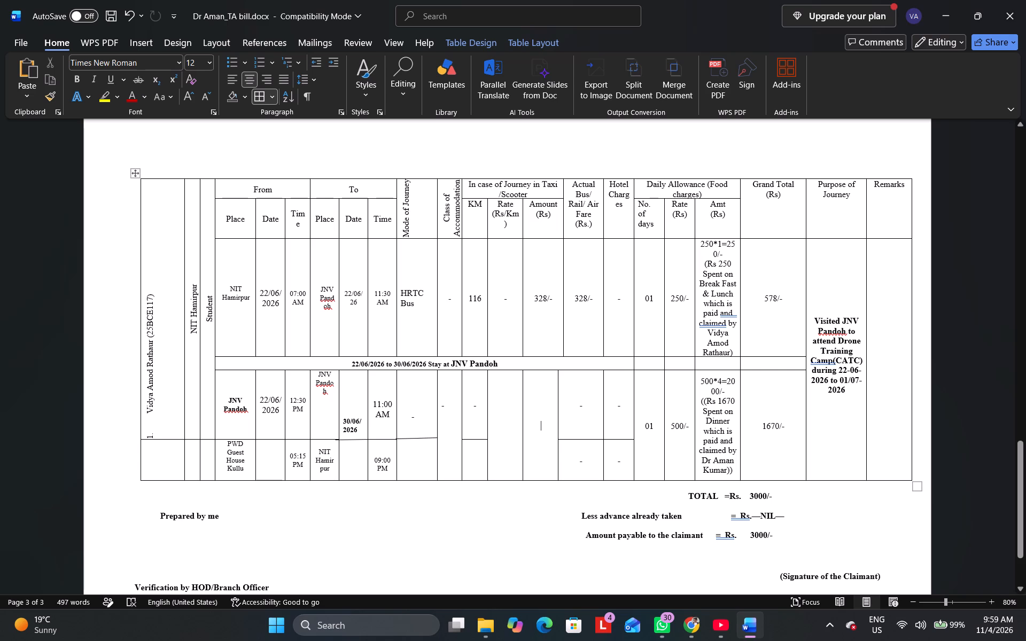
Straighten the drawn divider line beneath the Mode of Journey dash and paste a copy of it in the empty Rate (Rs/Km) cell.
click(409, 440)
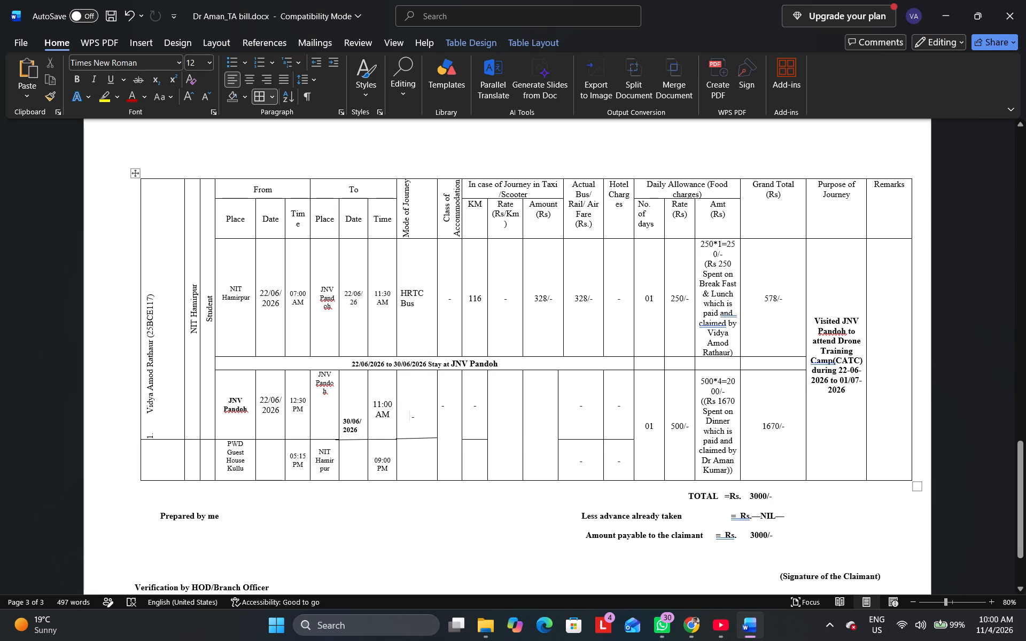
click(403, 439)
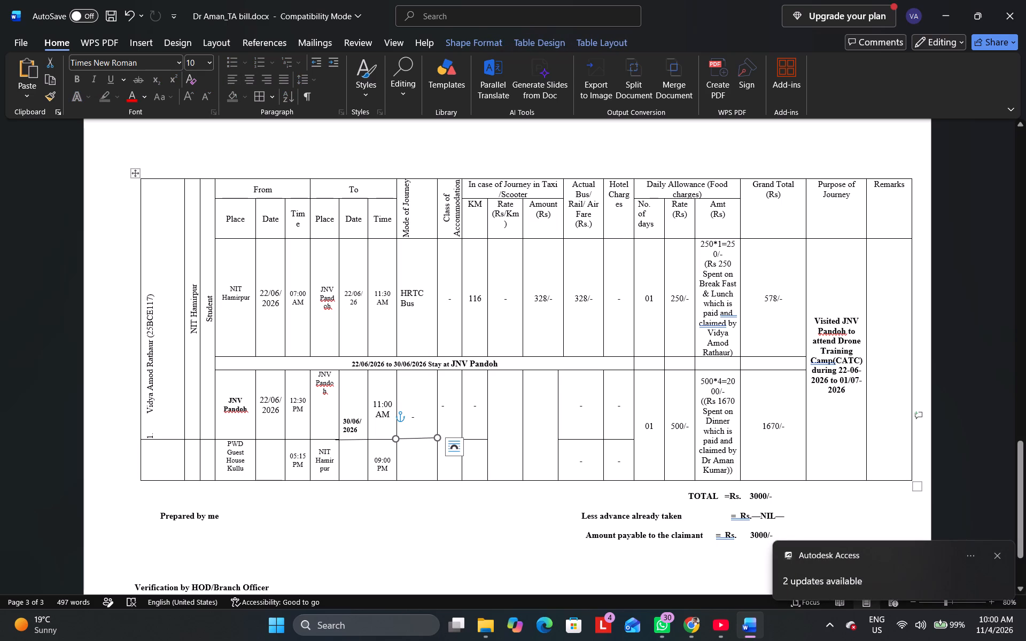
click(437, 437)
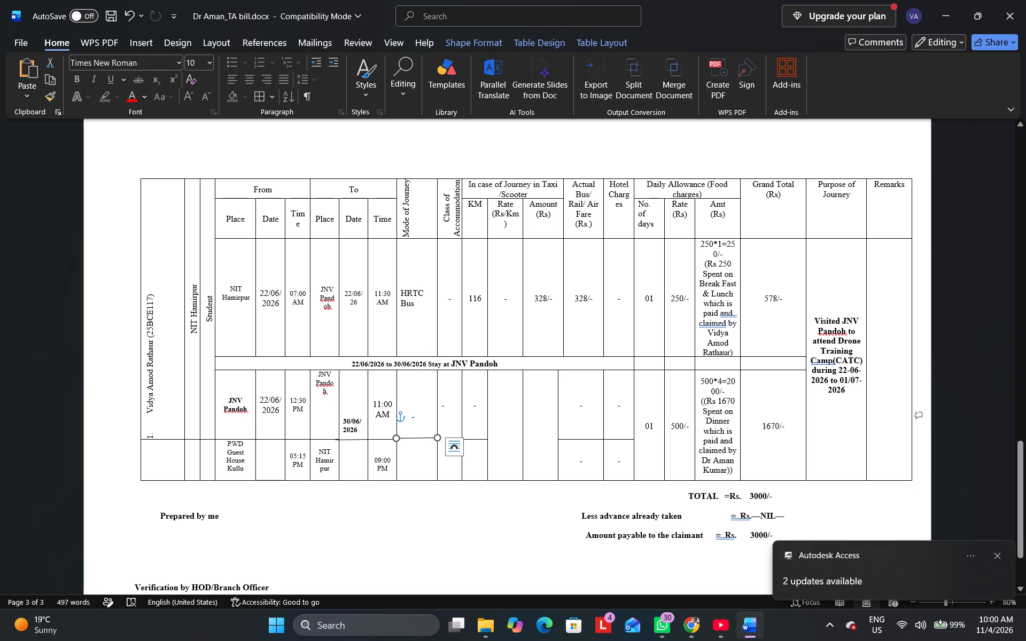
right_click(417, 439)
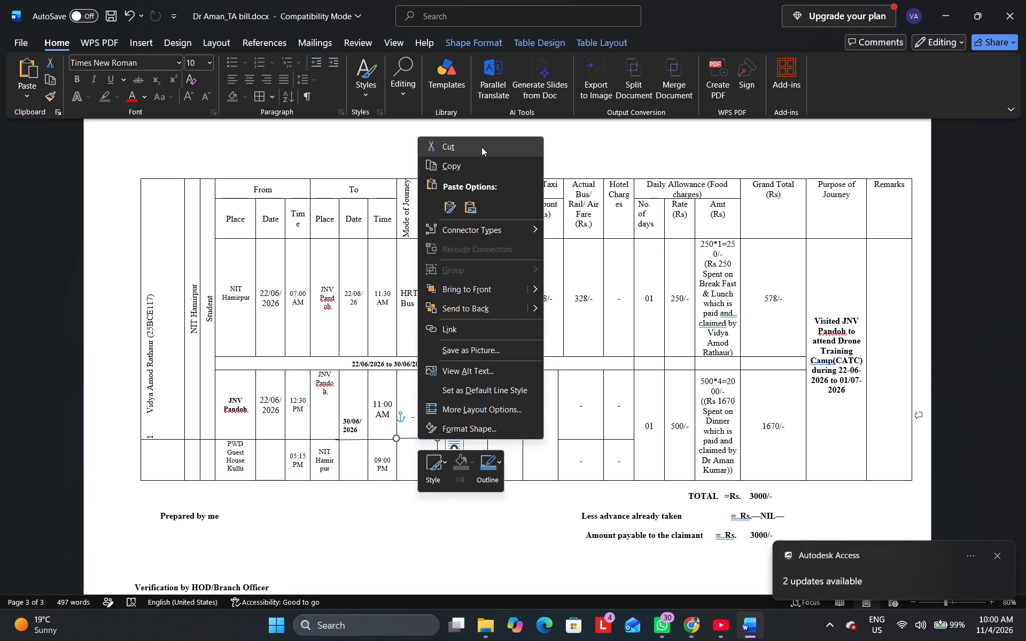
click(446, 171)
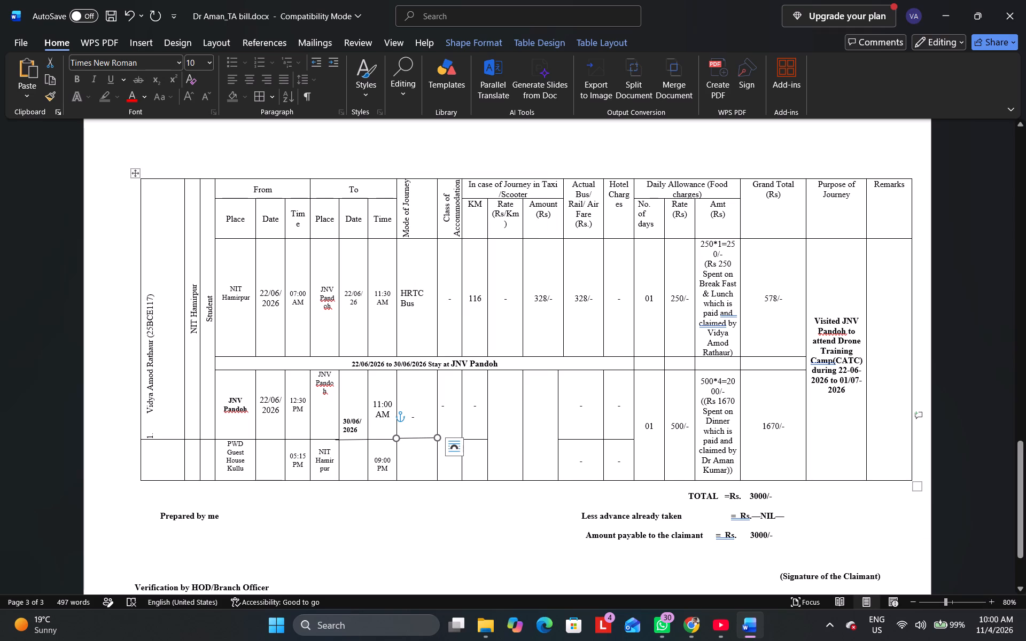
click(495, 440)
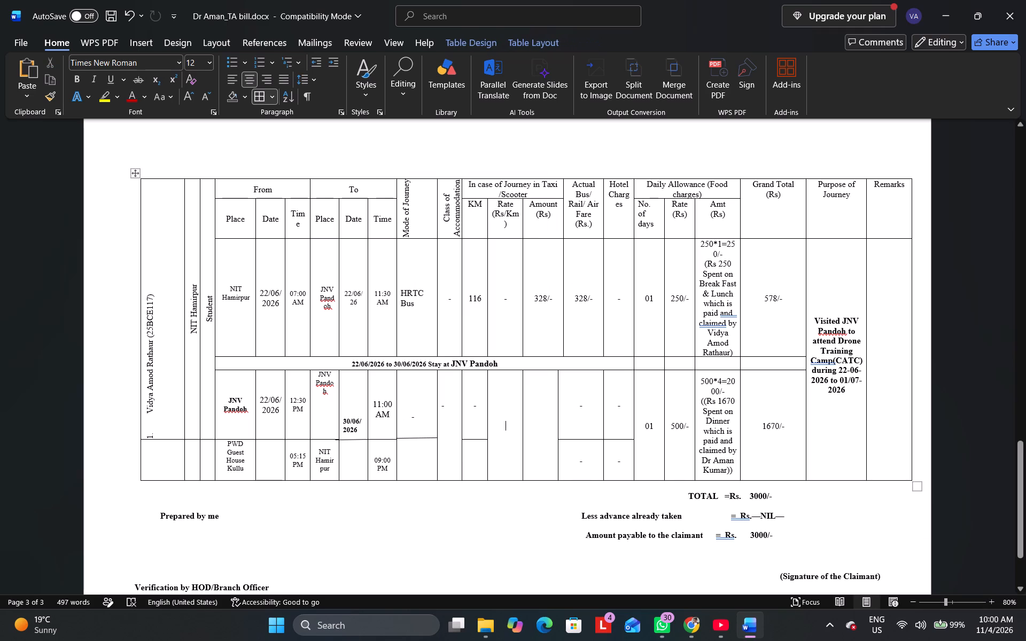
key(ctrl+v)
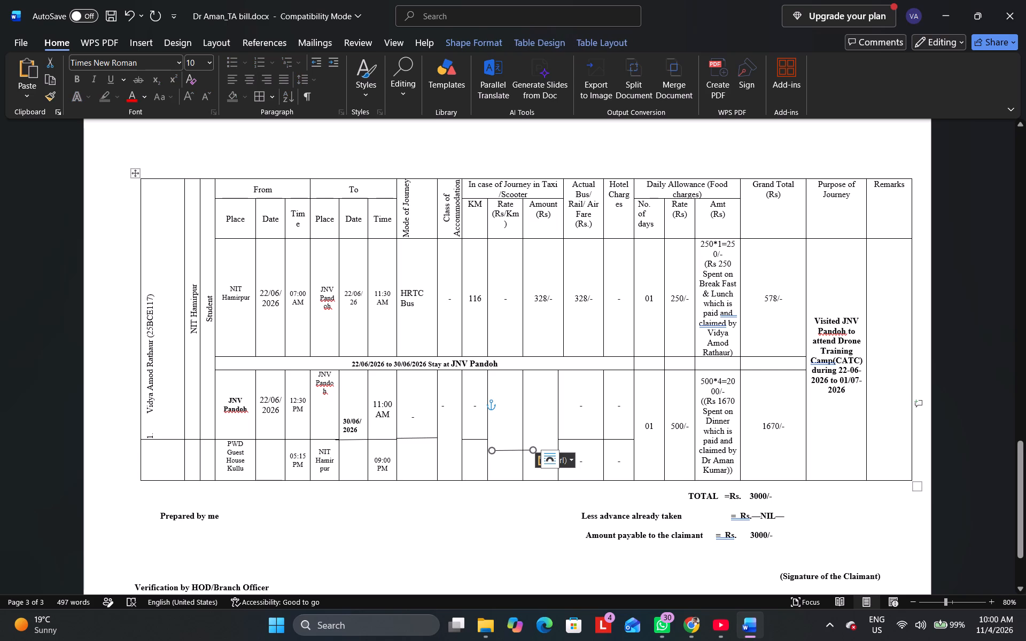
Stretch the pasted line across the Rate (Rs/Km) and Amount (Rs) columns and align it with the border above the last row.
drag(532, 449, 551, 448)
drag(551, 448, 558, 450)
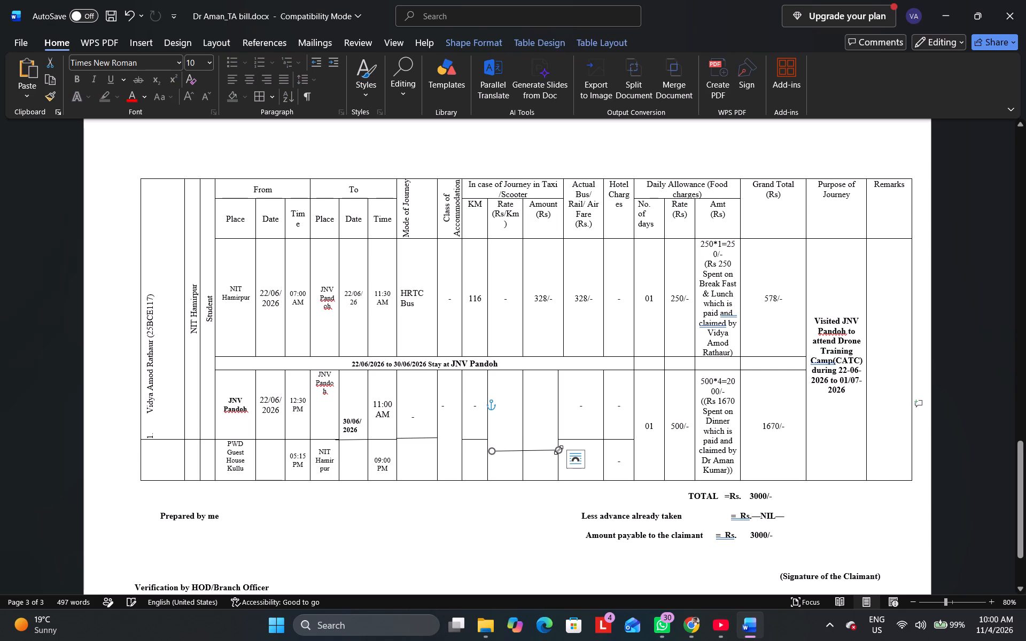
click(489, 452)
drag(512, 452, 511, 443)
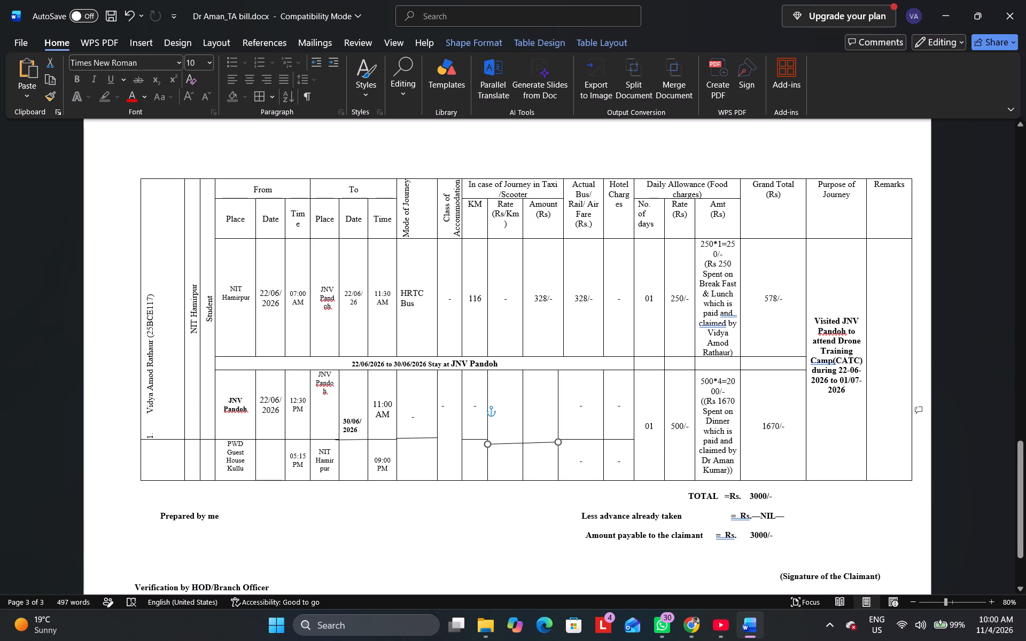
drag(511, 443, 511, 441)
drag(511, 441, 511, 442)
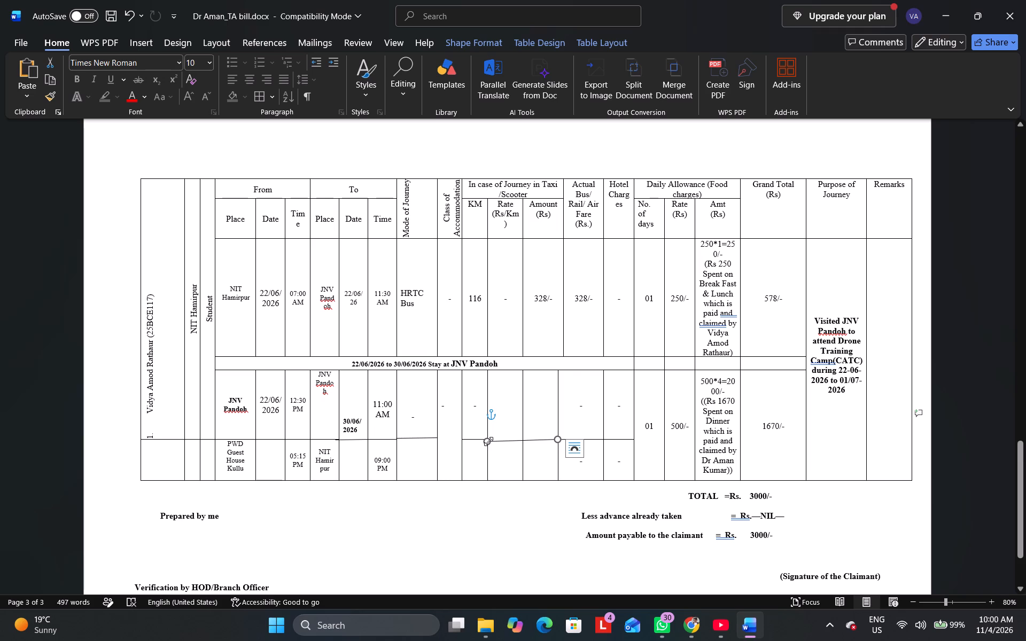
click(488, 441)
click(559, 440)
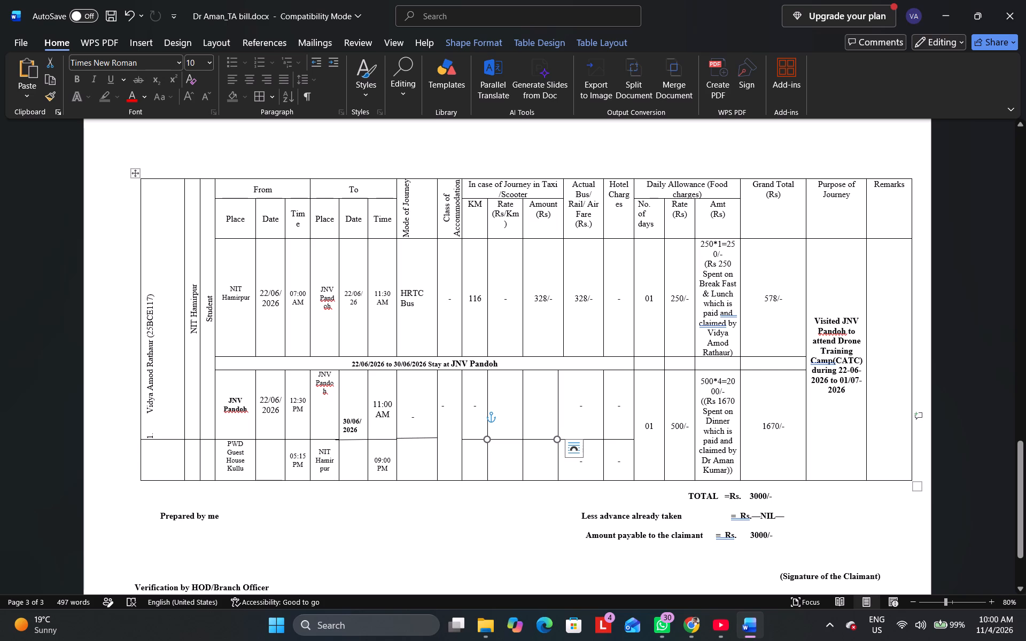
click(498, 500)
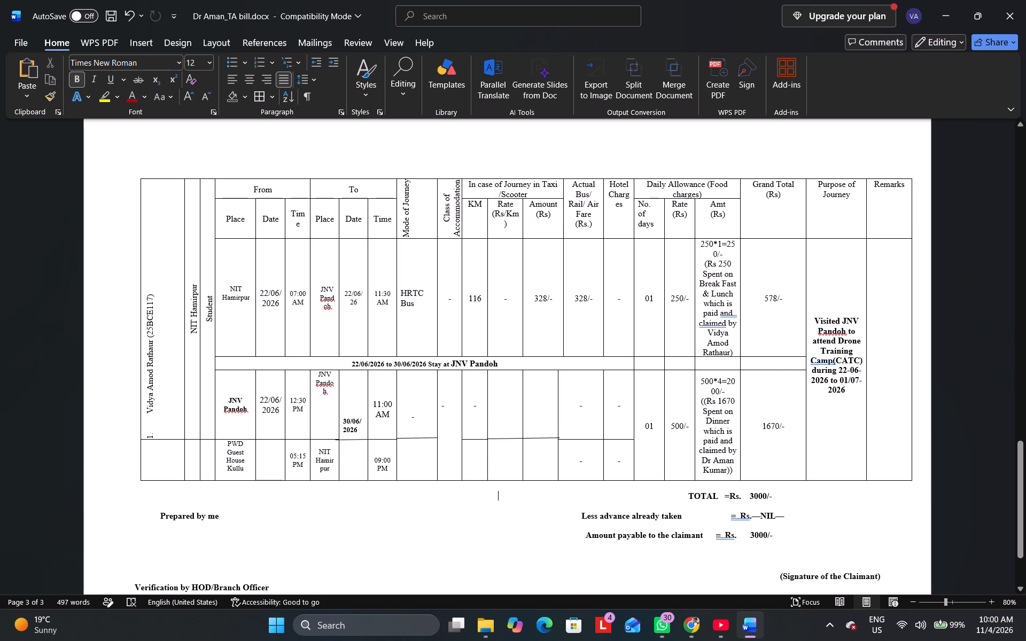
Enter a left-aligned dash preceded by five spaces in the Rate (Rs/Km) cell beneath the stay line.
click(504, 420)
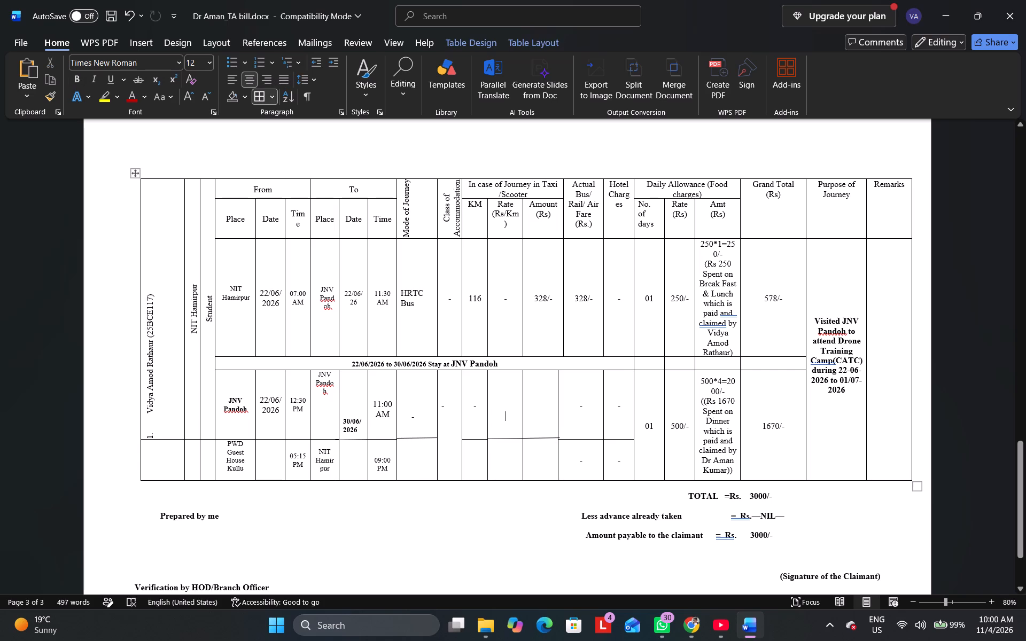
key(BackSpace)
key(BackSpace)
key(BackSpace)
key(BackSpace)
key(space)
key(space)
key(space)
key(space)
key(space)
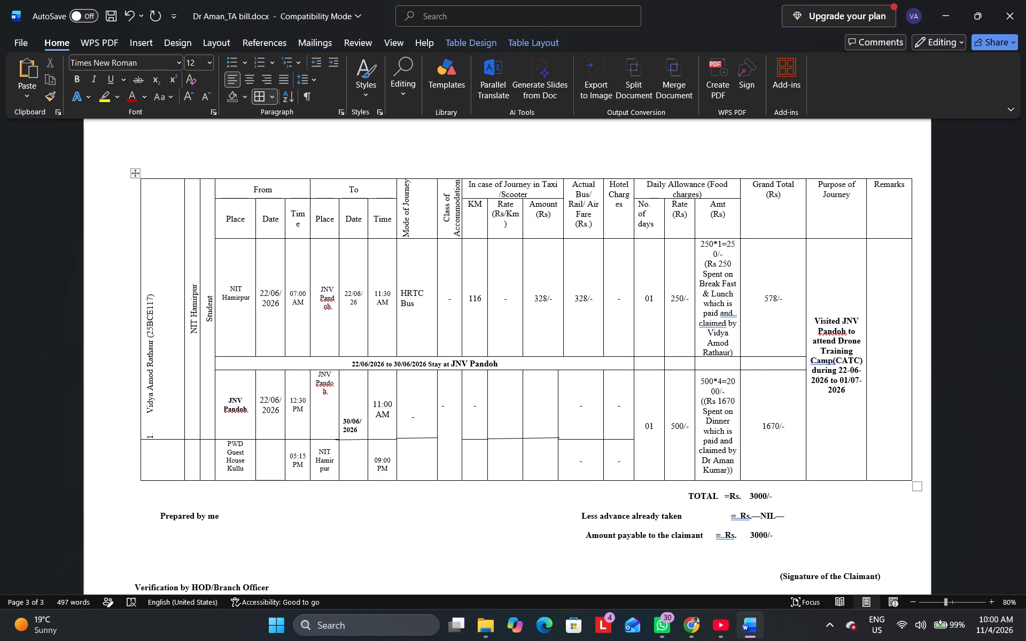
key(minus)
Enter a left-aligned dash preceded by three spaces in the taxi/scooter Amount (Rs) cell beneath the stay line.
key(Right)
key(BackSpace)
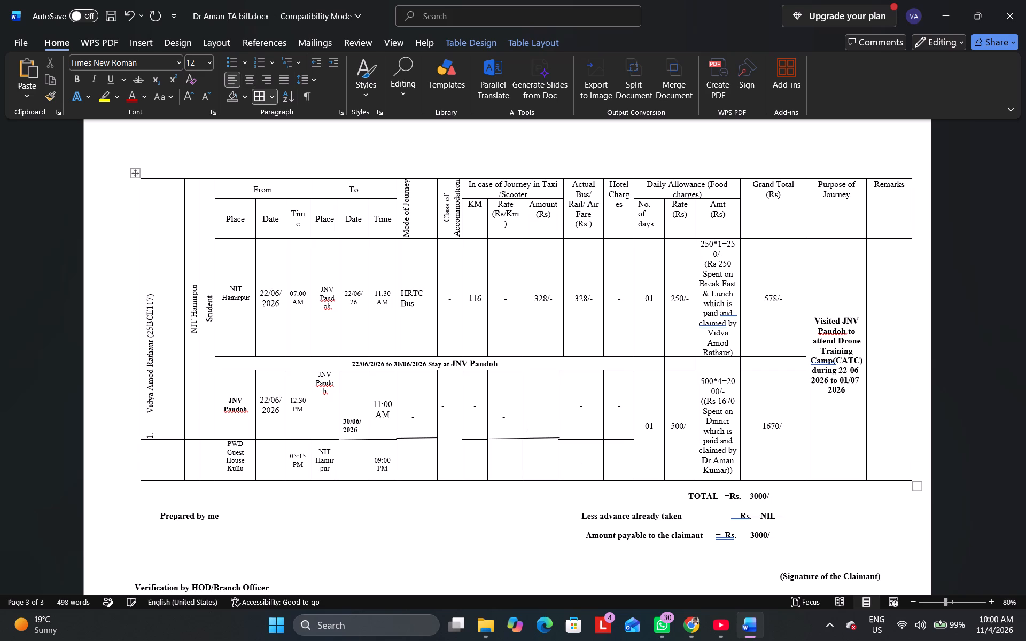
key(BackSpace)
key(BackSpace)
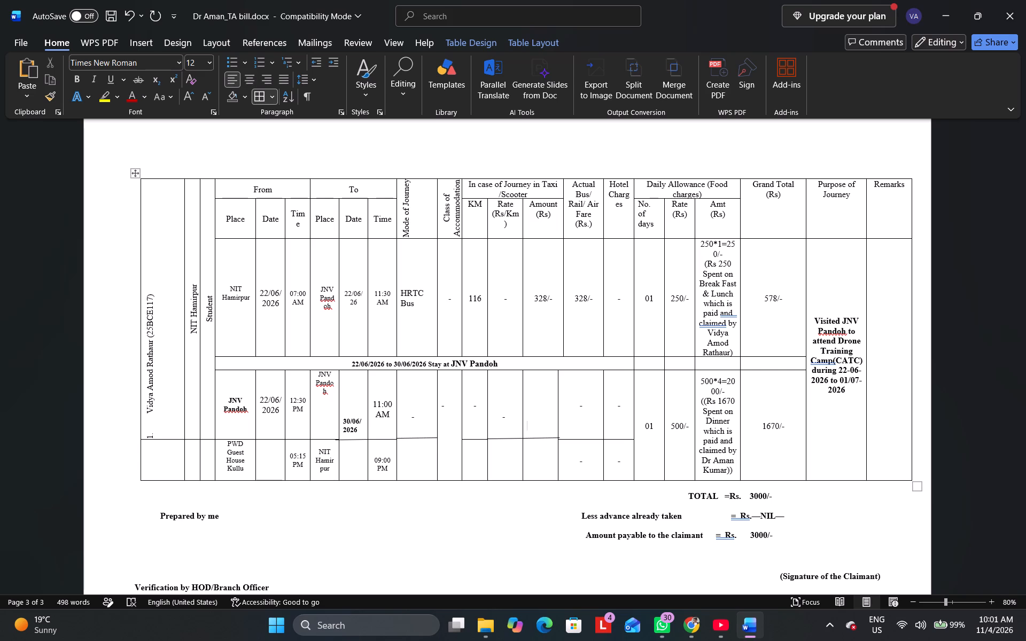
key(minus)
key(BackSpace)
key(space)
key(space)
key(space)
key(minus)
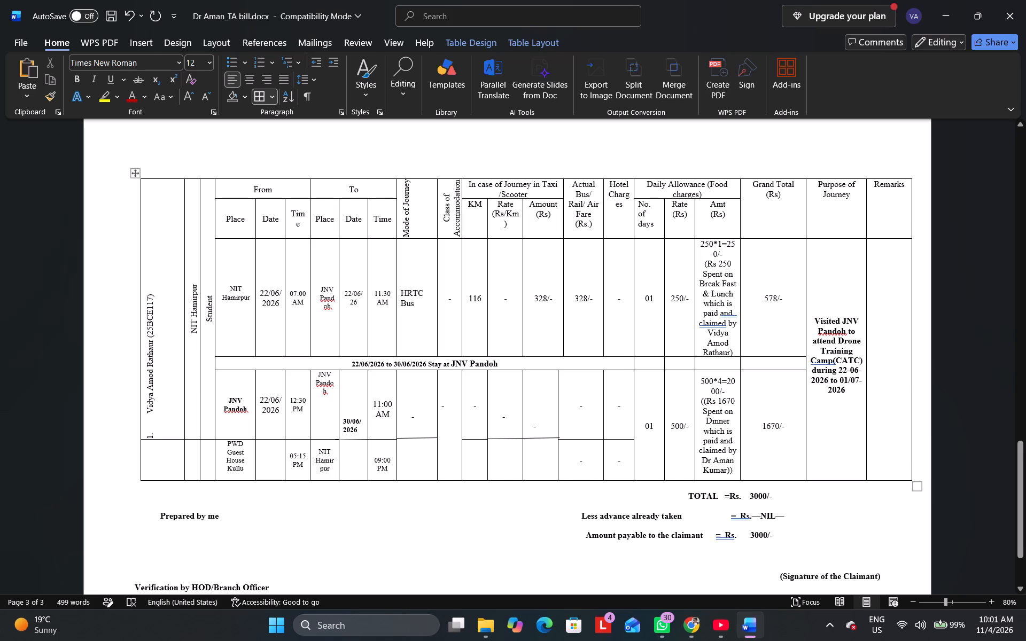
Adjust the end of the drawn line under the Rate and Amount dashes to meet the Amount column's border.
click(550, 436)
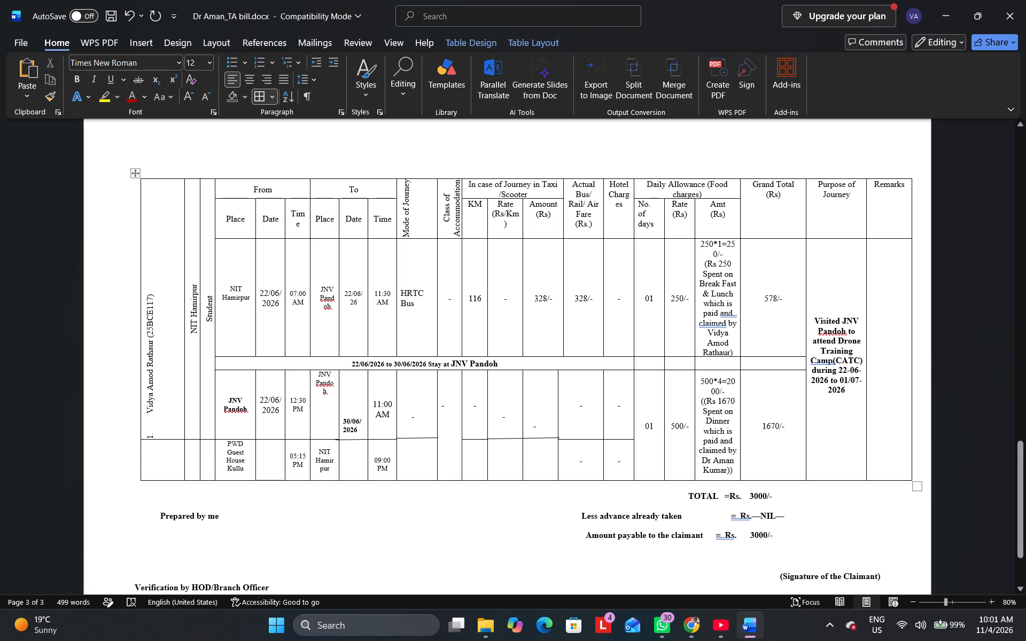
click(557, 437)
click(547, 437)
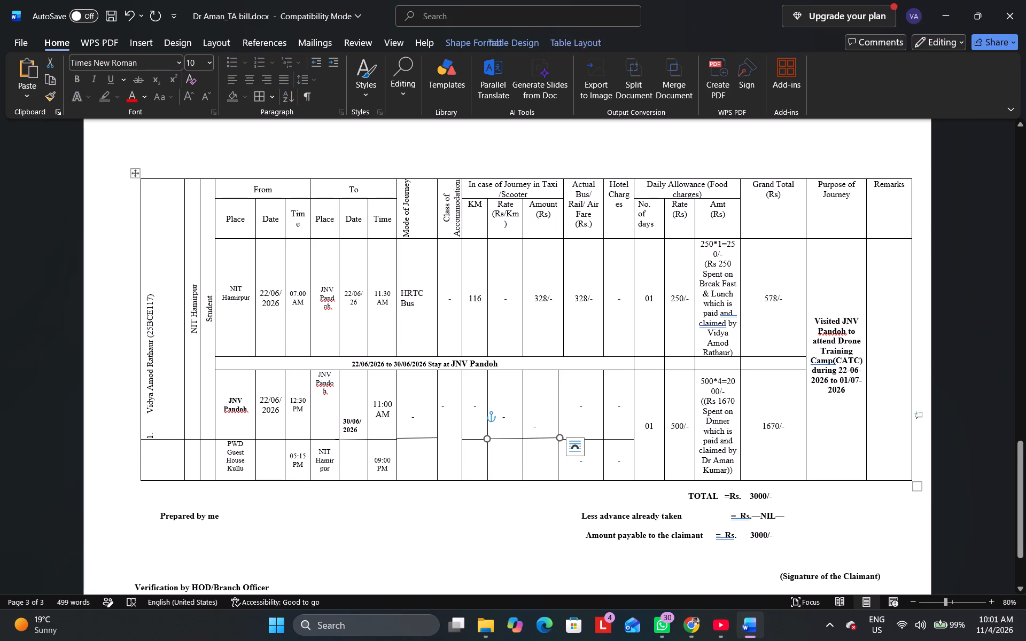
click(560, 438)
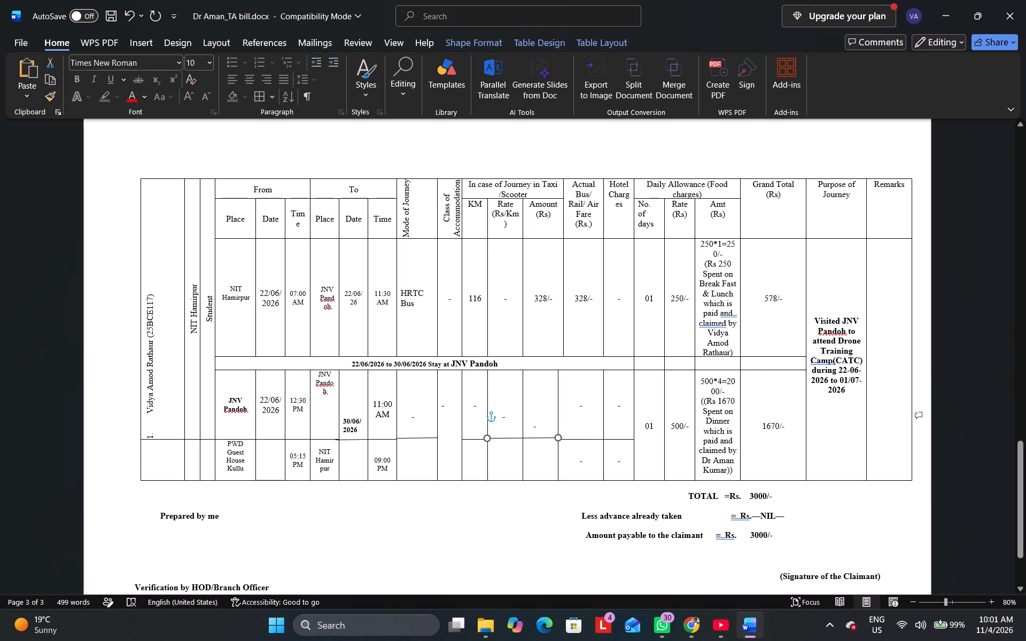
click(546, 439)
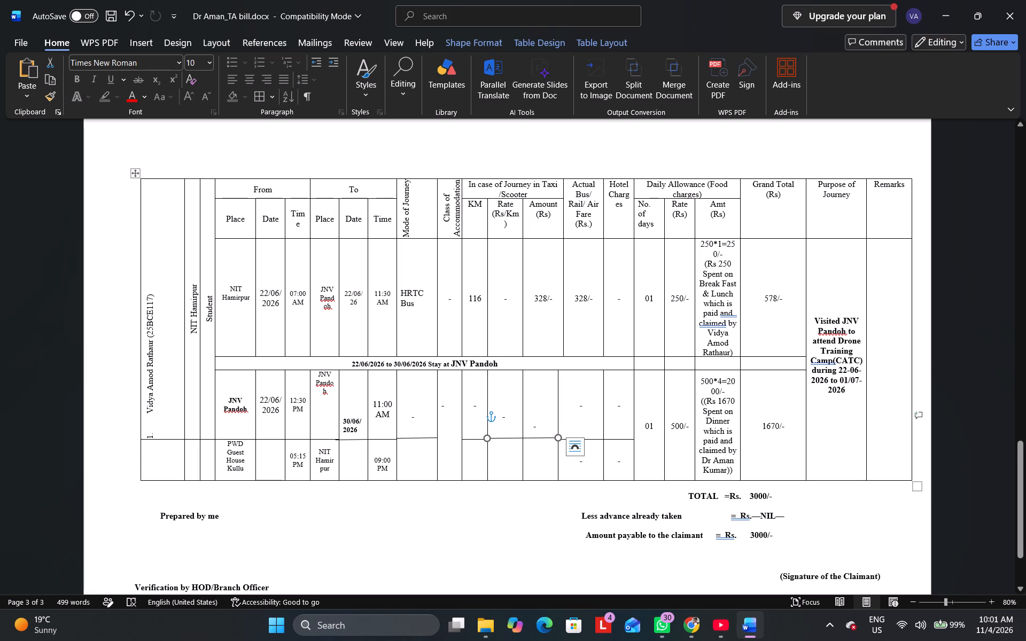
Copy the drawn line under the taxi/scooter Rate and Amount cells and fit it across the daily allowance No. of days and Rate columns above the last row.
right_click(546, 439)
click(621, 170)
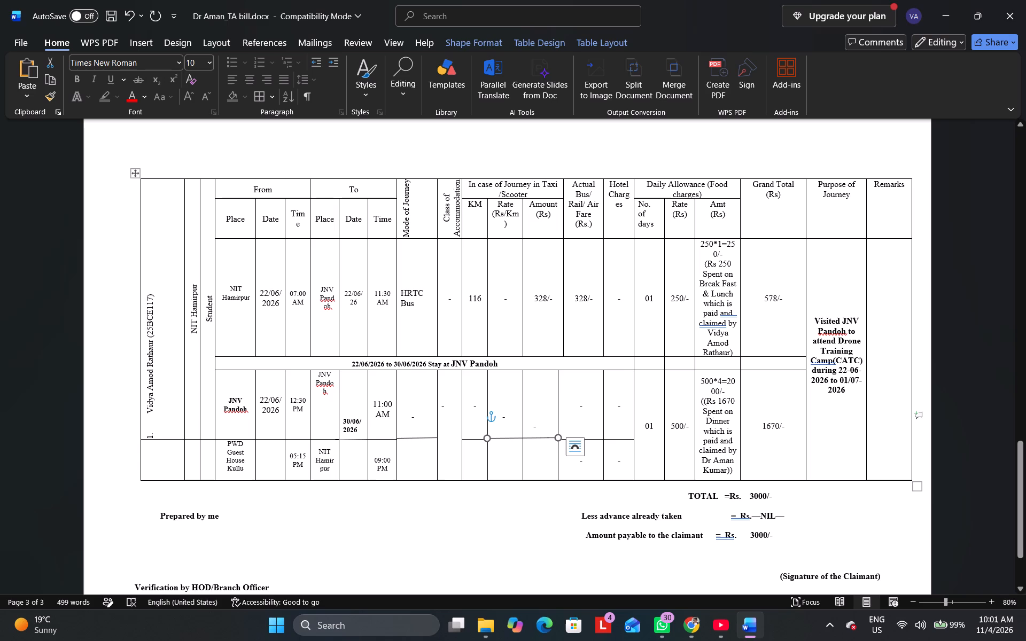
click(650, 437)
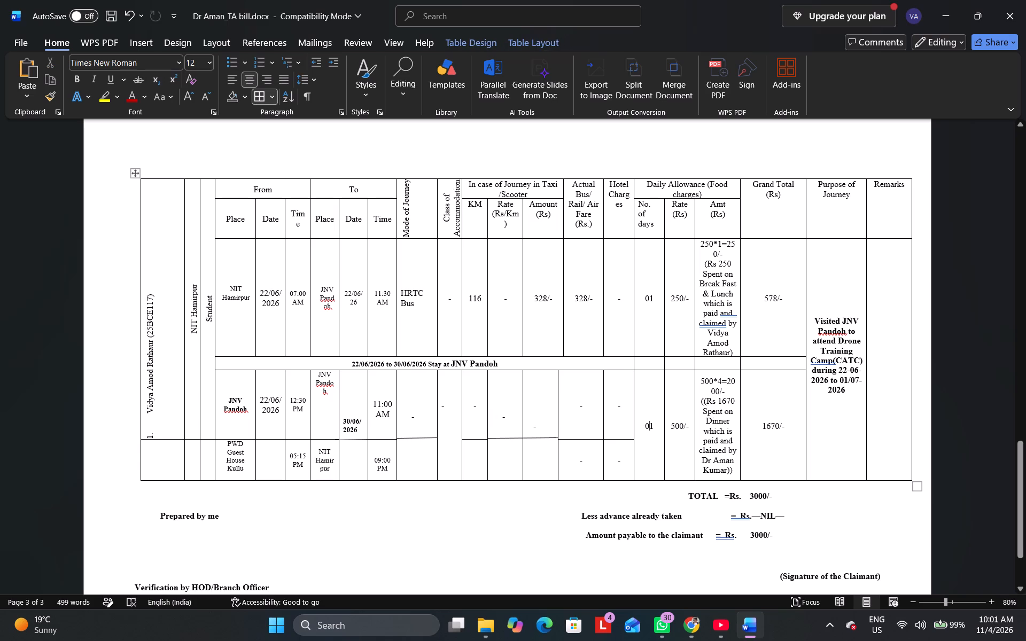
key(ctrl+v)
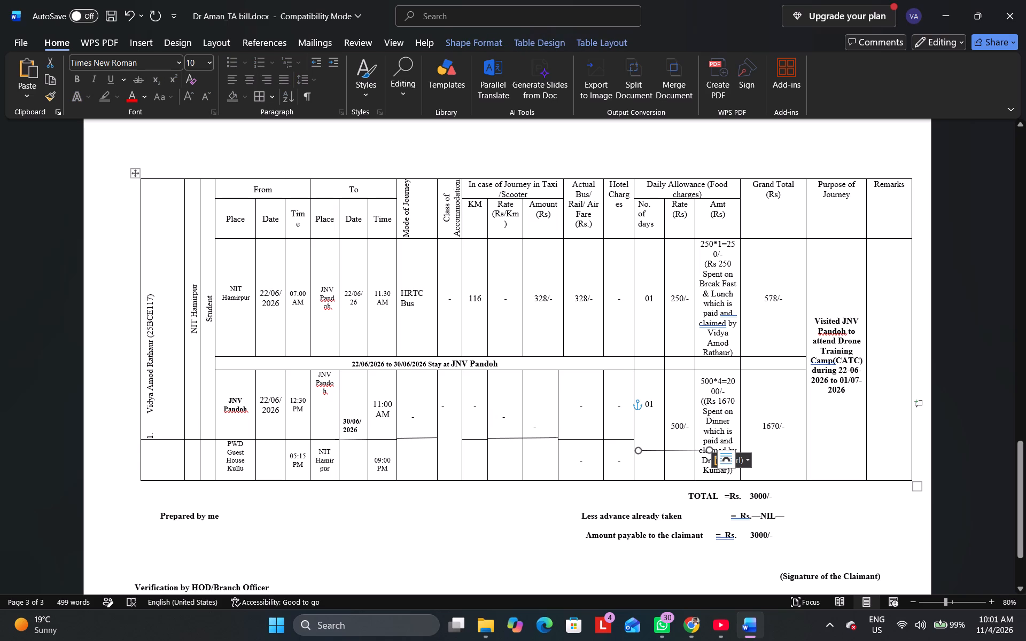
drag(660, 450, 654, 441)
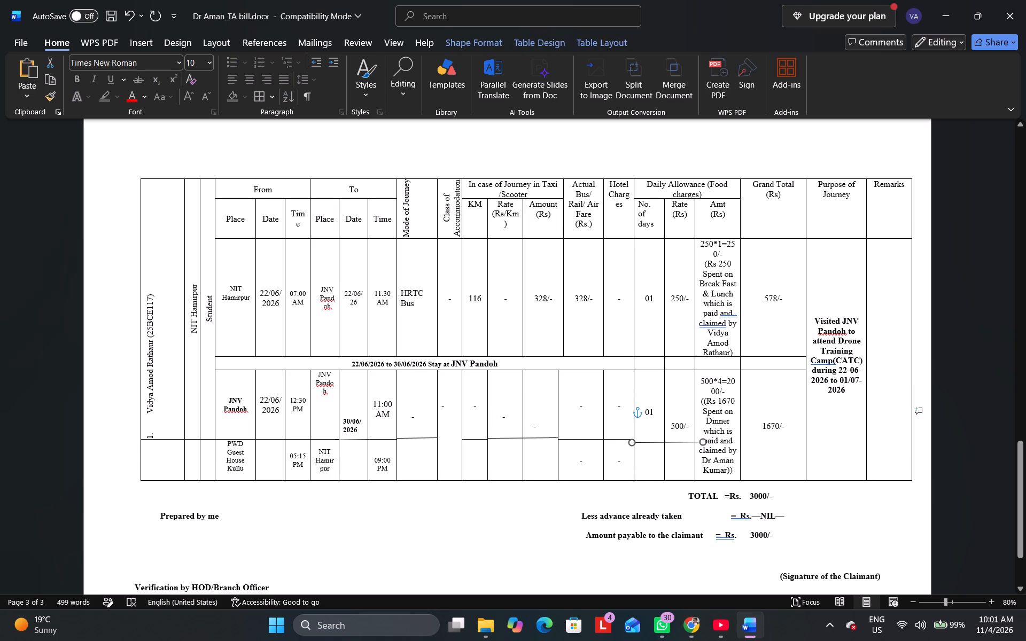
drag(654, 441, 652, 439)
drag(652, 439, 652, 439)
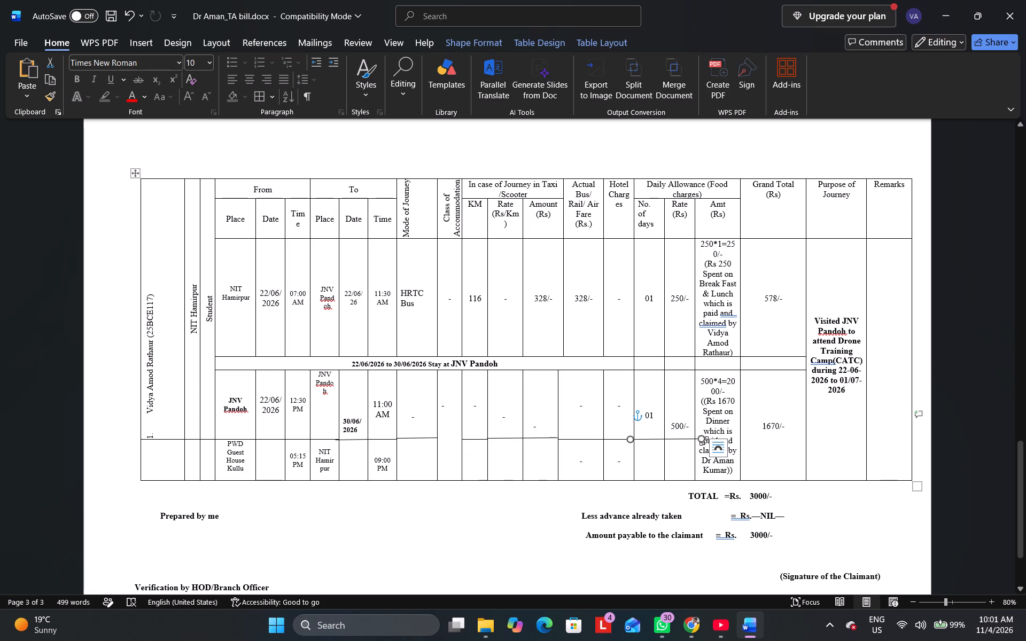
click(698, 440)
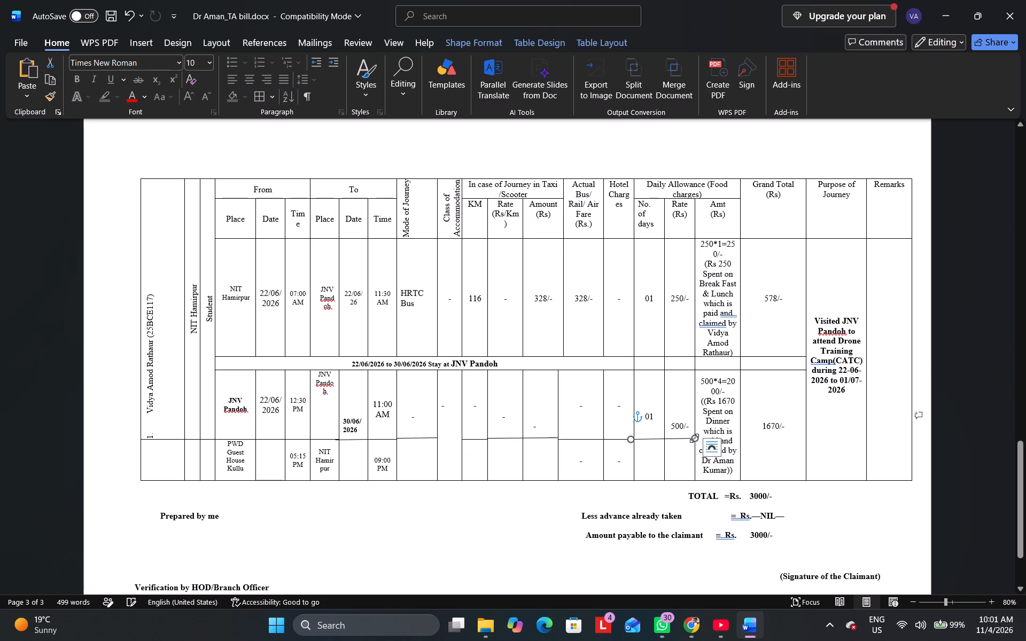
click(525, 523)
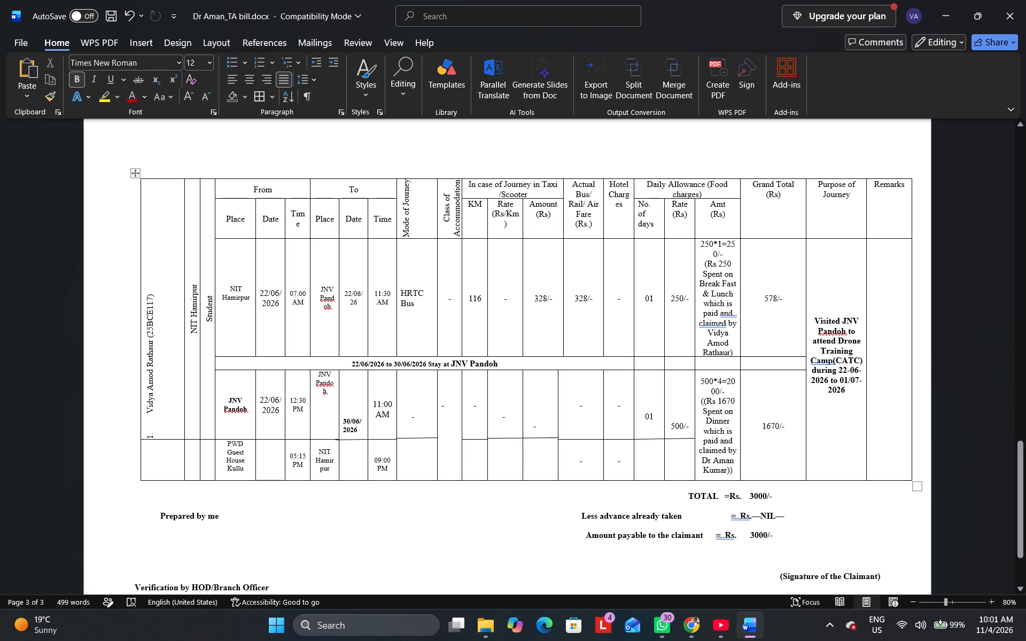
Replace the daily allowance No. of days and Rate entries beneath the stay line with dashes.
click(658, 419)
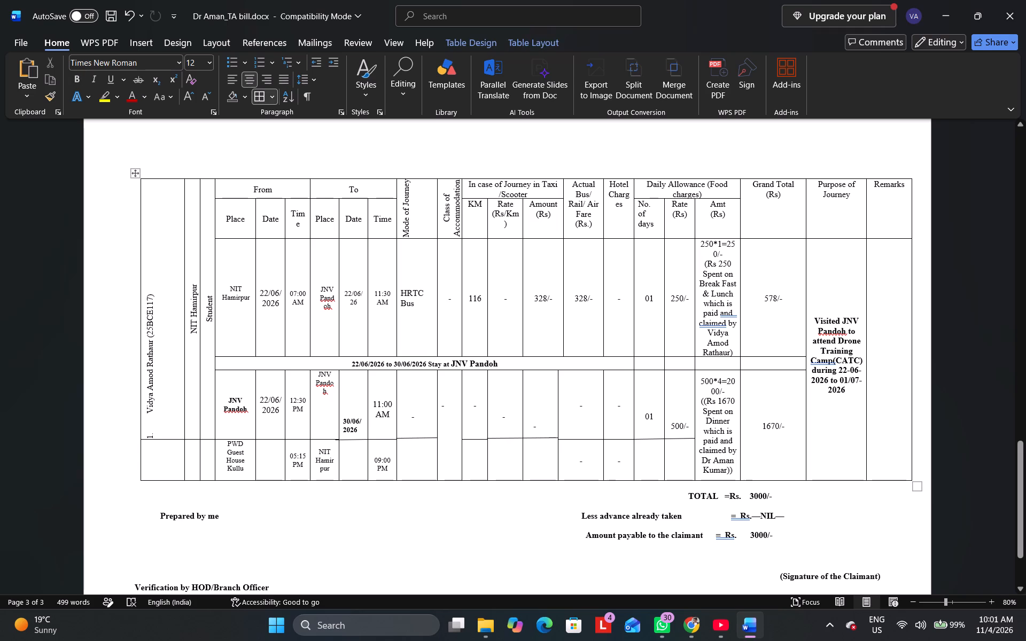
key(BackSpace)
key(BackSpace)
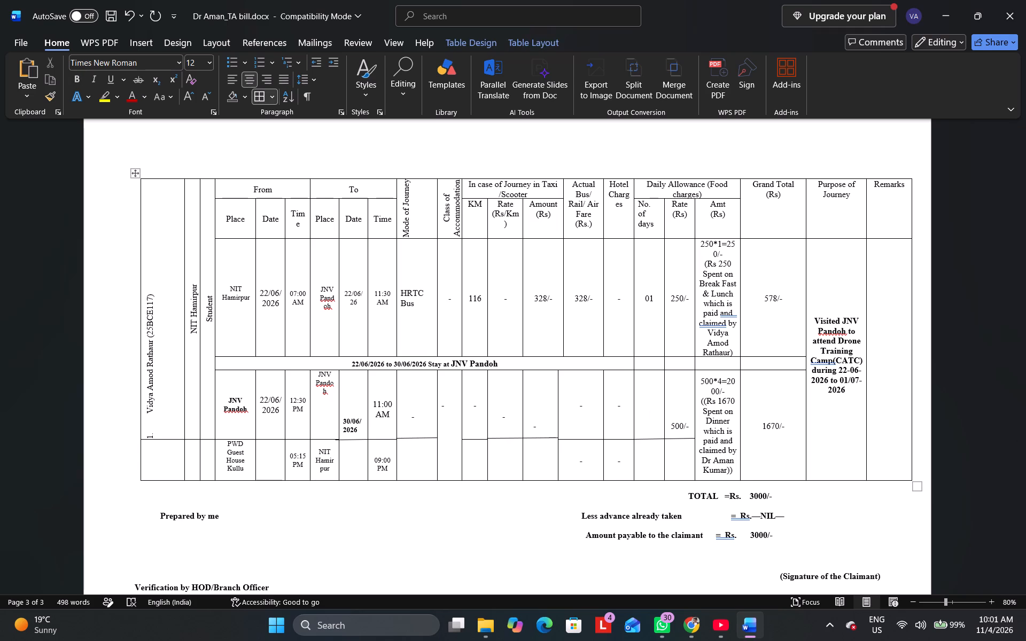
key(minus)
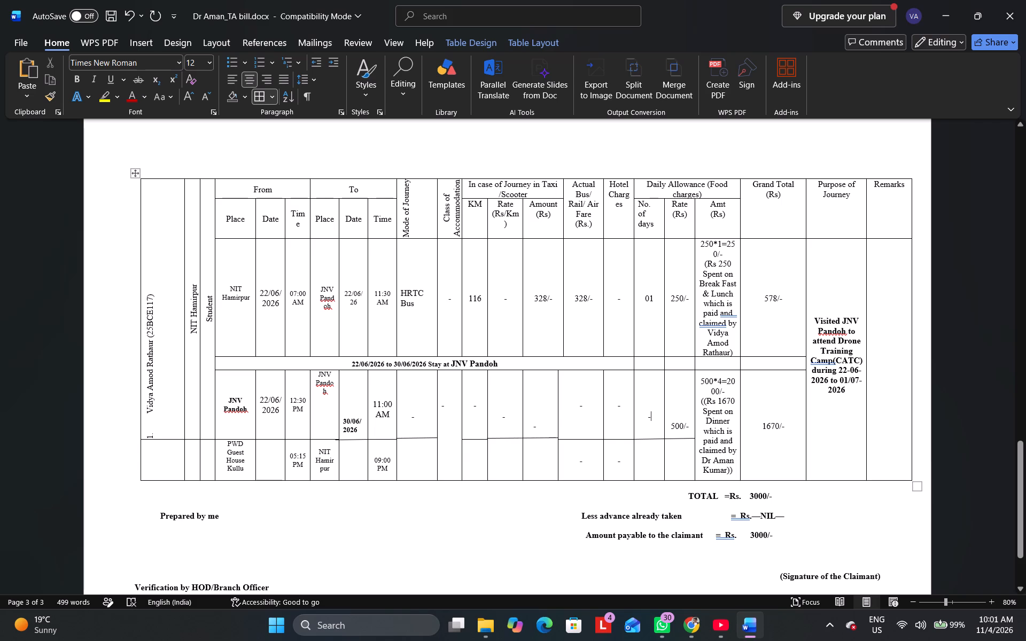
drag(688, 426, 672, 427)
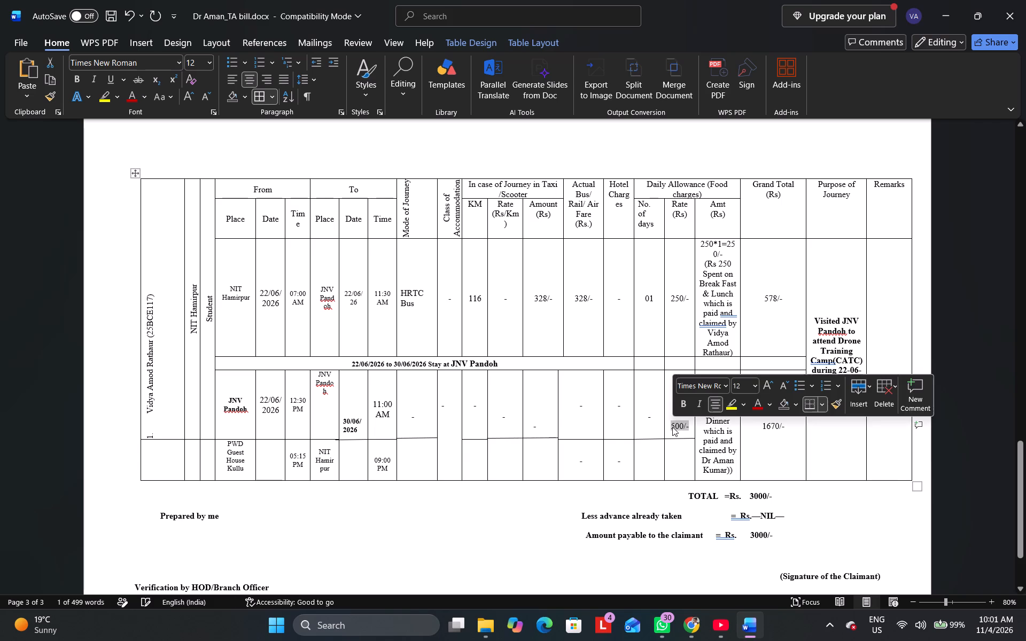
key(BackSpace)
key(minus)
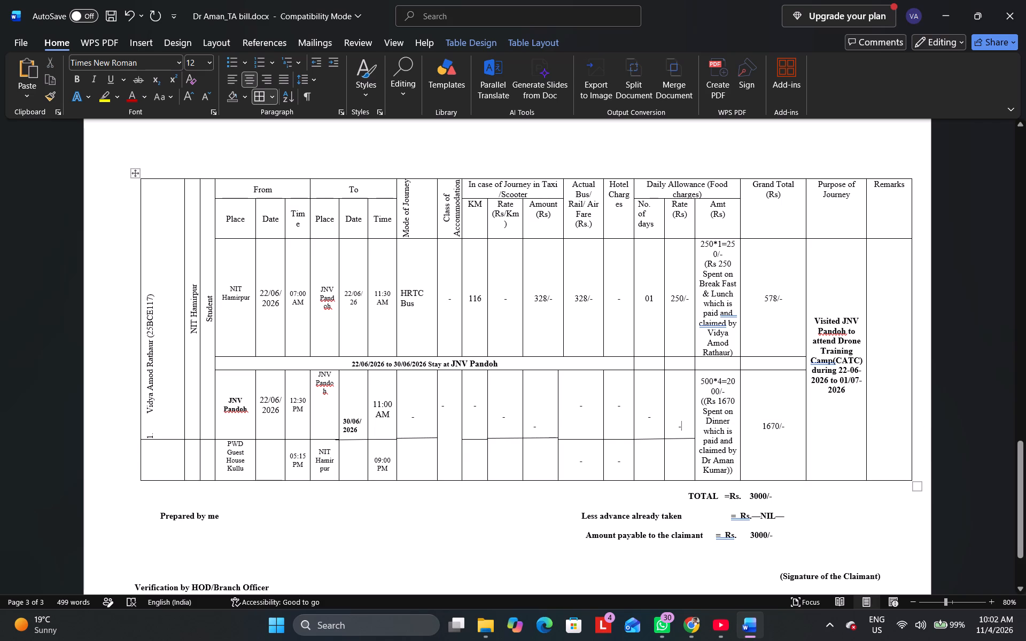
Delete the dash and two of its preceding spaces from the Mode of Journey cell beneath the stay line.
click(415, 417)
key(BackSpace)
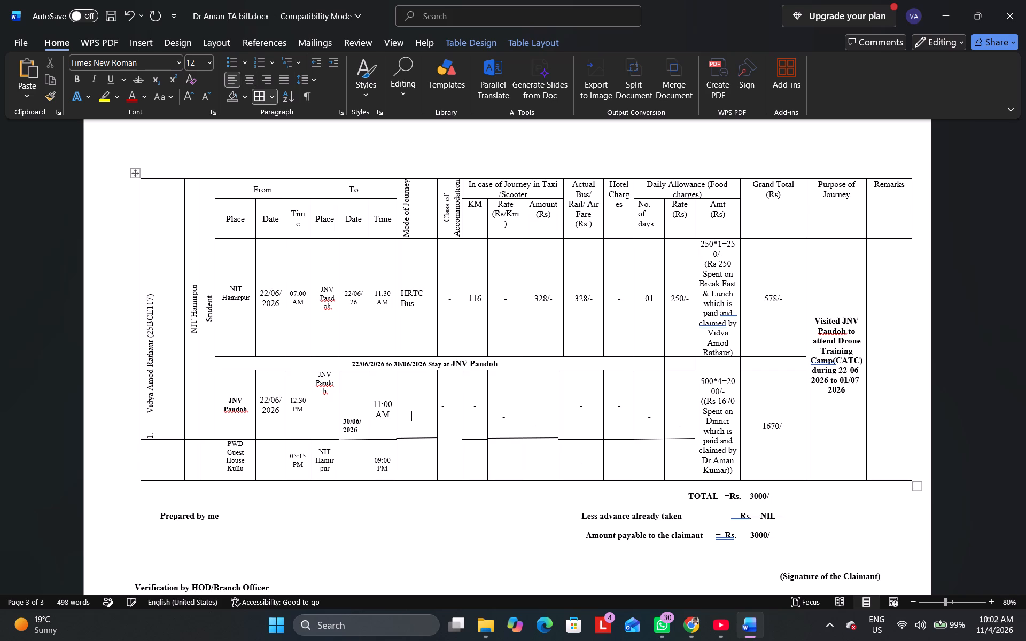
key(BackSpace)
key(BackSpace)
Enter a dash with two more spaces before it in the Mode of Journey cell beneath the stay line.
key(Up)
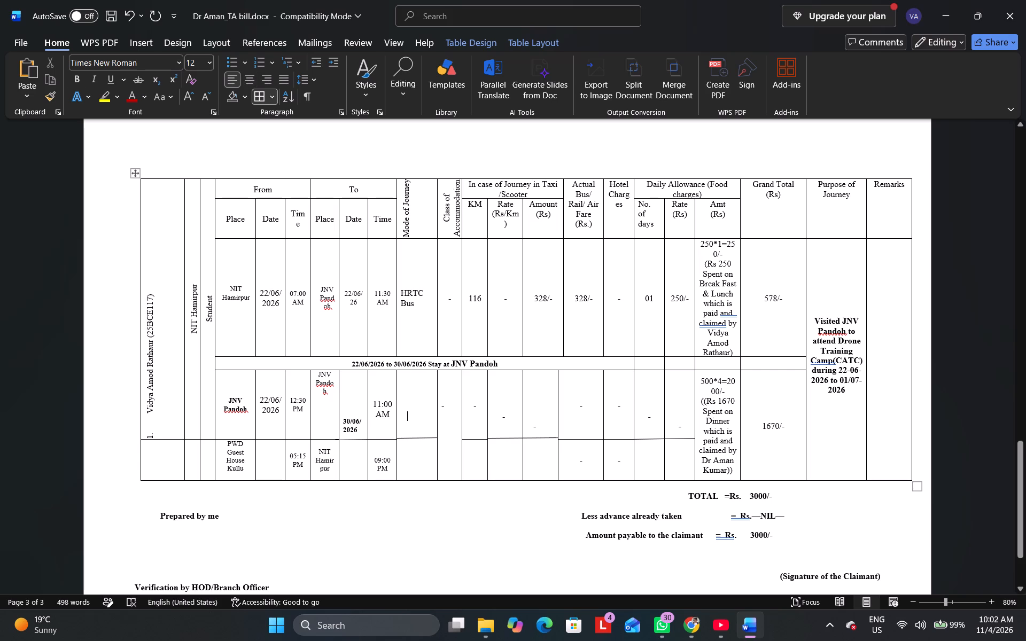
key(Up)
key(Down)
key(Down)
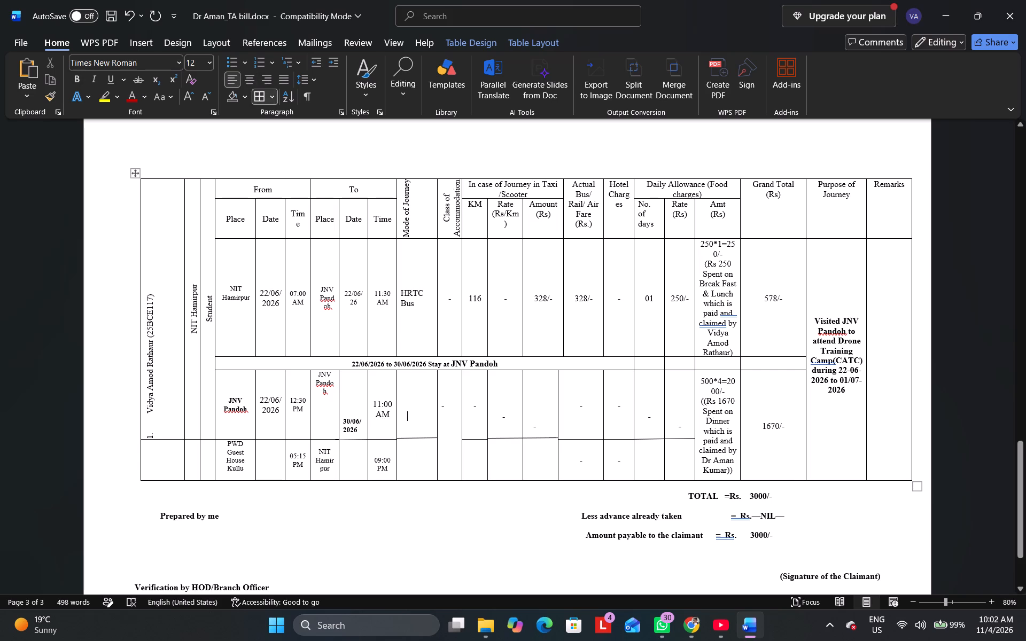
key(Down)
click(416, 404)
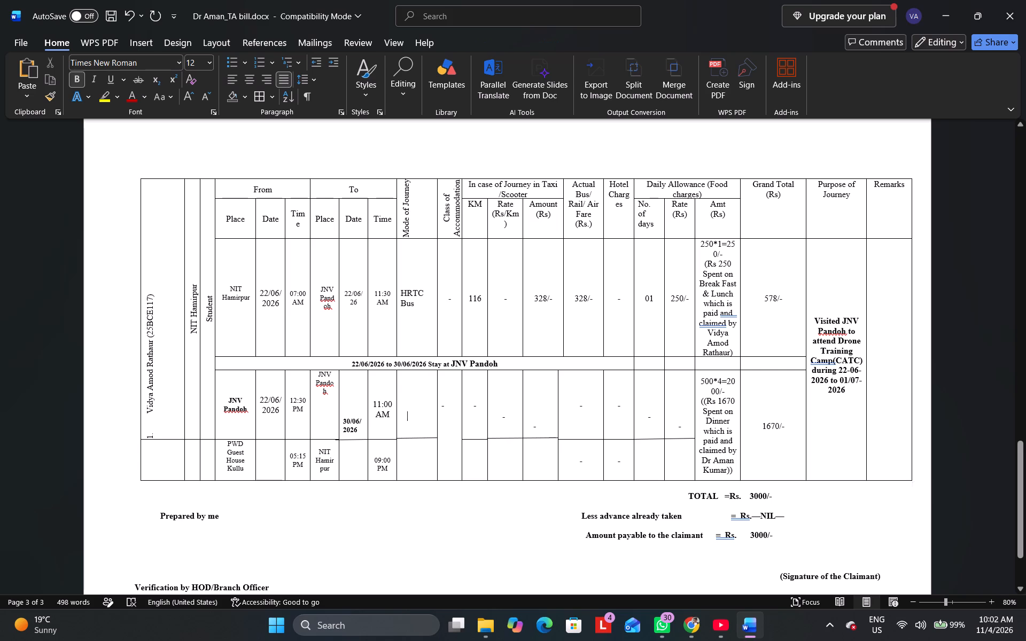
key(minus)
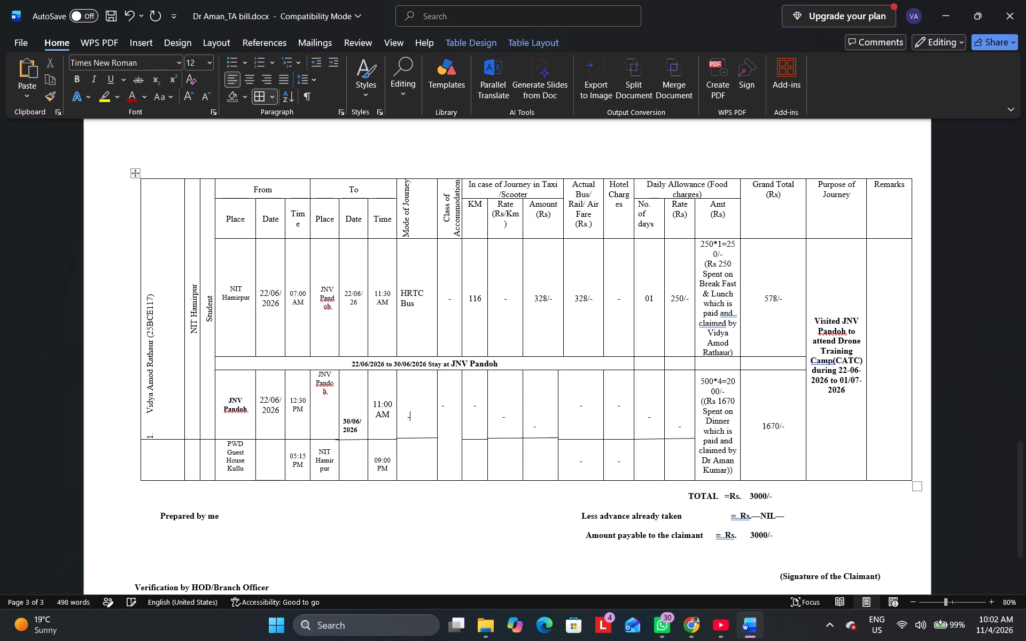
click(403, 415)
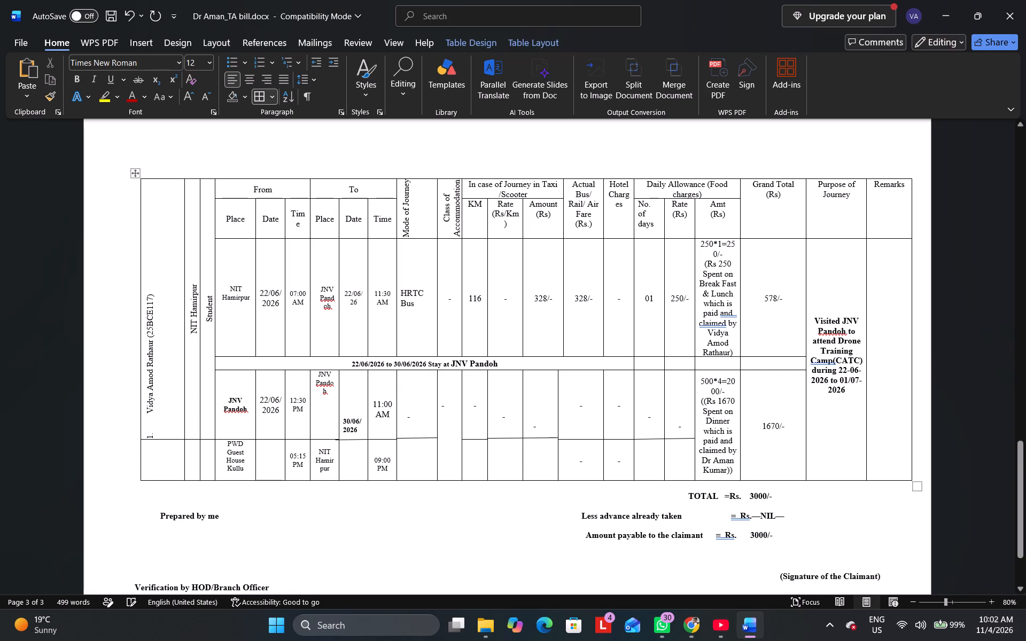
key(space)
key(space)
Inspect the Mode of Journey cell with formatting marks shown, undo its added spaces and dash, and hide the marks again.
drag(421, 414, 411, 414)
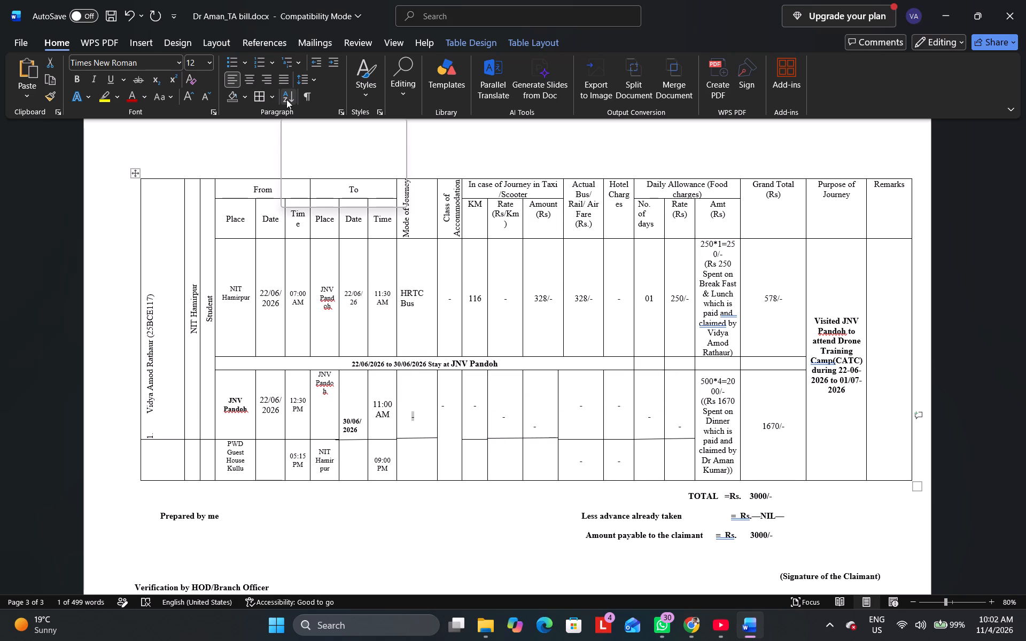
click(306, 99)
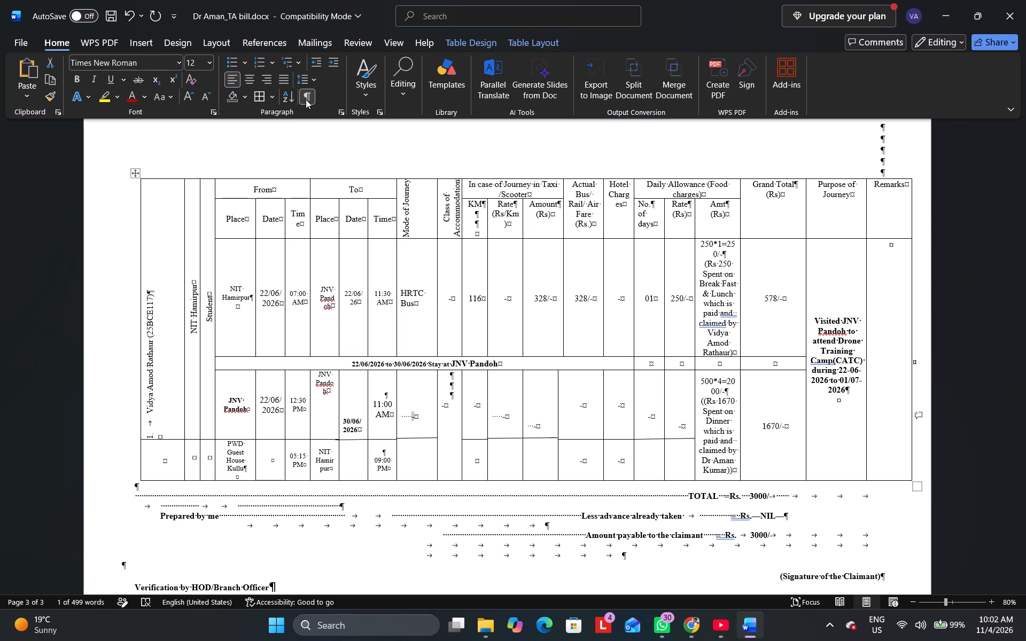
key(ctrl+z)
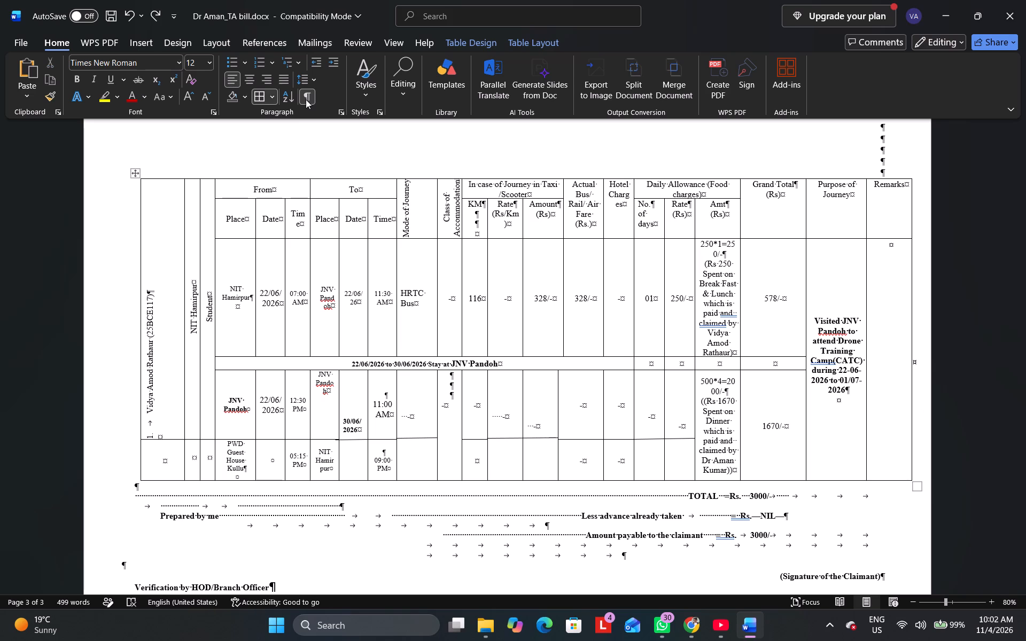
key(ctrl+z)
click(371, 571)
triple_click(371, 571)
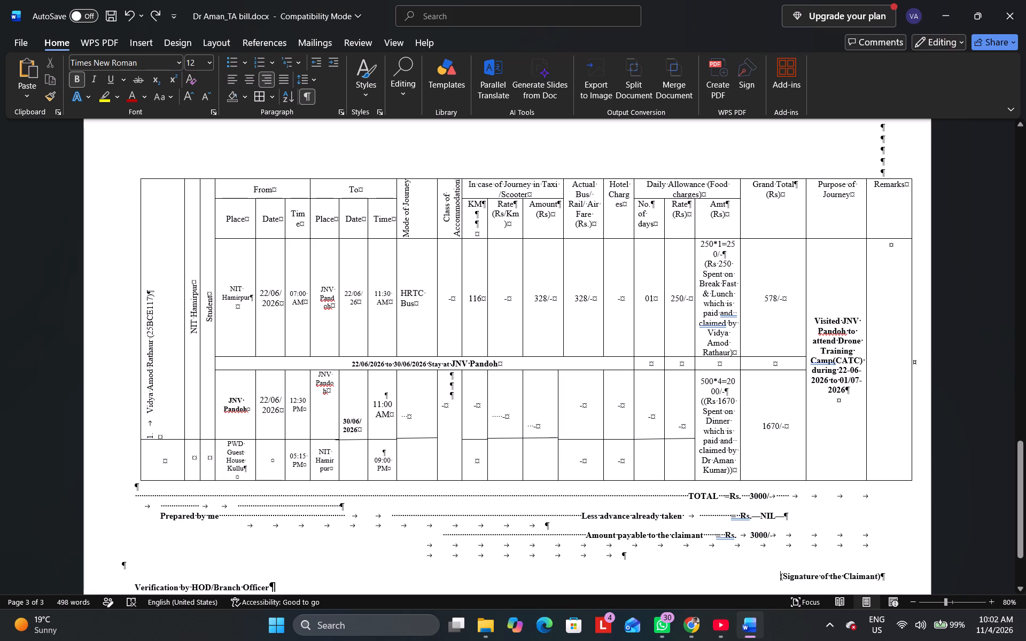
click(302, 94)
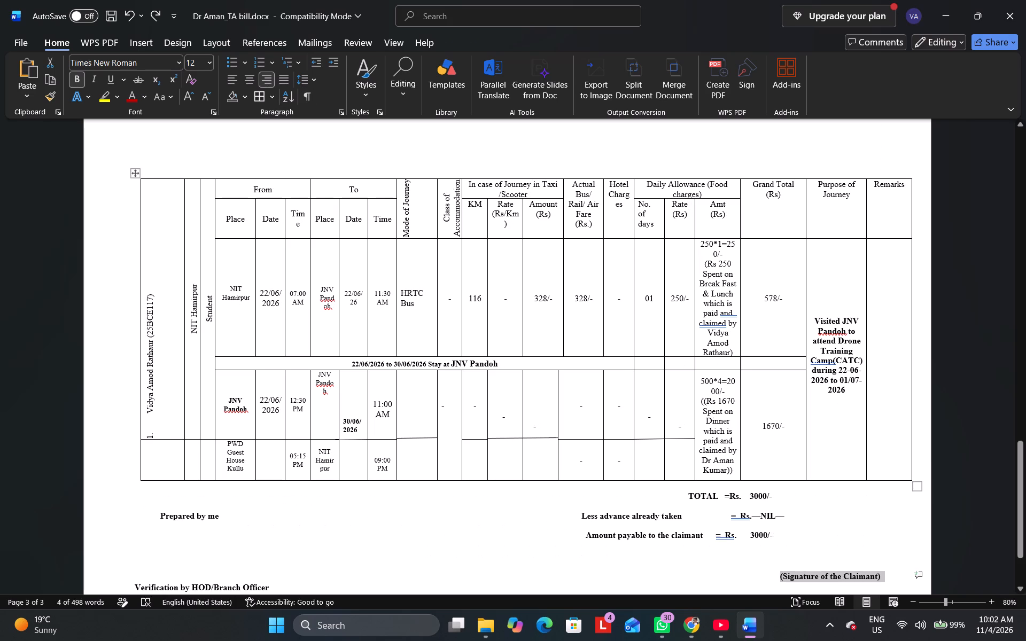
Move the Class of Accommodation dash beneath the stay line two lines lower and precede it with three spaces.
click(446, 407)
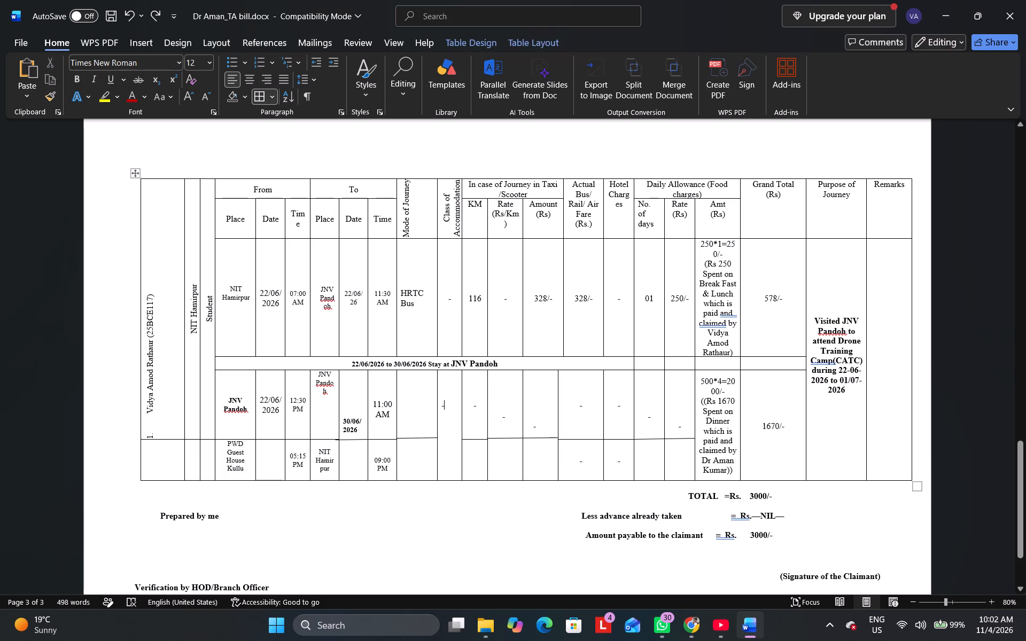
click(446, 407)
key(BackSpace)
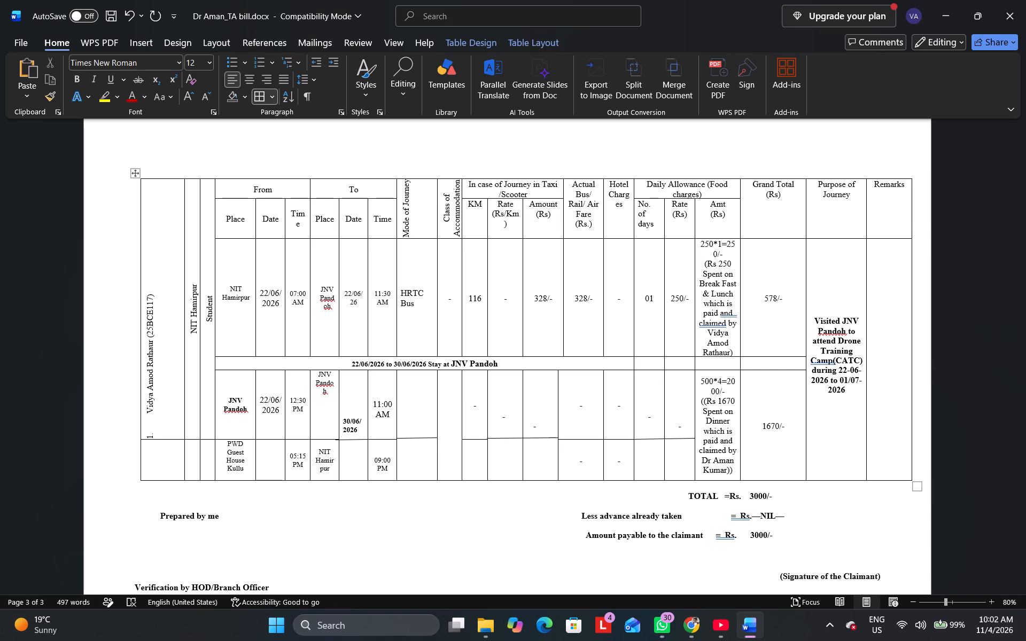
key(Return)
key(Return)
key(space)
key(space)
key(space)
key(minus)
Move the KM dash beneath the stay line lower in its cell, left-aligned and preceded by three spaces.
click(481, 402)
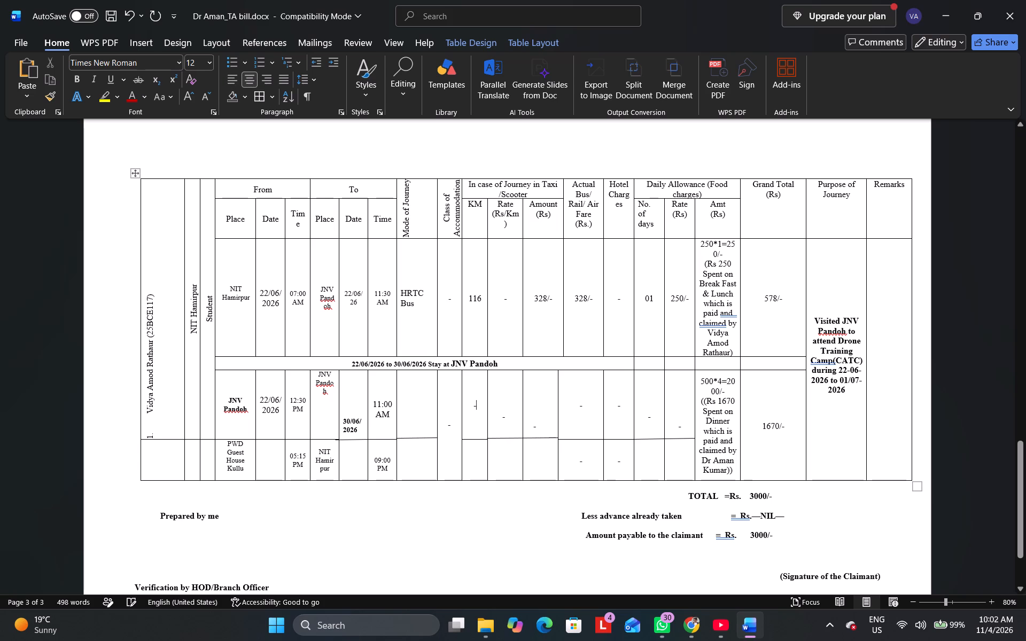
key(BackSpace)
key(Return)
key(Return)
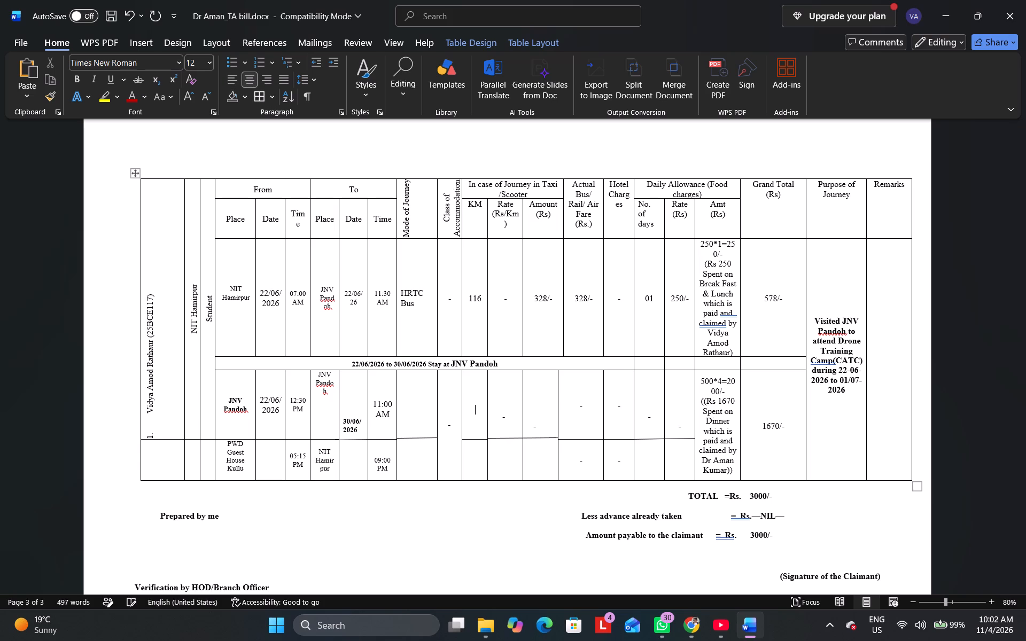
key(Return)
key(Return)
key(Return)
key(BackSpace)
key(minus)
key(BackSpace)
key(BackSpace)
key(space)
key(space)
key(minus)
key(Left)
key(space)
Move the Rate (Rs/Km) dash beneath the stay line one line lower and add five spaces before it.
click(506, 416)
key(BackSpace)
key(Return)
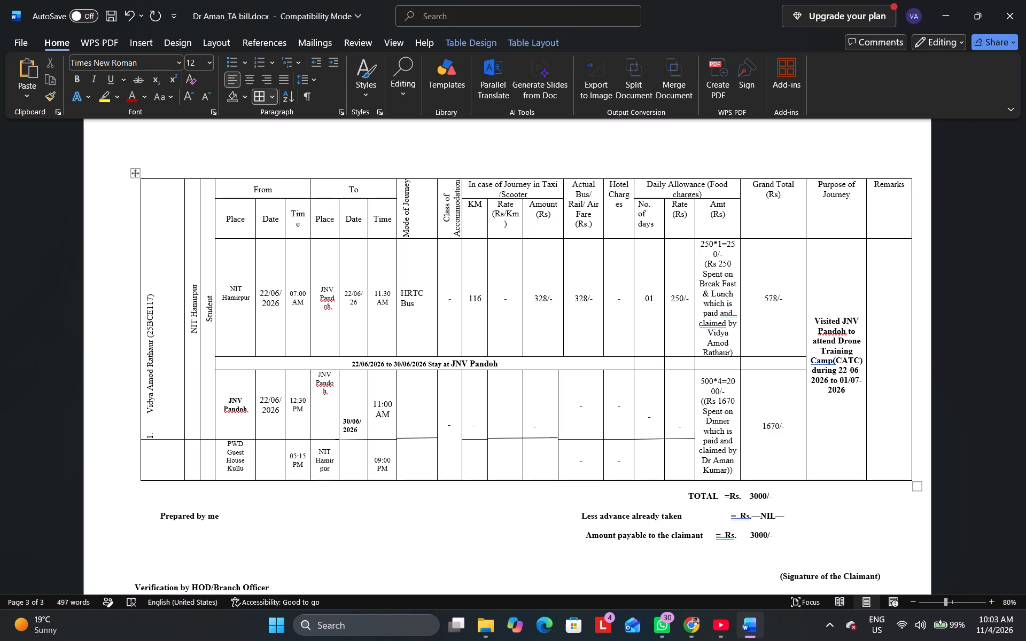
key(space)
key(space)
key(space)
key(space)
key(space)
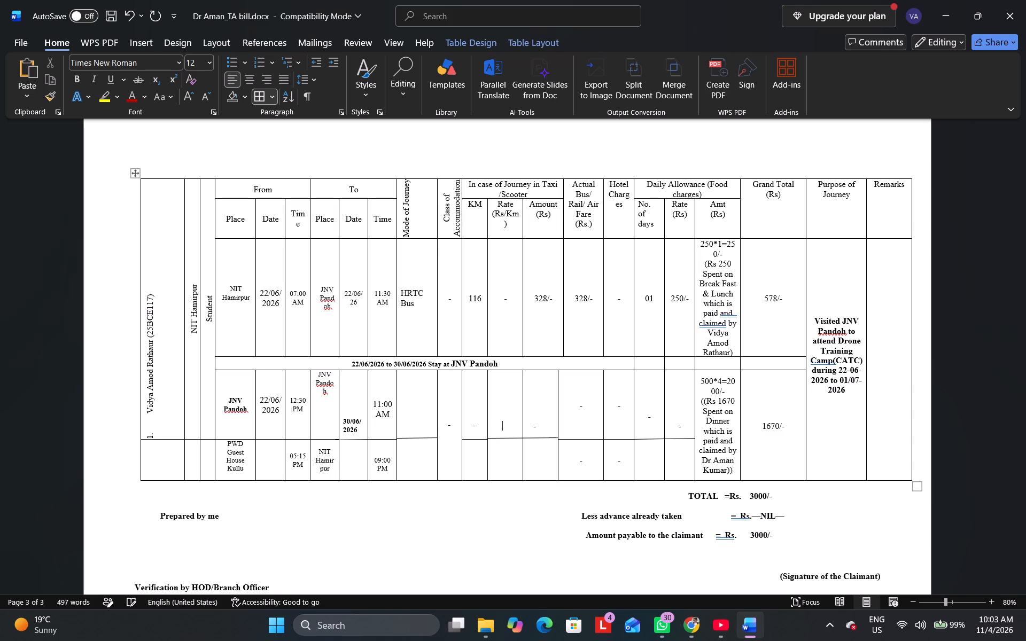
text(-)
Move the Actual Bus/Rail/Air Fare dash beneath the stay line lower in its cell, left-aligned and preceded by five spaces.
click(592, 408)
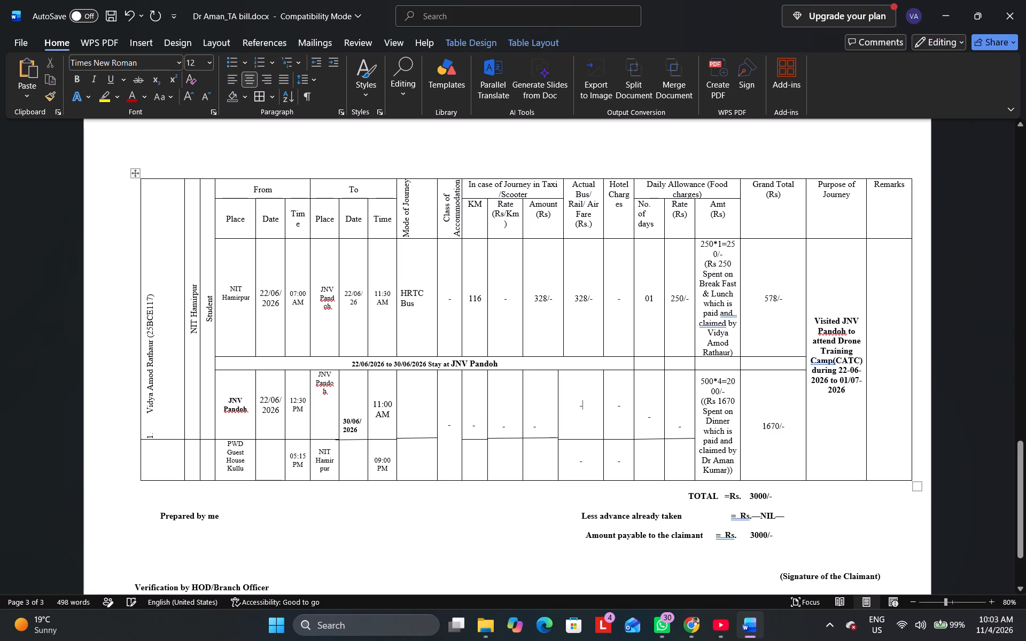
key(BackSpace)
key(Return)
key(Return)
key(Return)
key(Return)
key(Return)
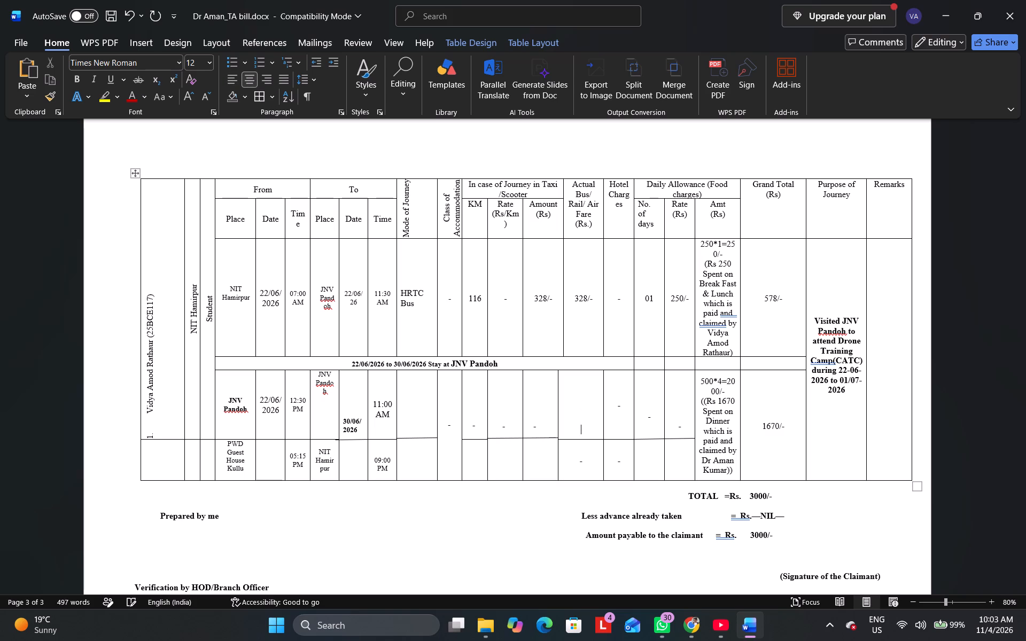
key(BackSpace)
key(BackSpace)
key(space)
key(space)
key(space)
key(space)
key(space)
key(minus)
Move the Hotel Charges dash beneath the stay line lower in its cell, left-aligned and preceded by three spaces.
click(628, 409)
key(BackSpace)
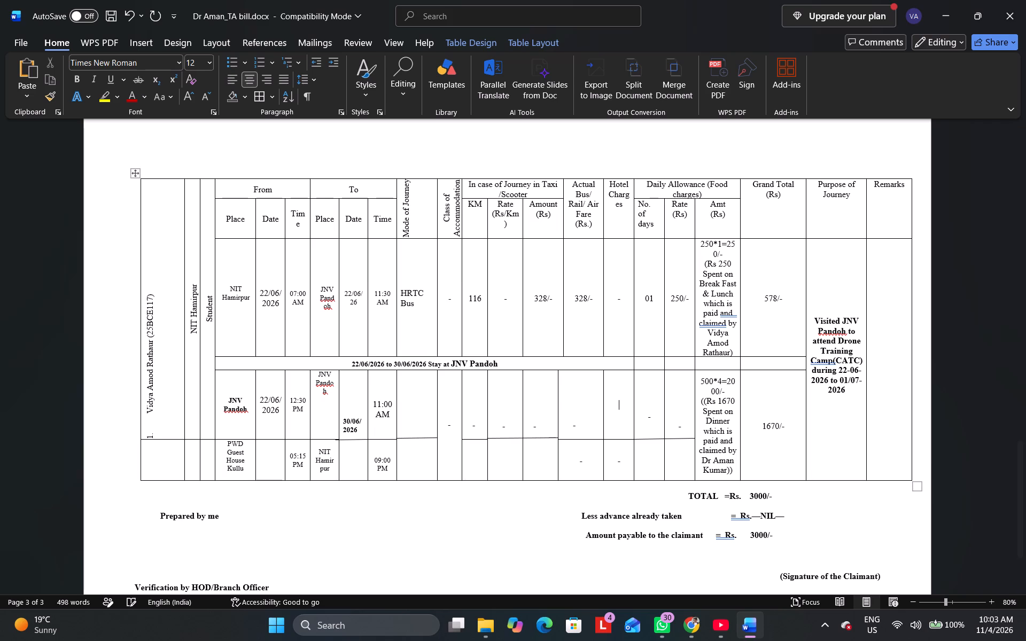
key(Return)
key(Return)
key(Return)
key(Return)
key(Return)
key(BackSpace)
key(BackSpace)
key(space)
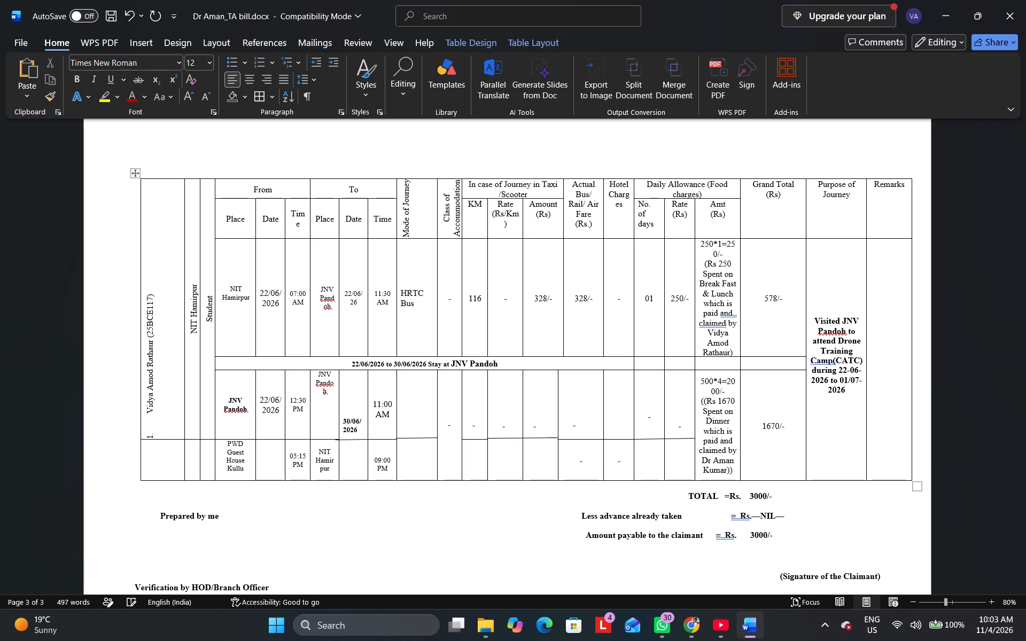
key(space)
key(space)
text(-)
Move the No. of days dash beneath the stay line lower in its cell, left-aligned and preceded by five spaces.
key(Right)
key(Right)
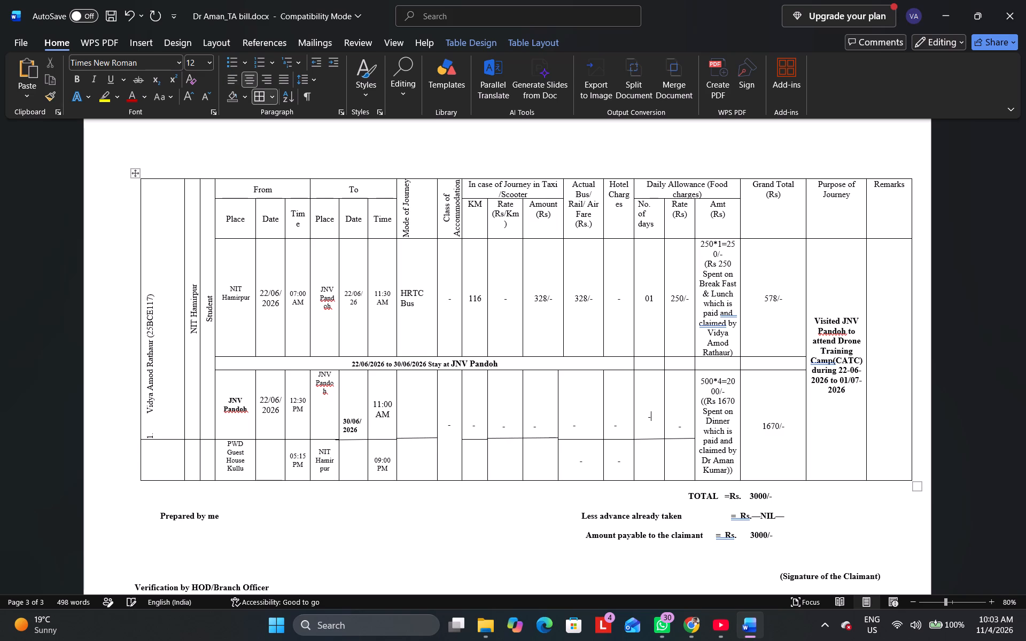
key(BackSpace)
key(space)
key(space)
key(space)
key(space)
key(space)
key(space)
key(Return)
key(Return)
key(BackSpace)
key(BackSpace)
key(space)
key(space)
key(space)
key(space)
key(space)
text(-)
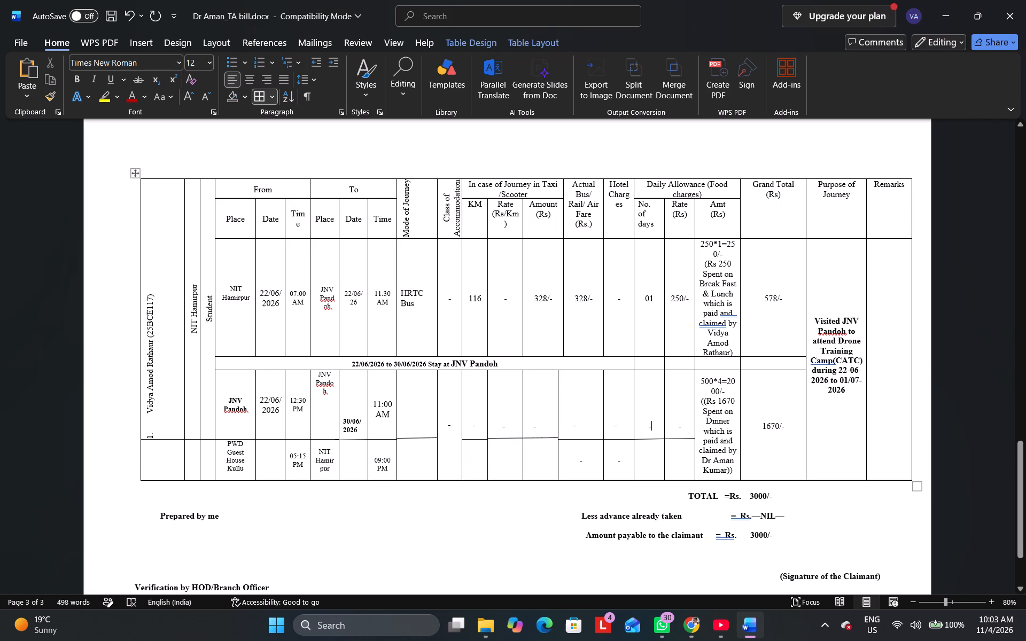
Replace PWD Guest House Kullu in the last row's From Place cell with JNV Pandoh copied from the cell above.
drag(246, 450, 230, 448)
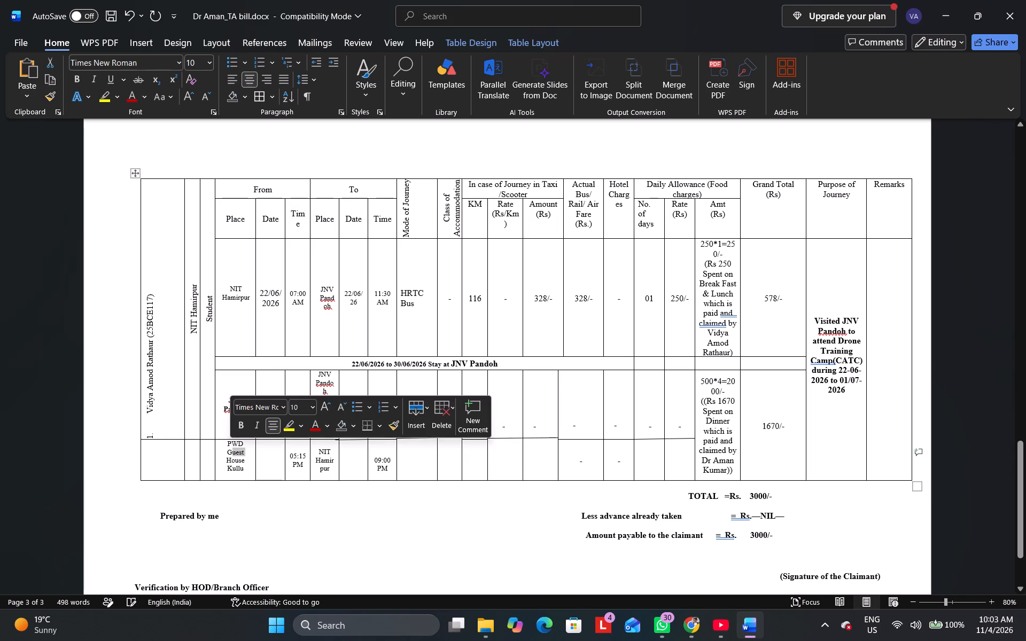
drag(243, 469, 222, 443)
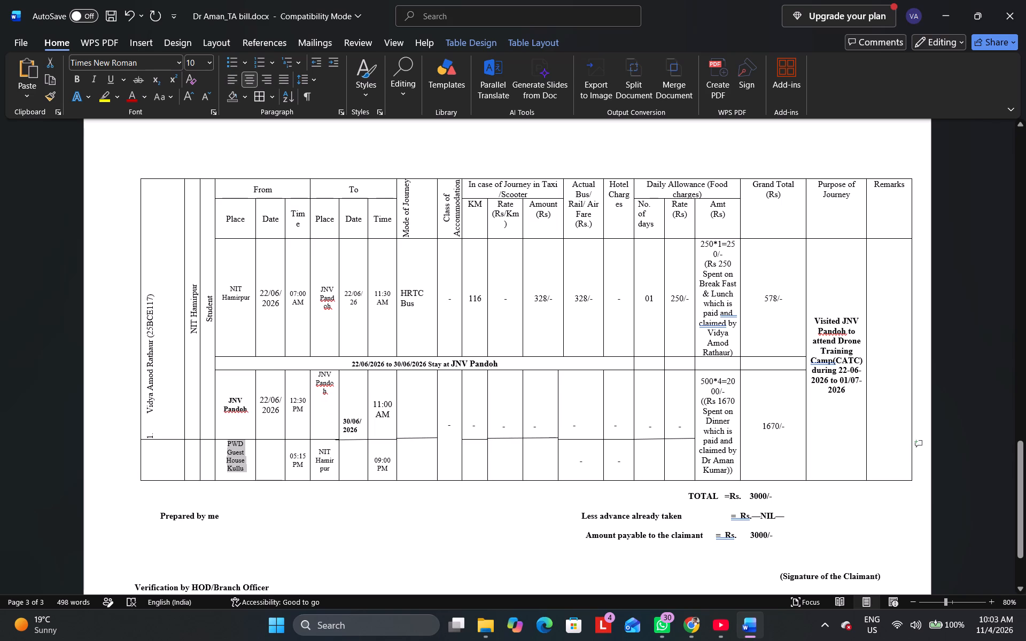
drag(222, 443, 221, 443)
key(BackSpace)
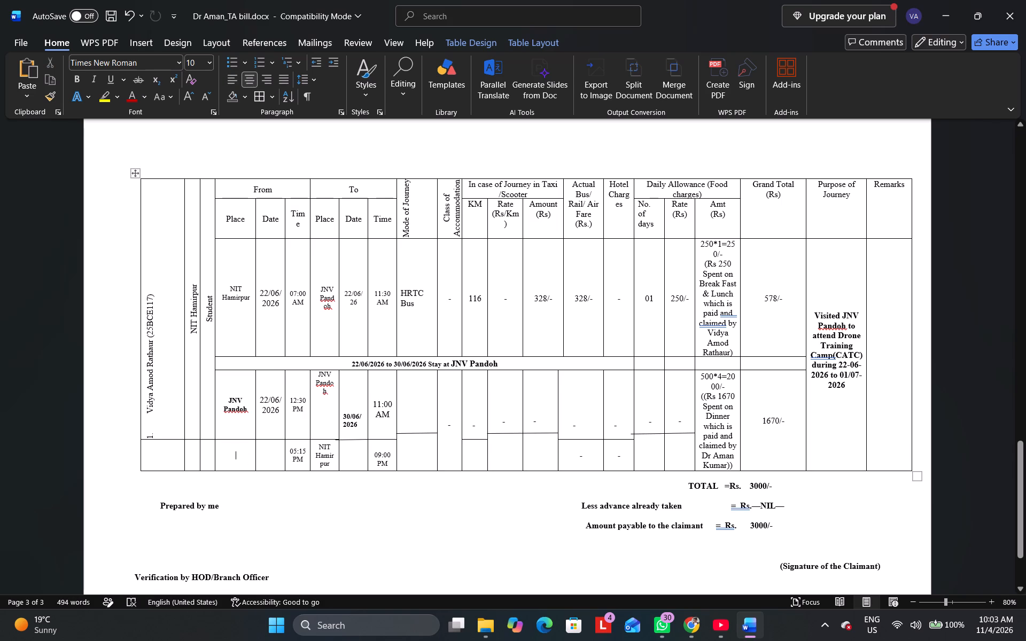
drag(251, 415, 222, 398)
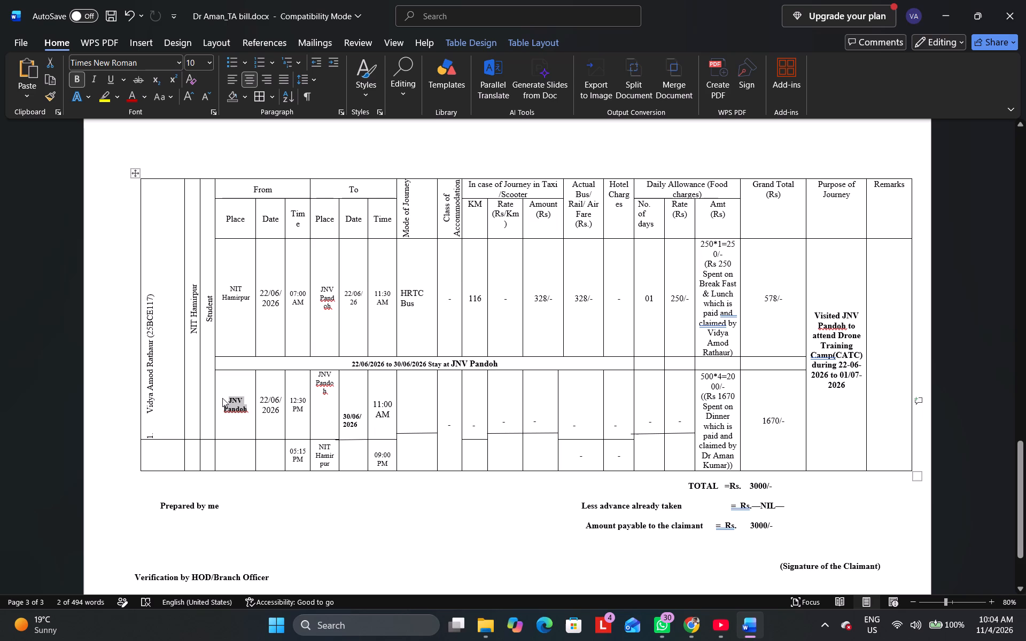
key(ctrl+c)
click(233, 462)
key(ctrl+v)
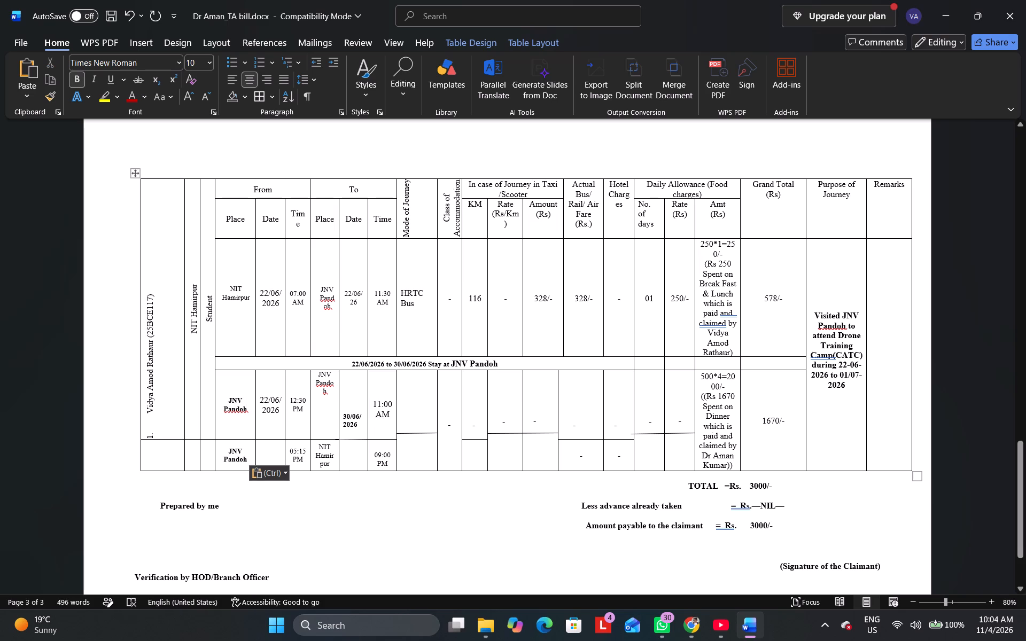
Enter 01/07/2026 in the From Date cell of the last journey row.
click(265, 451)
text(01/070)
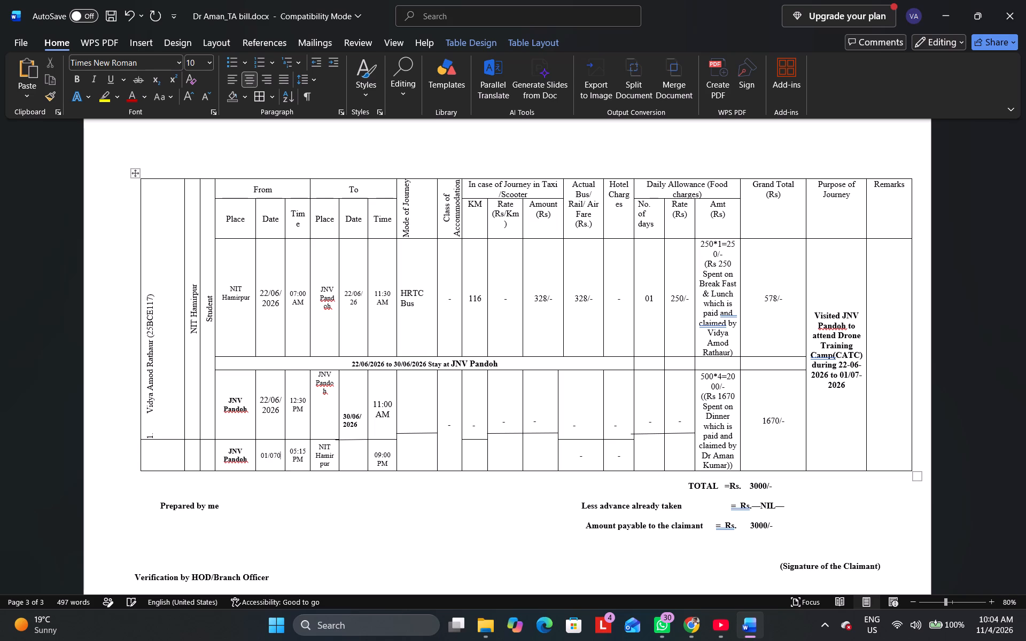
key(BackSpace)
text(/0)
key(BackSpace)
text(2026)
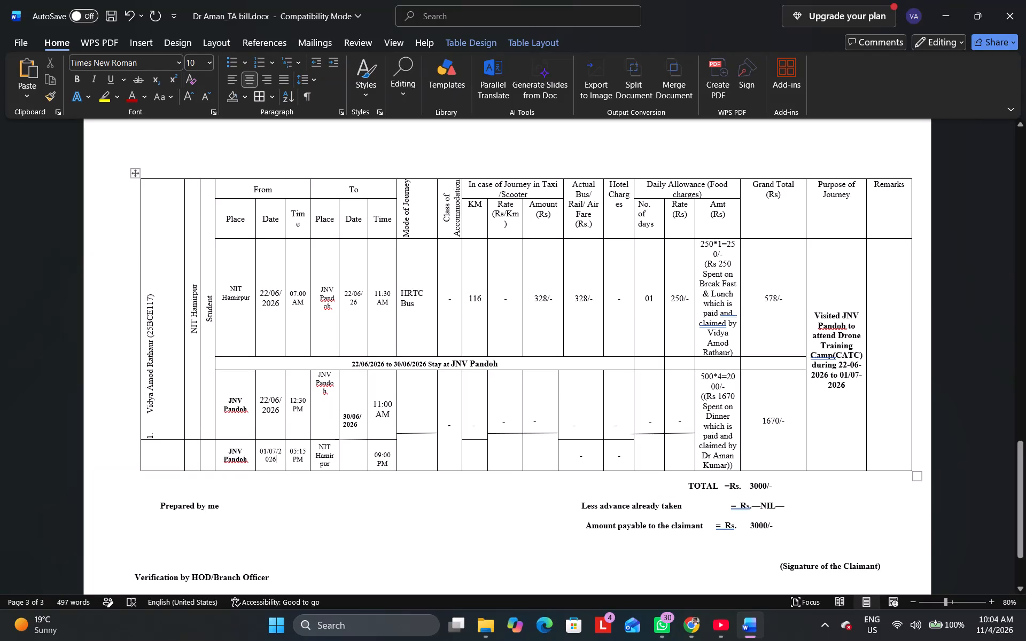
Replace the From Time in the last journey row with 11:45 AM.
drag(305, 458, 286, 453)
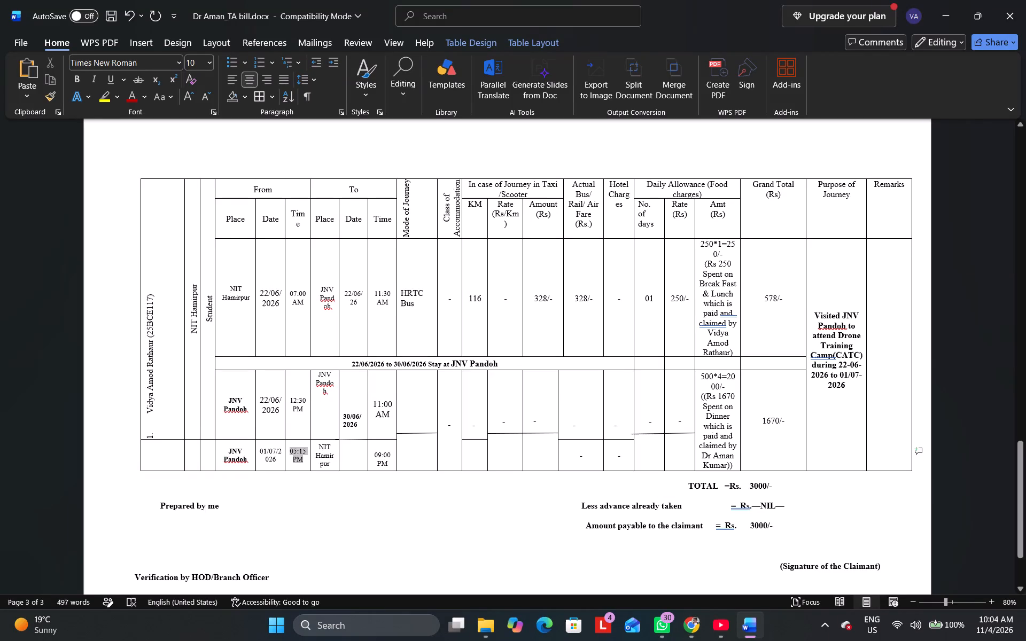
drag(286, 453, 285, 453)
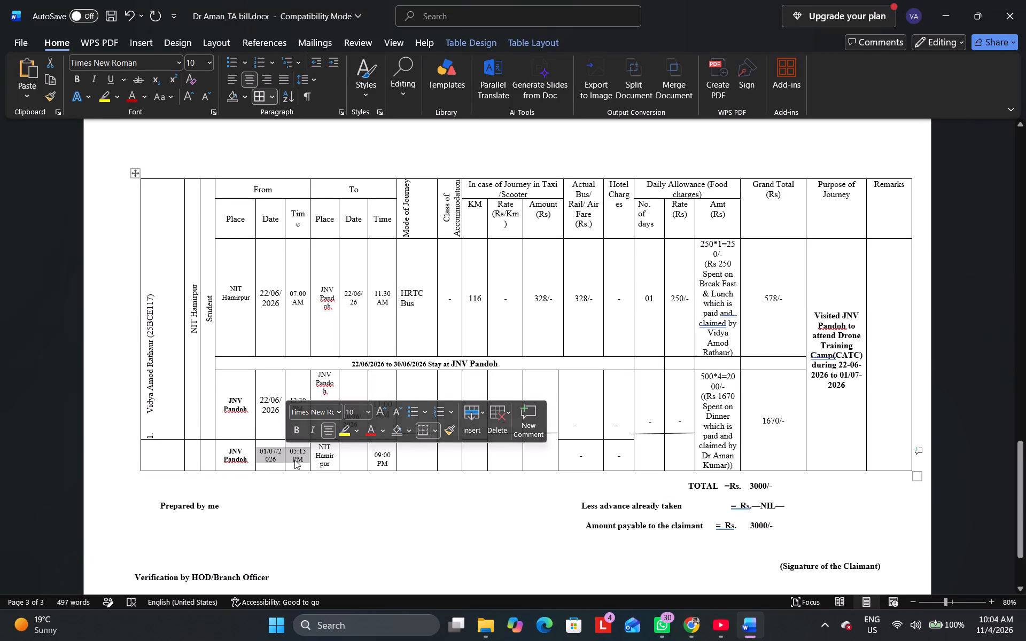
click(294, 460)
drag(308, 460, 299, 451)
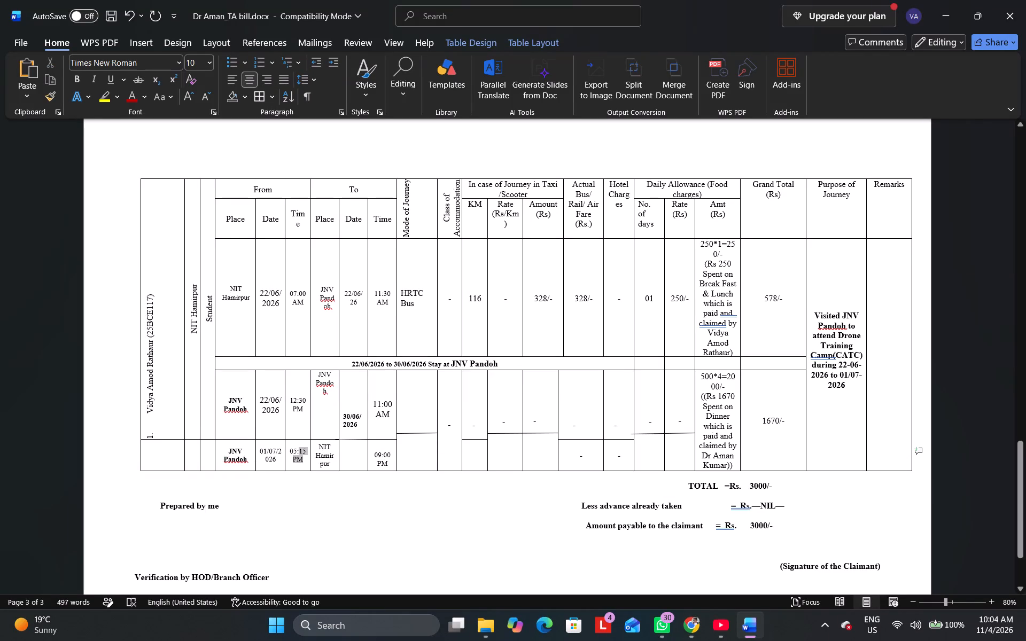
drag(299, 451, 291, 447)
key(BackSpace)
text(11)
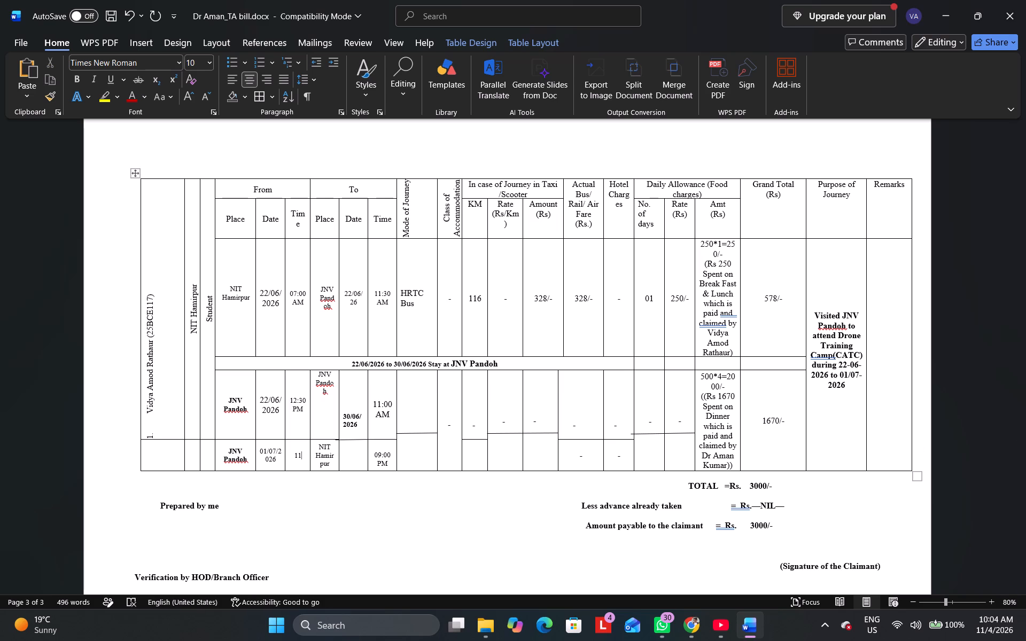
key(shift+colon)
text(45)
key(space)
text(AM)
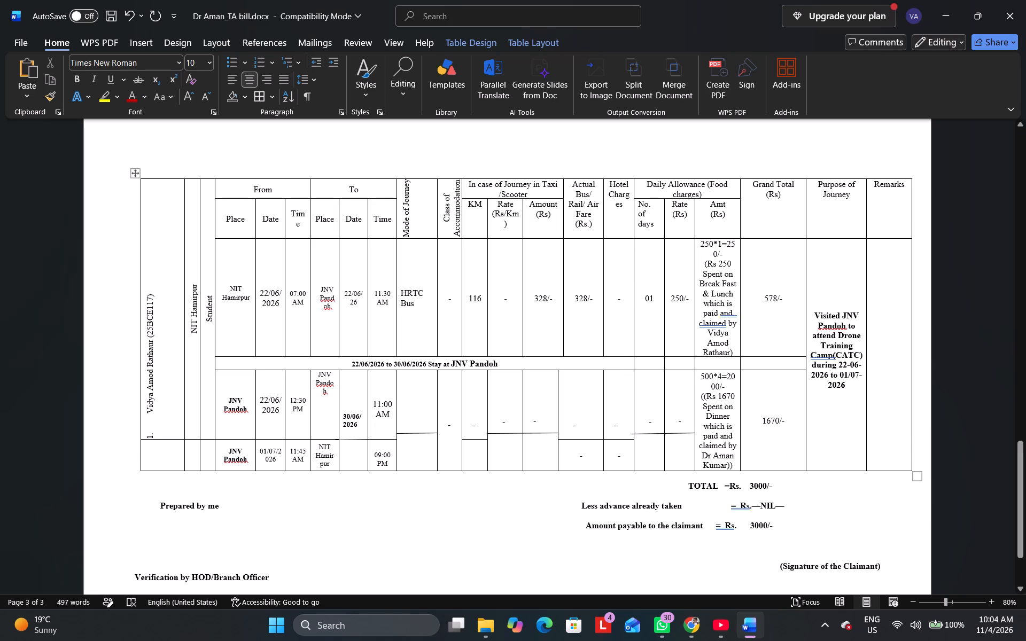
Copy 01/07/2026 from the last row's From Date into the To Date column, spaced below 30/06/2026 to line up with the last row.
click(355, 458)
drag(260, 451, 276, 459)
key(ctrl+c)
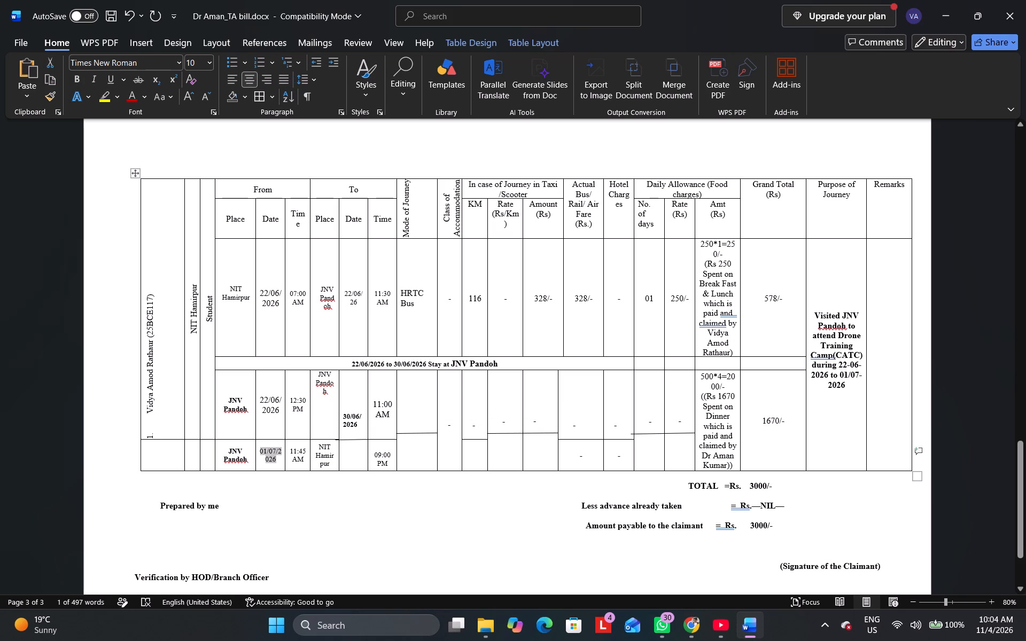
click(353, 464)
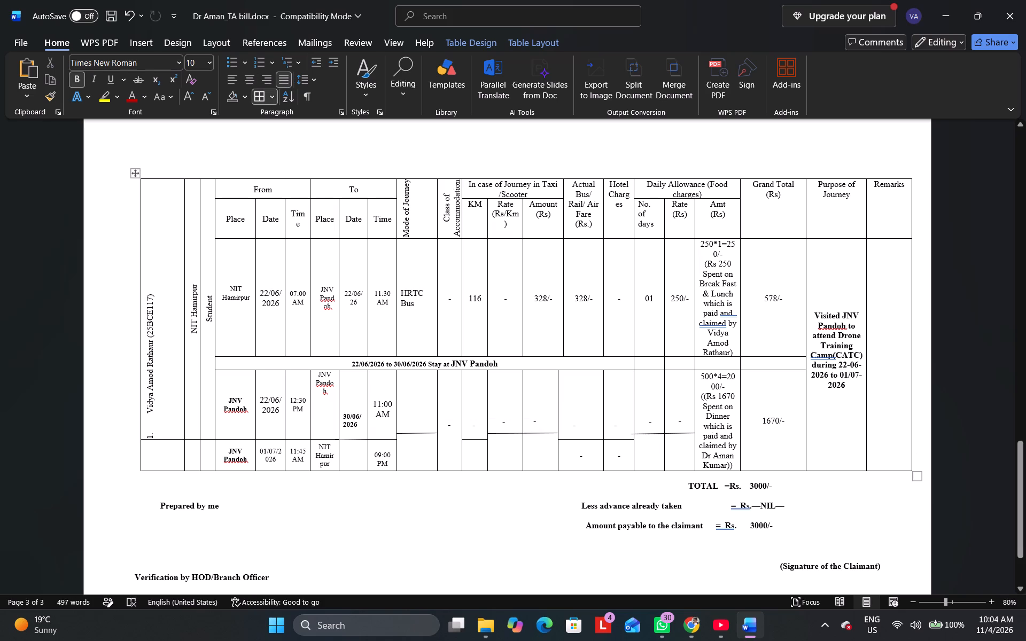
click(365, 423)
key(Return)
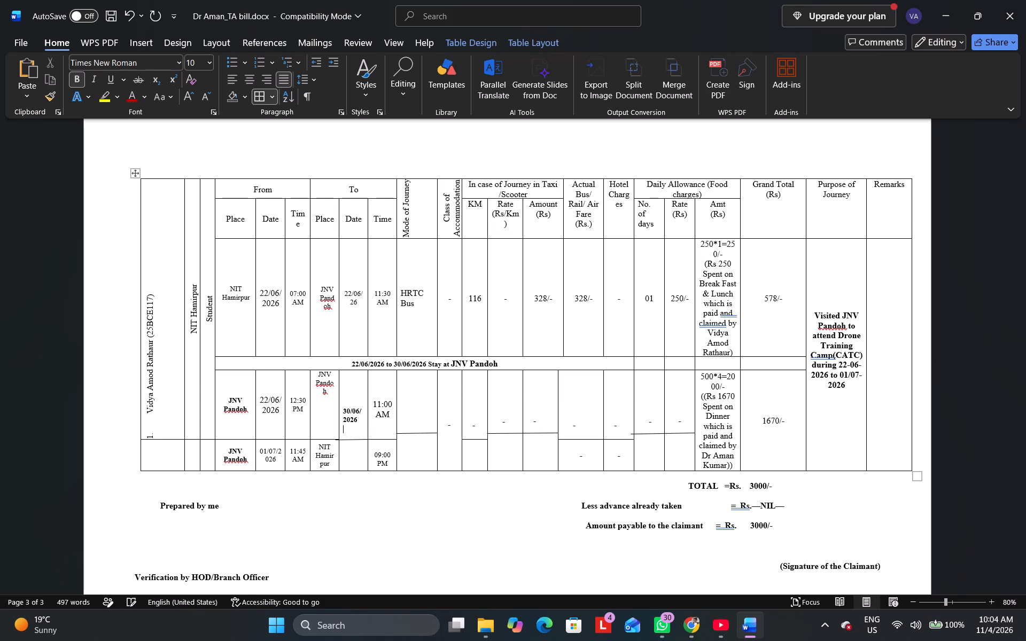
key(Return)
key(Return)
key(Return)
key(Return)
key(Return)
key(Return)
key(ctrl+v)
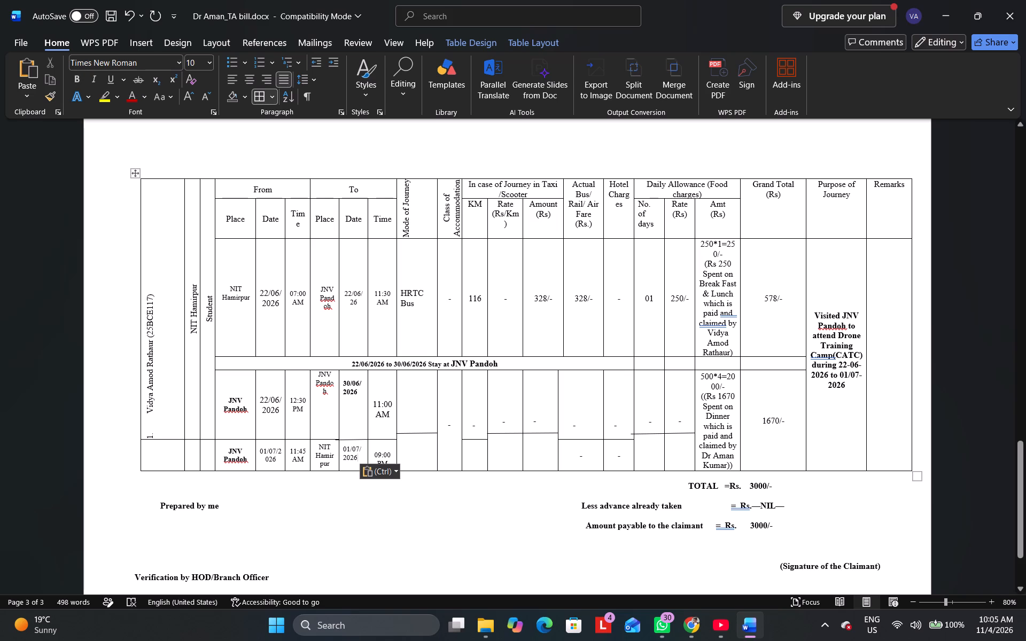
Move JNV Pandoh lower in the To Place cell beneath the stay line, with three blank lines above it.
drag(334, 393, 314, 374)
drag(314, 374, 314, 374)
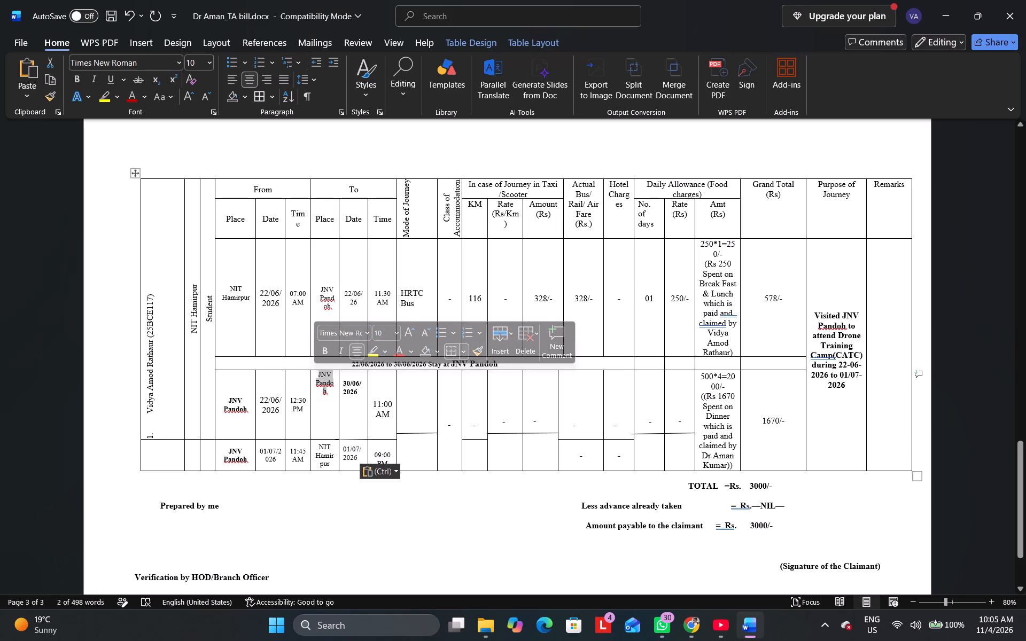
key(ctrl+c)
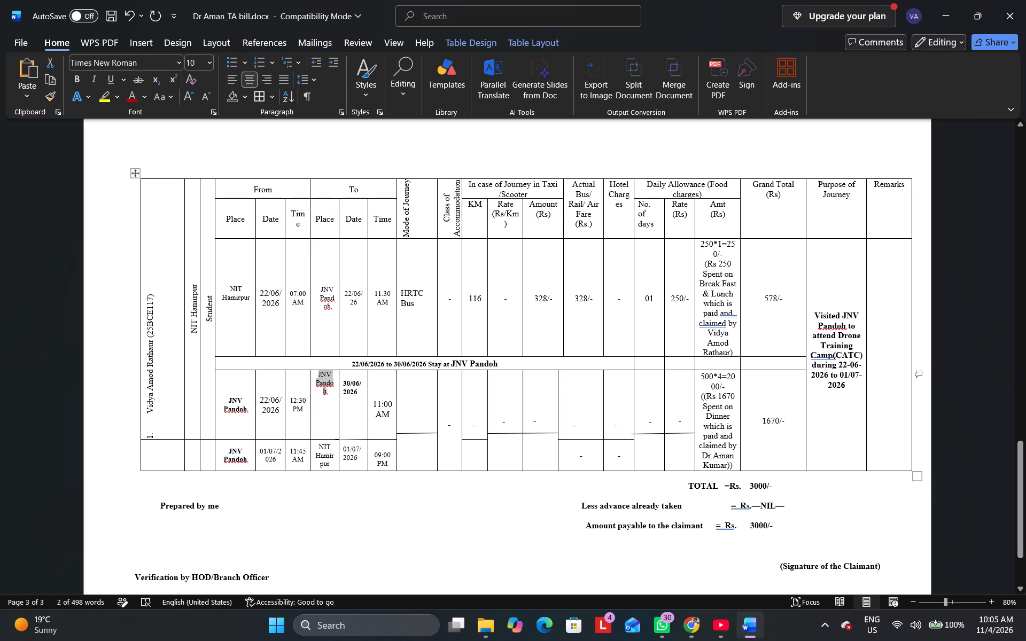
key(BackSpace)
key(Return)
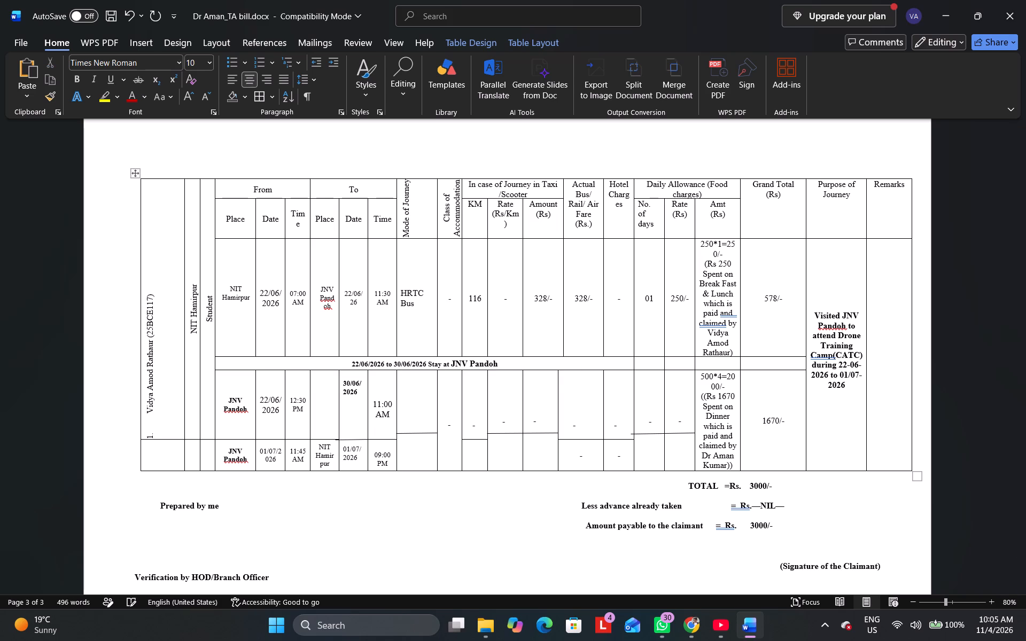
key(Return)
key(Return)
key(ctrl+v)
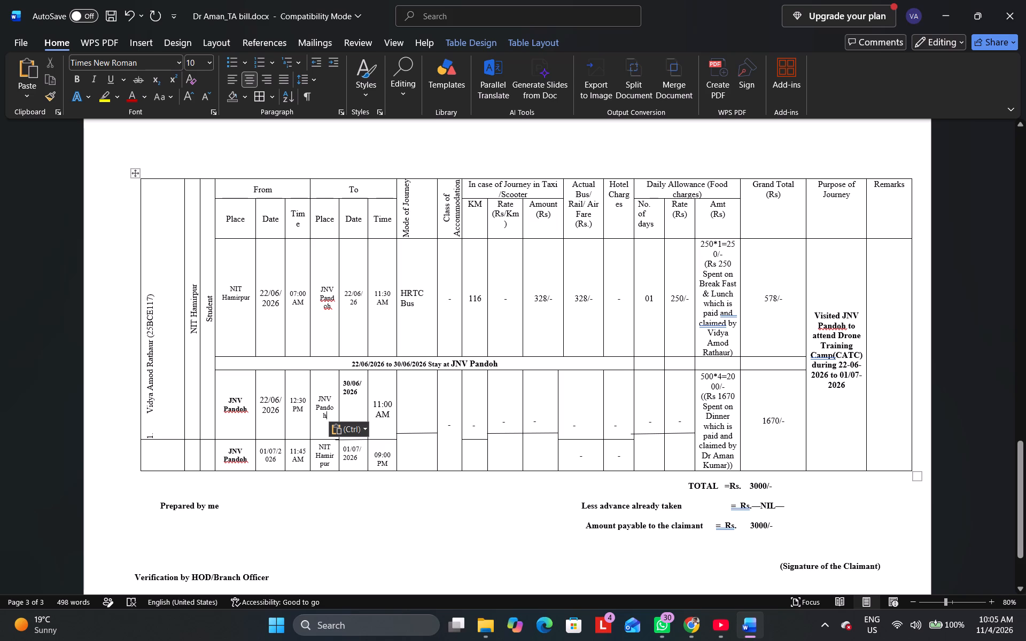
Shift the 30/06/2026 date slightly lower in its To Date cell with one blank line above it.
click(344, 385)
click(344, 385)
key(Return)
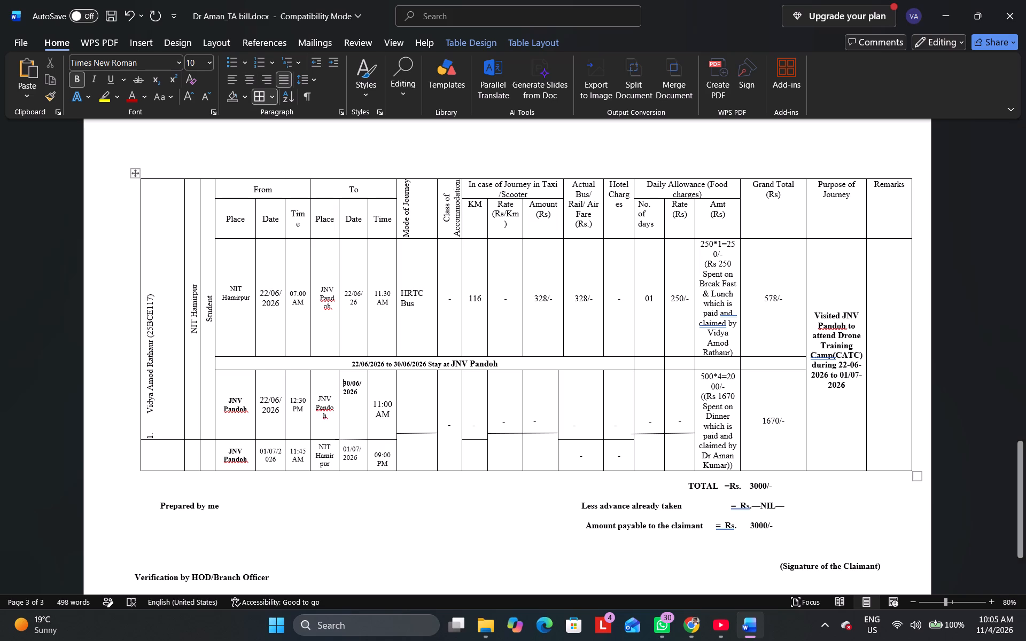
key(Return)
key(Return)
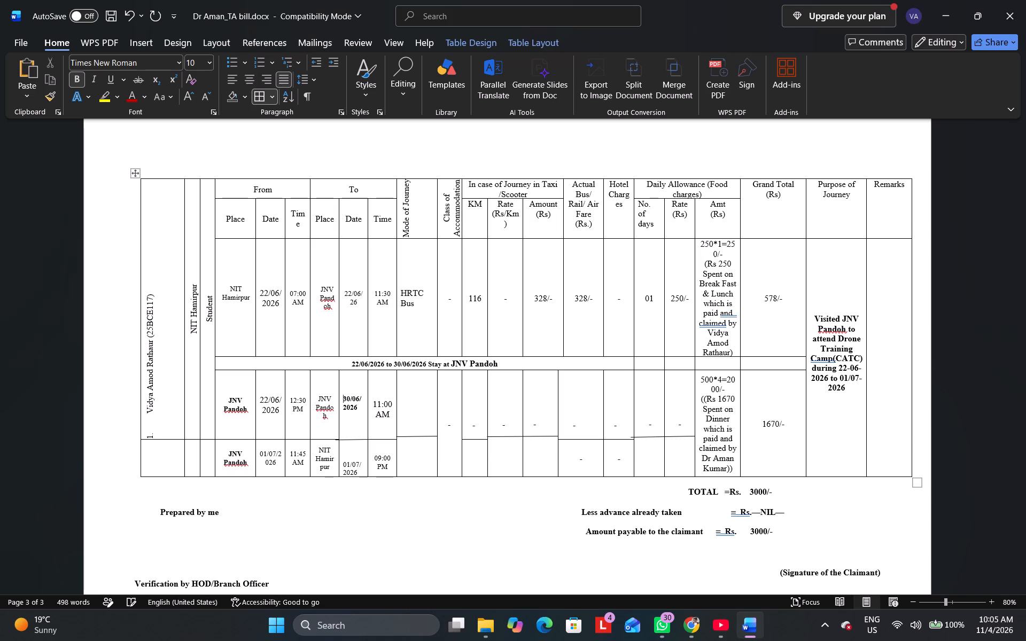
key(Return)
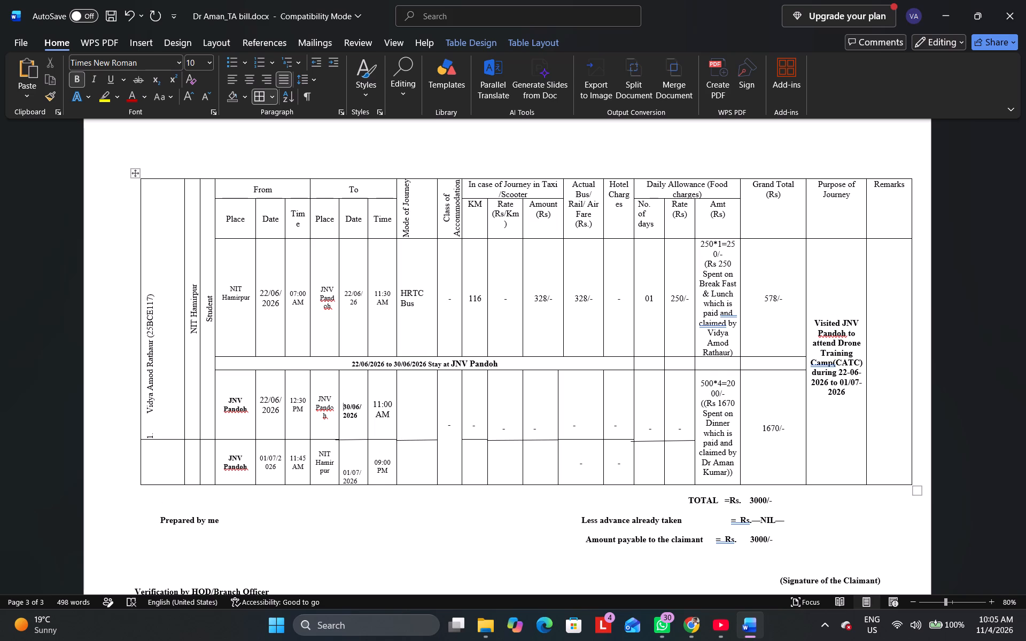
key(ctrl+z)
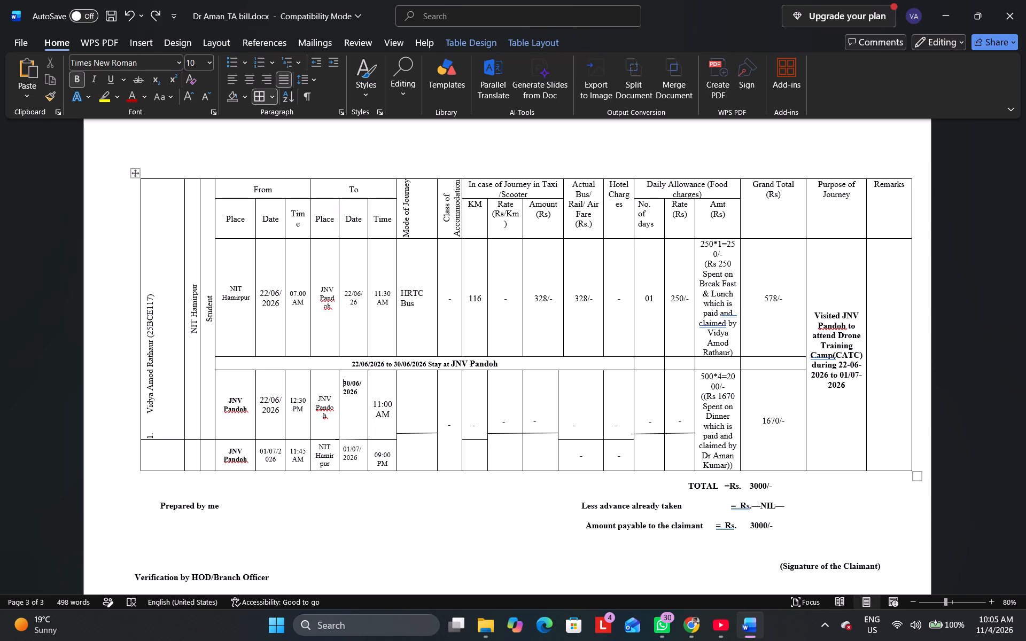
key(Return)
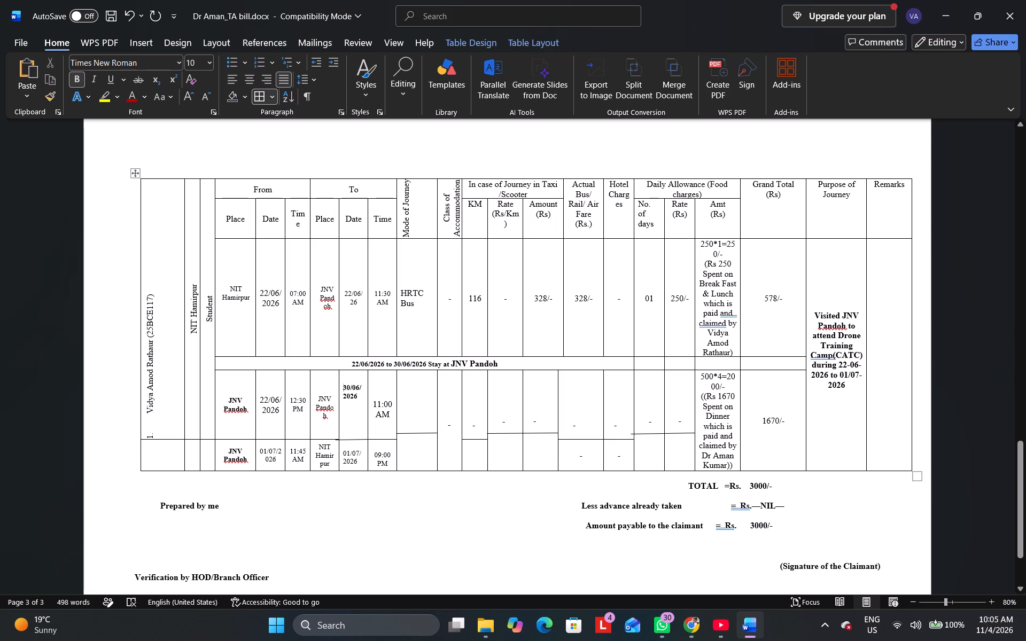
Set the To Time in the last journey row to 07:00 PM.
click(379, 455)
key(Right)
key(BackSpace)
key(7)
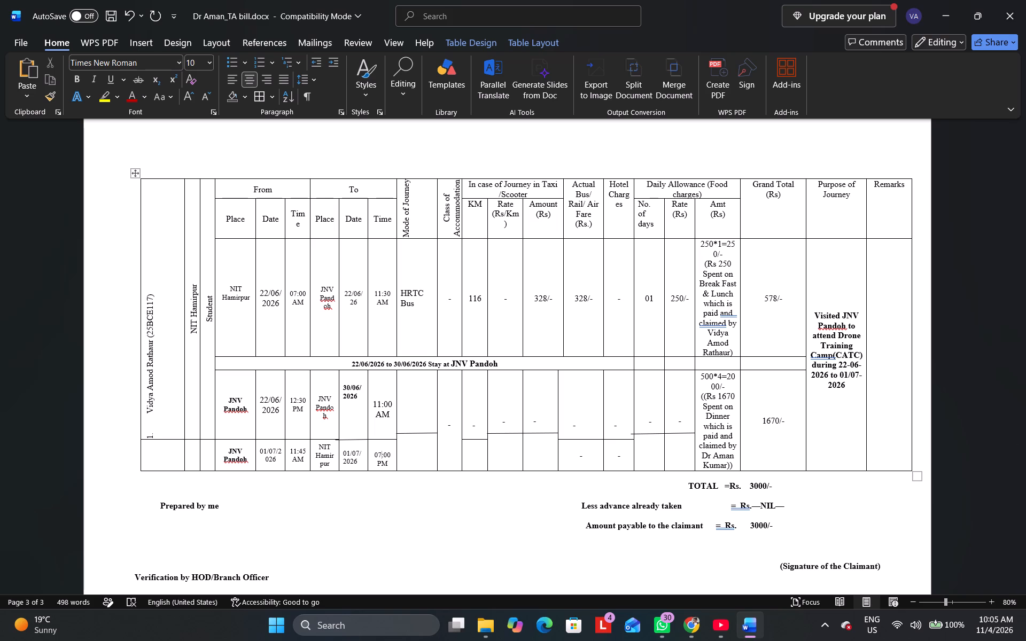
Enter HRTC Bus at the bottom of the Mode of Journey cell, level with the last journey row.
click(412, 461)
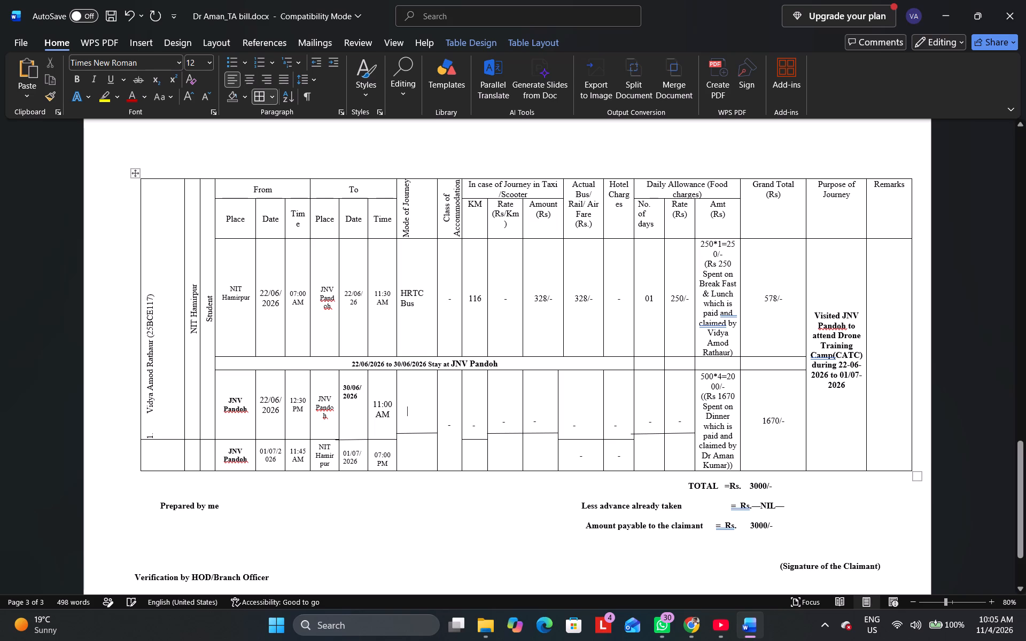
key(Return)
key(Return)
key(Return)
key(Return)
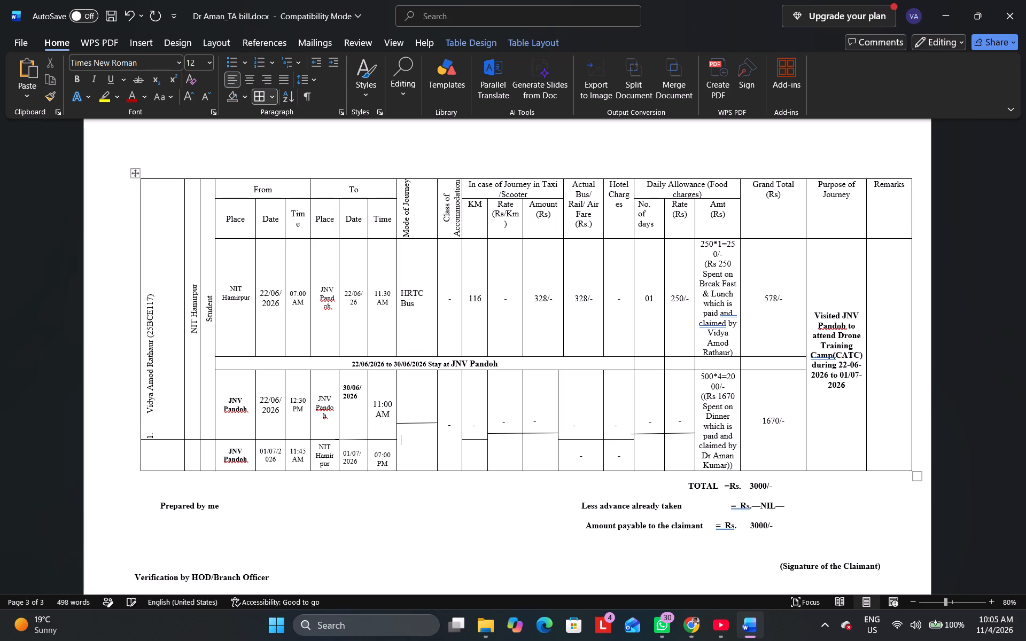
key(Return)
key(Return)
key(Return)
key(Return)
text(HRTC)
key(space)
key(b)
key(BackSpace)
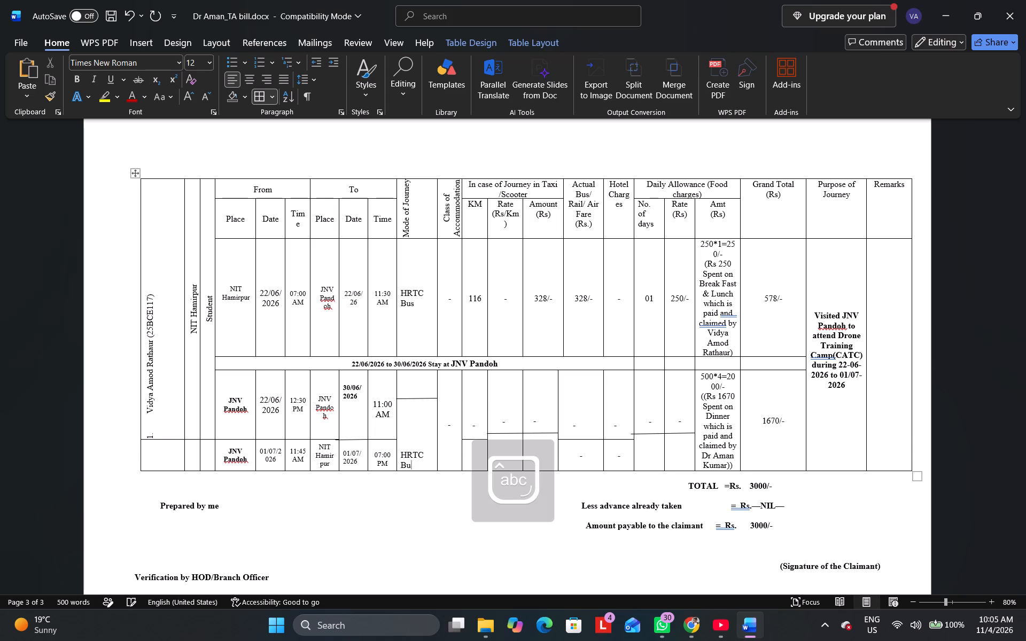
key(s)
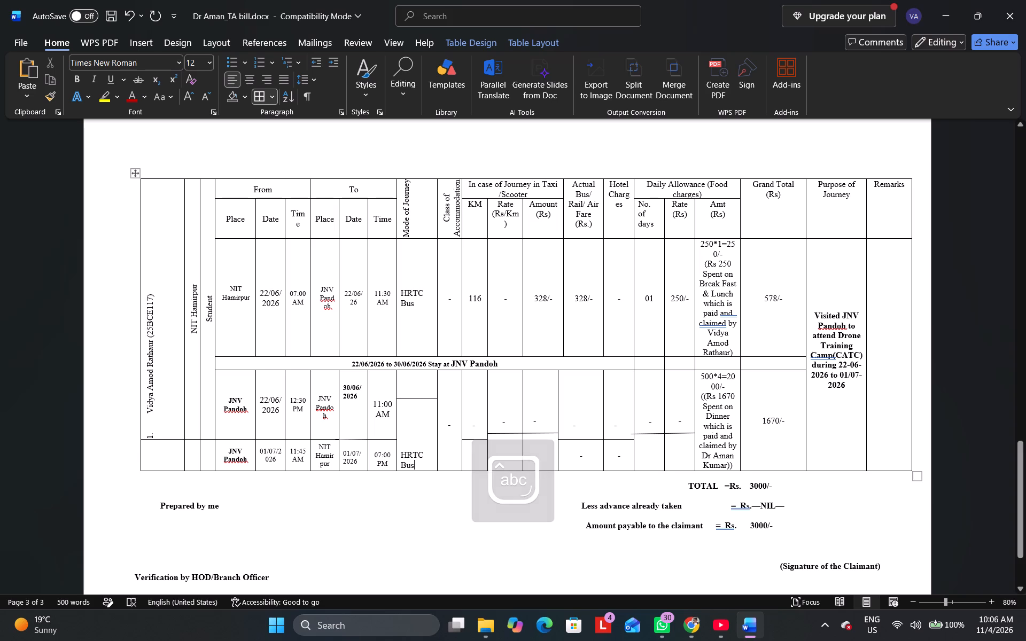
Move the drawn divider line in the Mode of Journey column down to align with the last row's top border.
click(411, 398)
drag(411, 398, 411, 421)
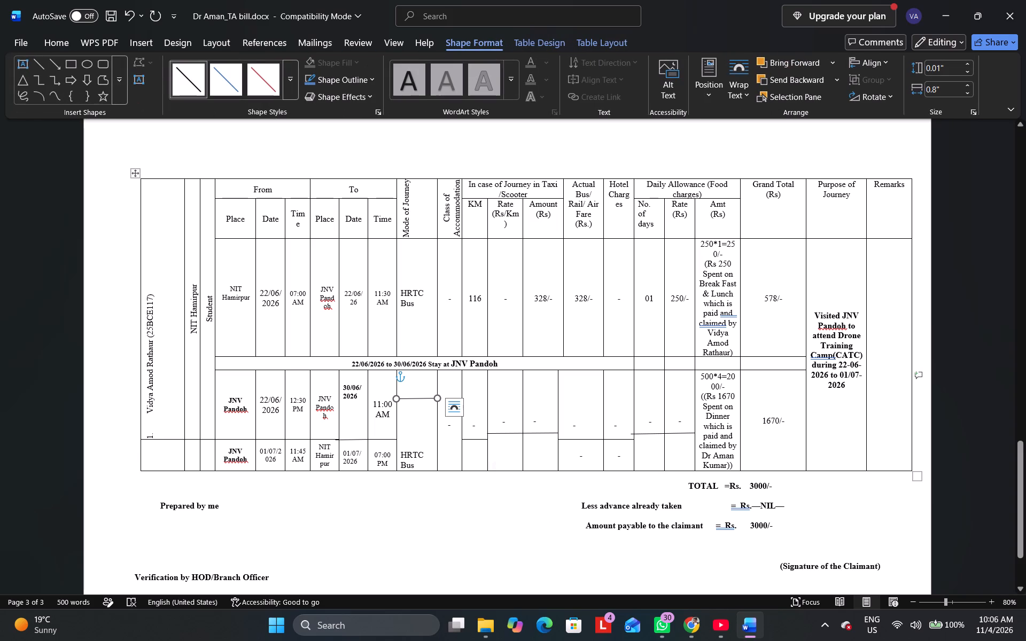
drag(420, 400, 420, 441)
click(447, 503)
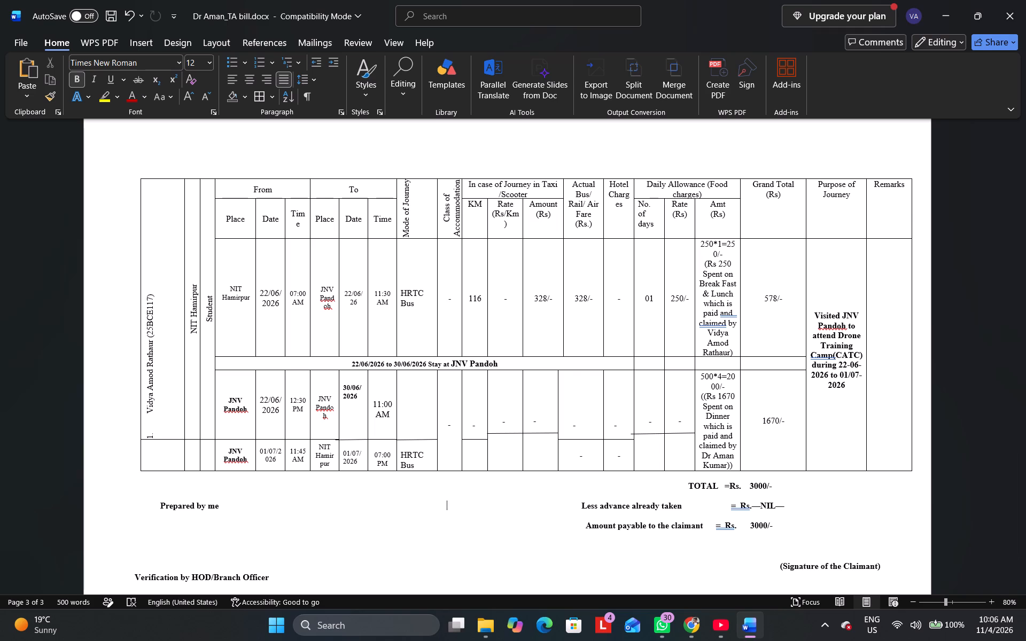
Enter 116 in the KM cell of the last journey row.
click(478, 461)
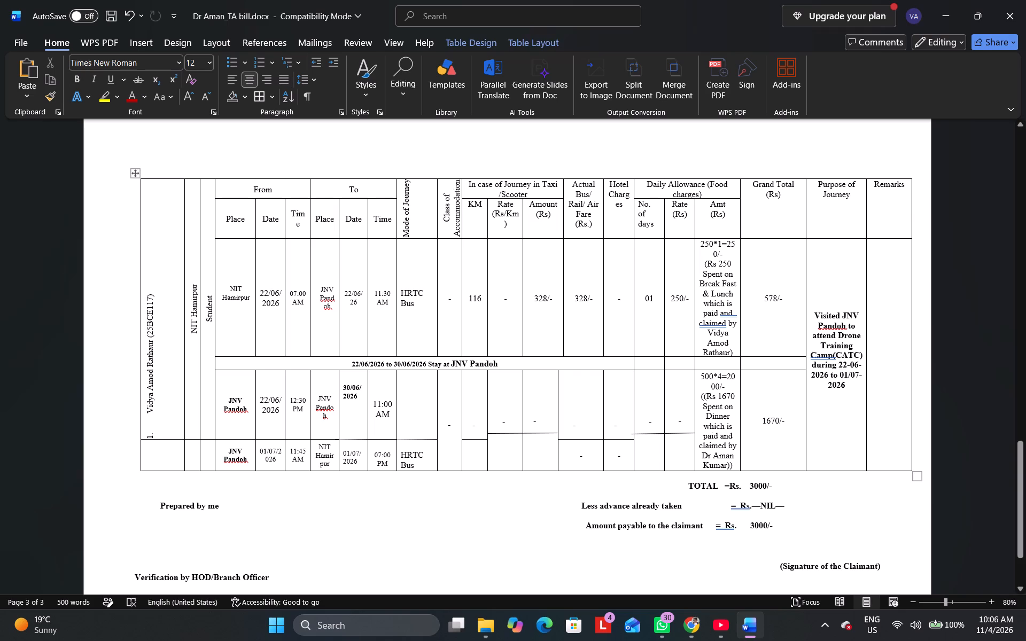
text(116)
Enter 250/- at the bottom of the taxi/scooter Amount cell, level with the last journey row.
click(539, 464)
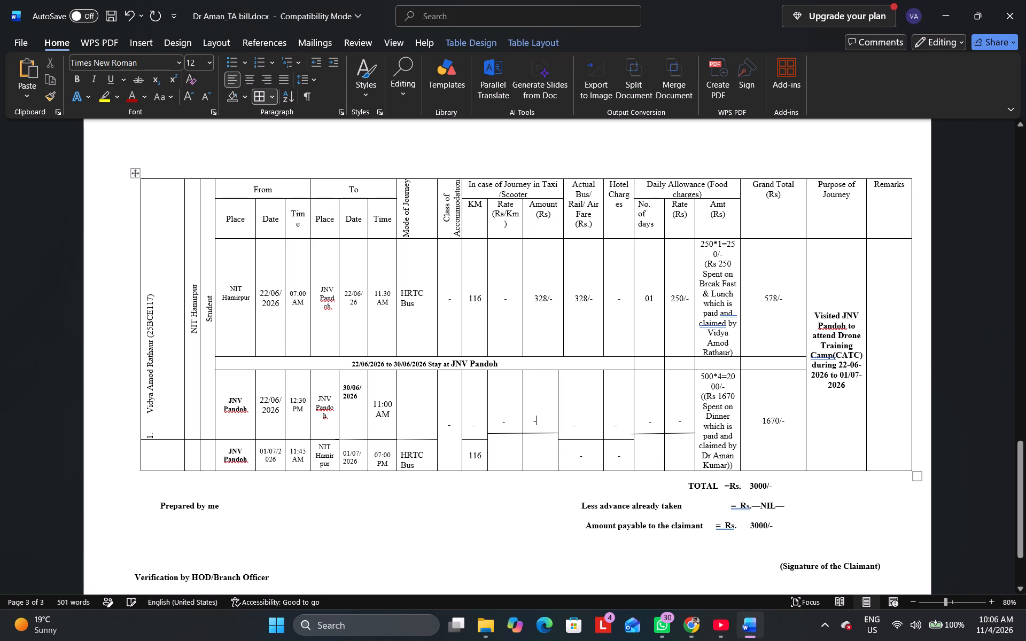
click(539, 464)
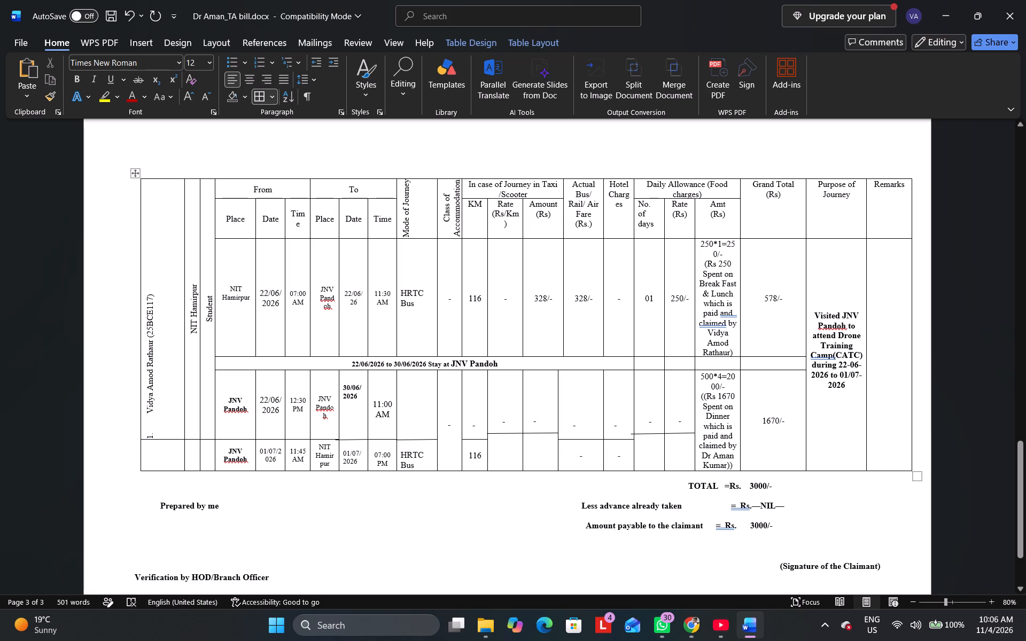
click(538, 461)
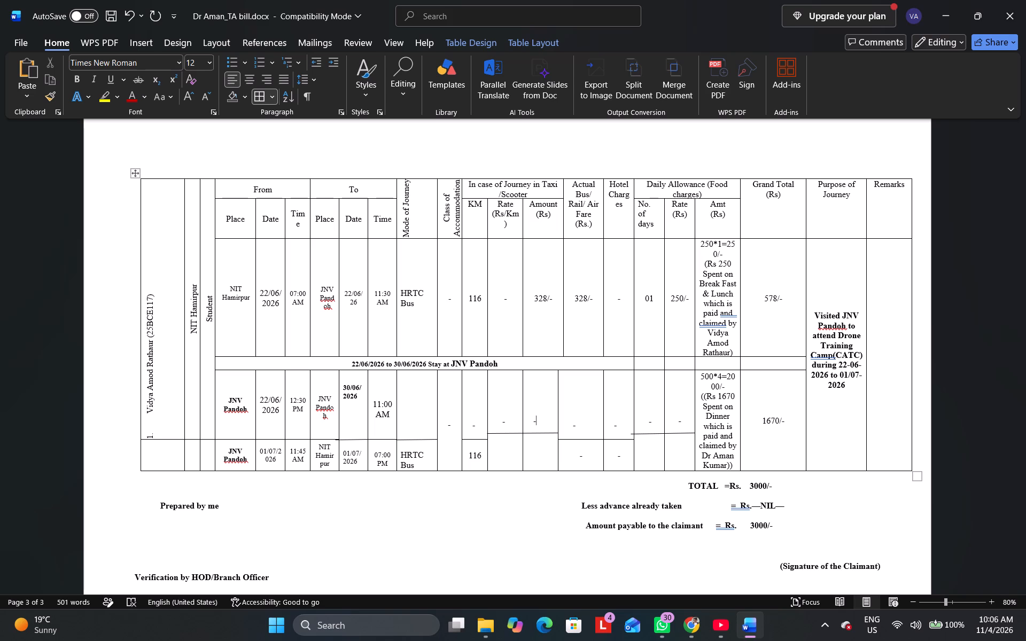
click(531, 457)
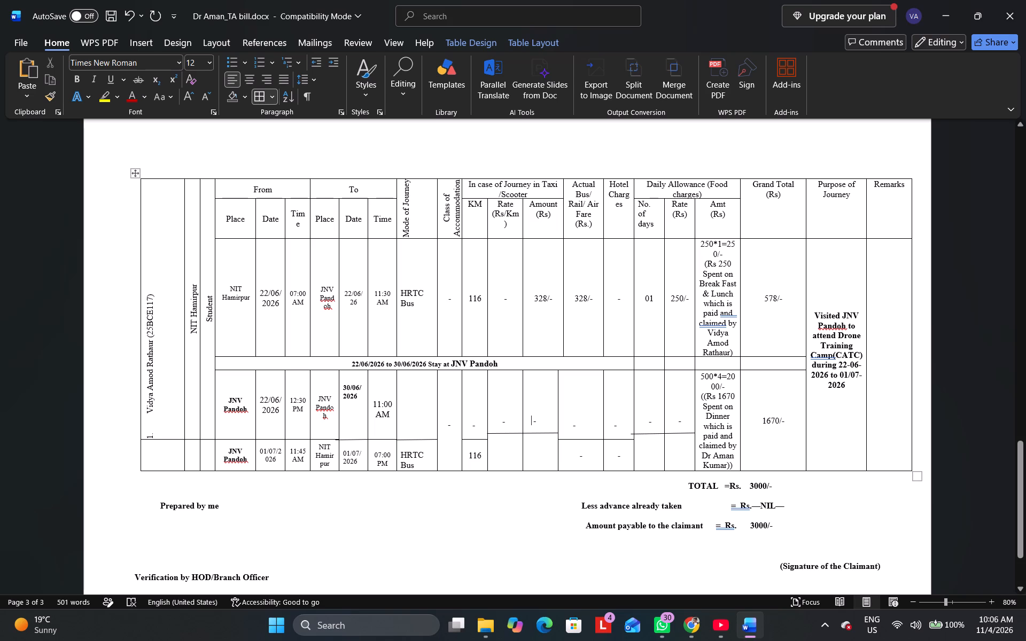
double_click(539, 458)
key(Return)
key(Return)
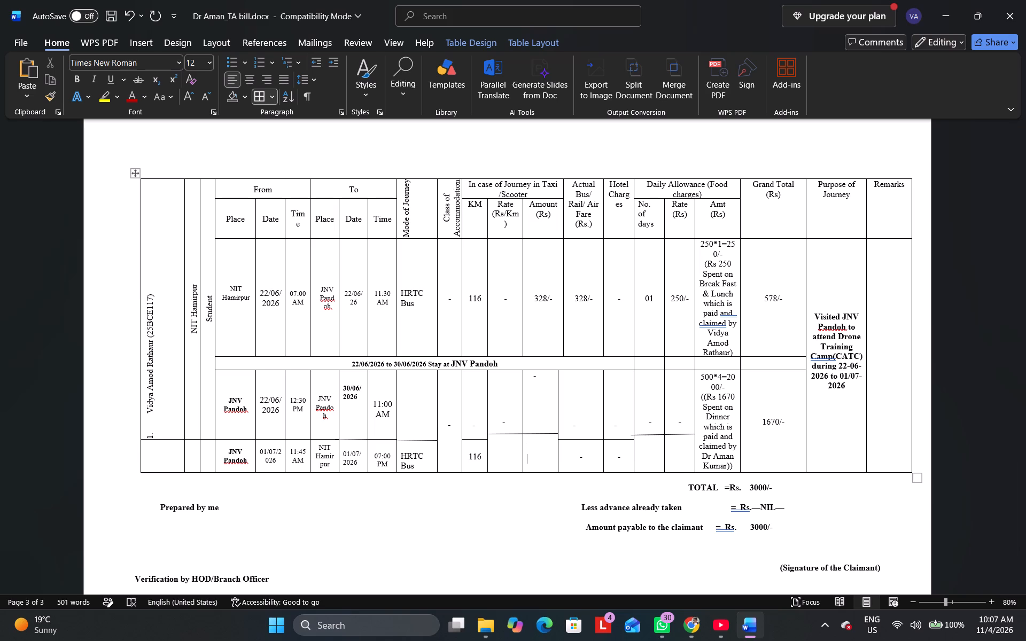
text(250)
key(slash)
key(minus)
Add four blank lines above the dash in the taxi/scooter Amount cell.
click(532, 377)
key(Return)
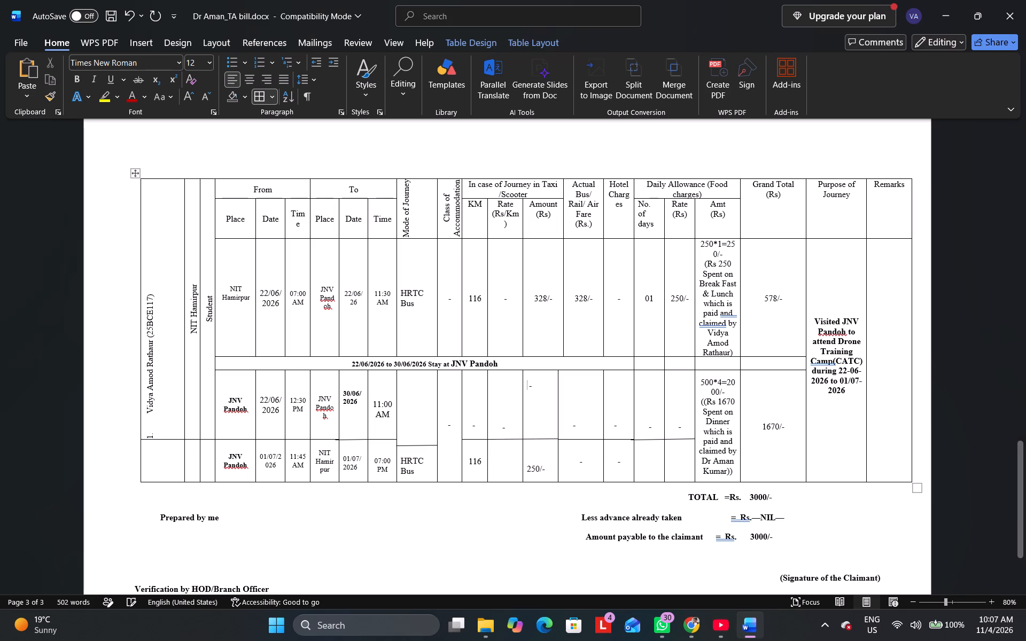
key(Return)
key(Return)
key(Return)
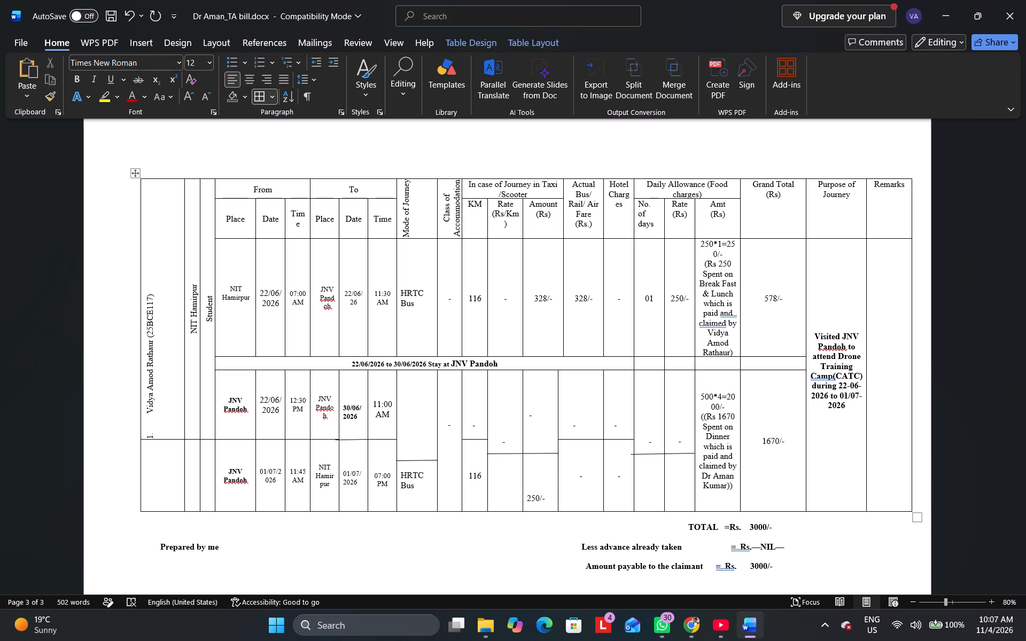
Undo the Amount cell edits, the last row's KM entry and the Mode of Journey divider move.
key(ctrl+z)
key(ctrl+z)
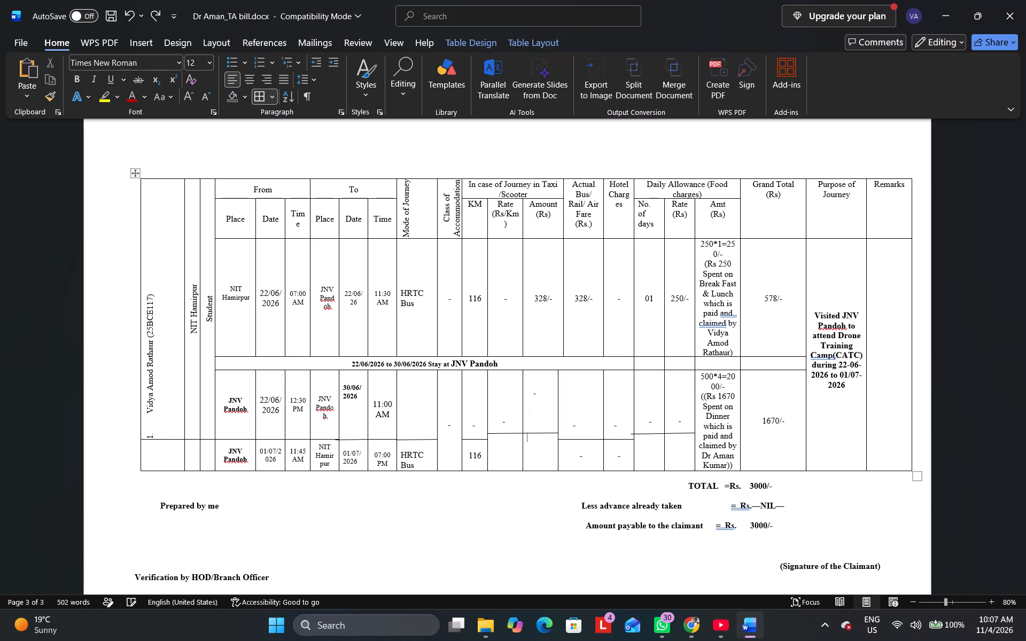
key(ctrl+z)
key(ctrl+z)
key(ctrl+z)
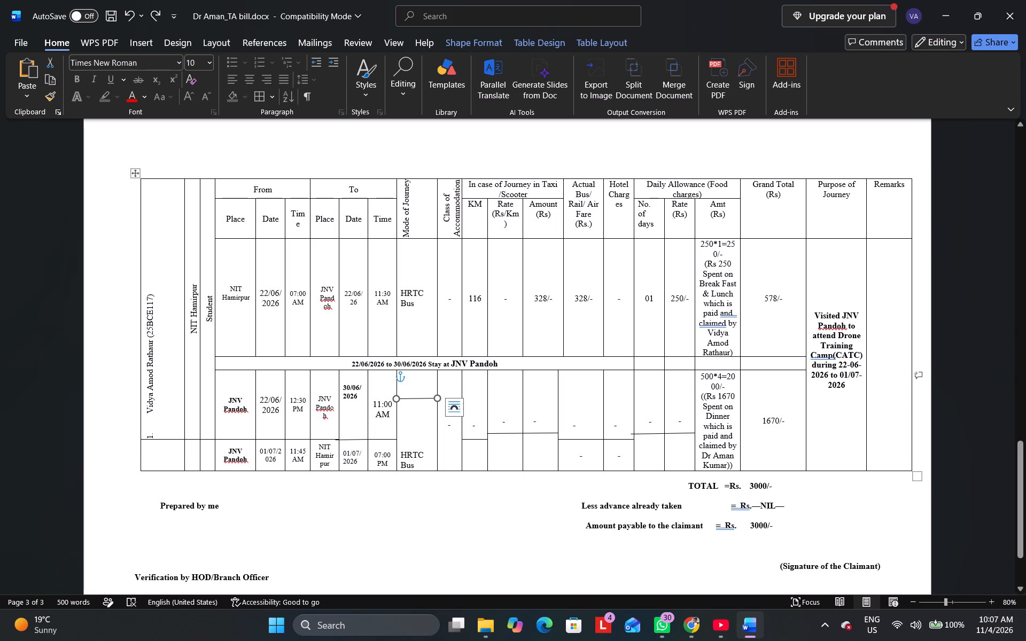
Move the drawn divider line in the Mode of Journey column down to align with the last row's top border.
drag(420, 398, 424, 436)
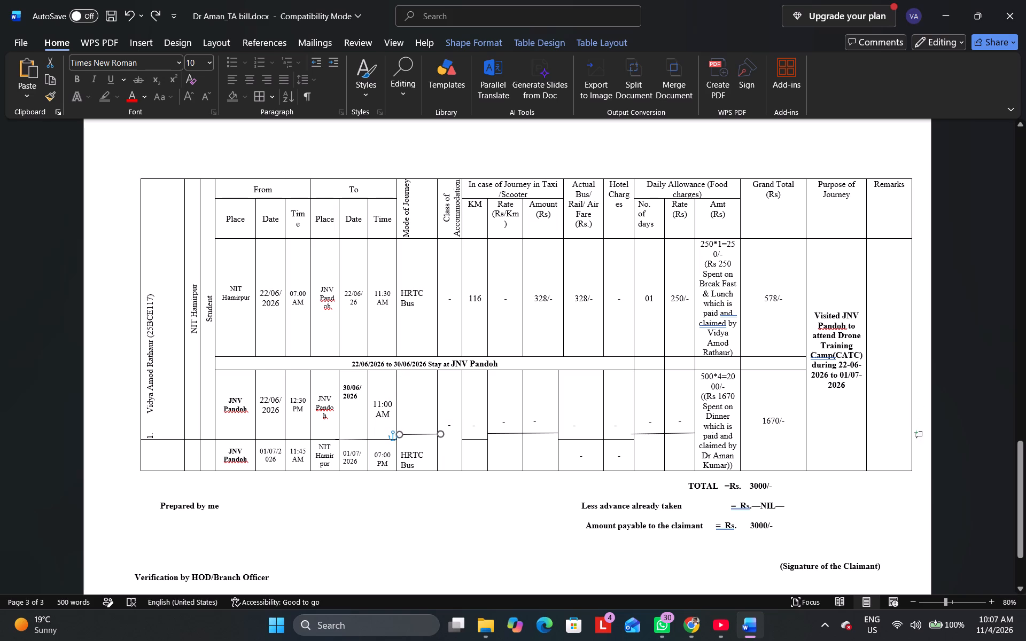
drag(424, 436, 421, 440)
drag(421, 440, 420, 439)
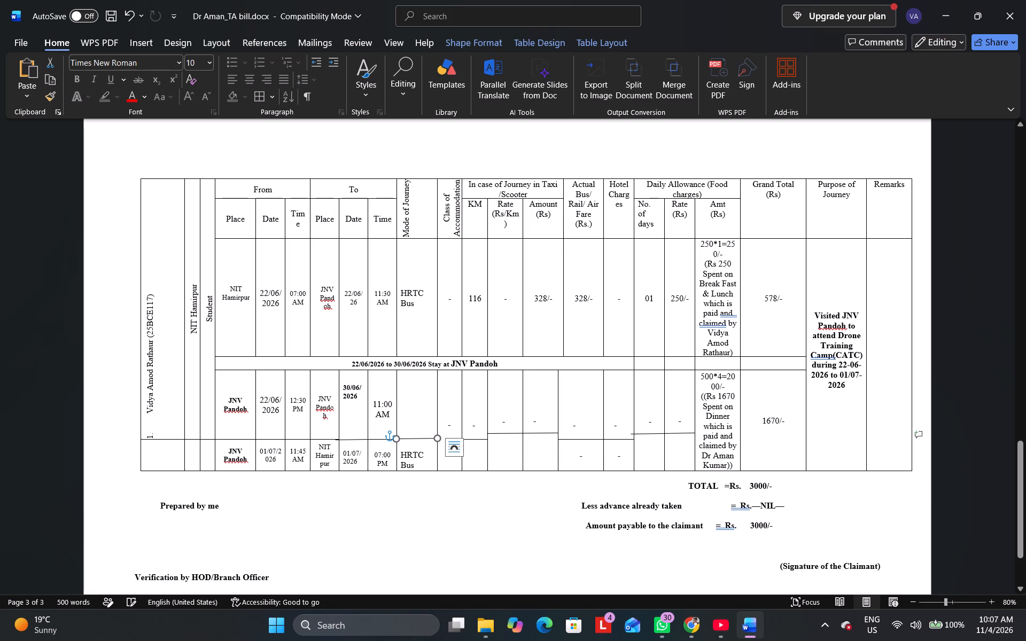
click(512, 434)
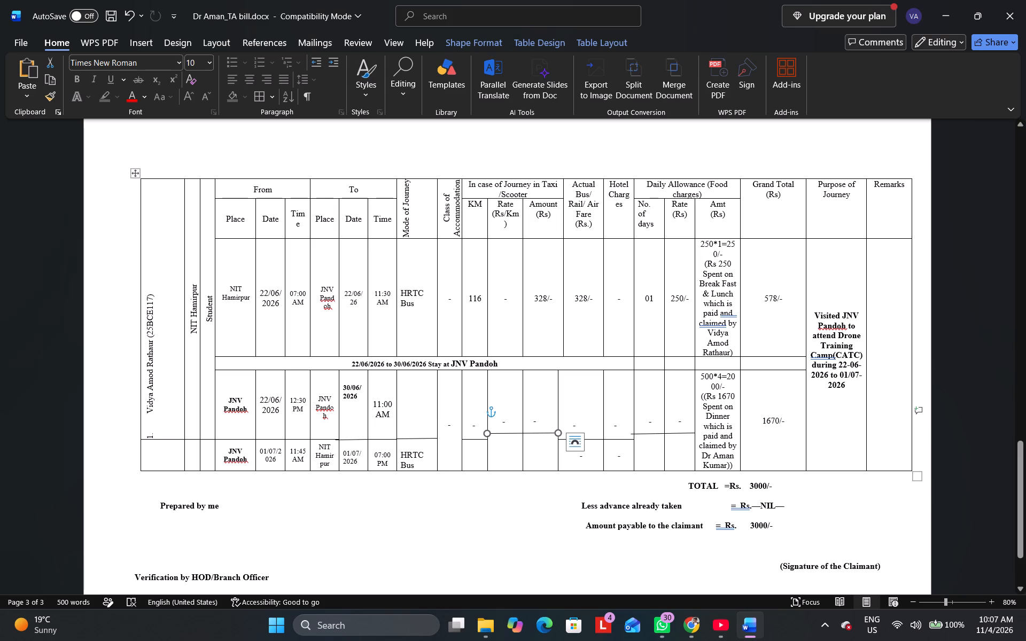
click(424, 437)
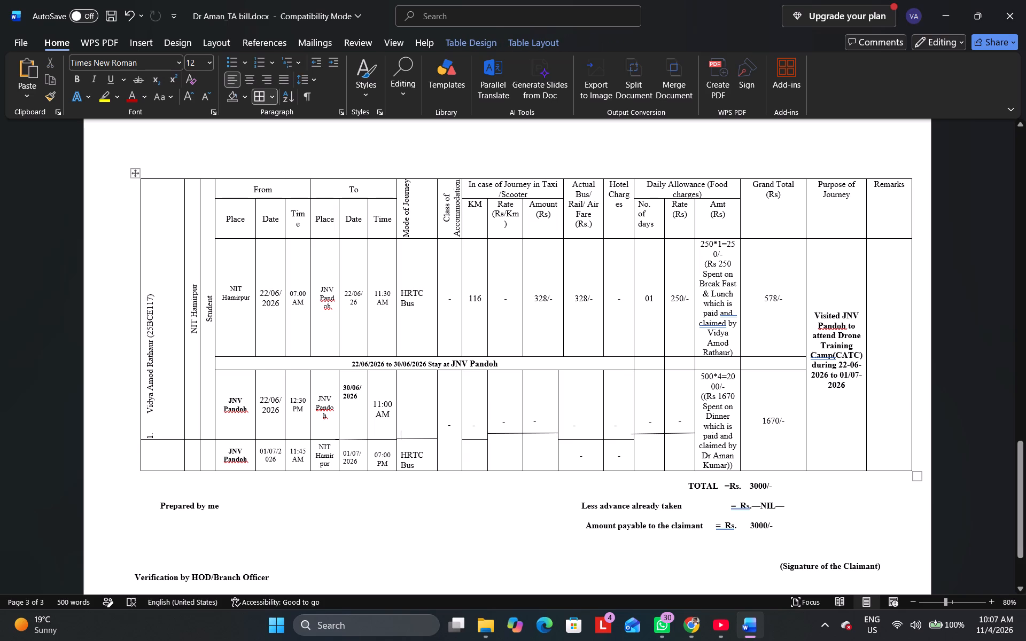
drag(418, 437, 426, 439)
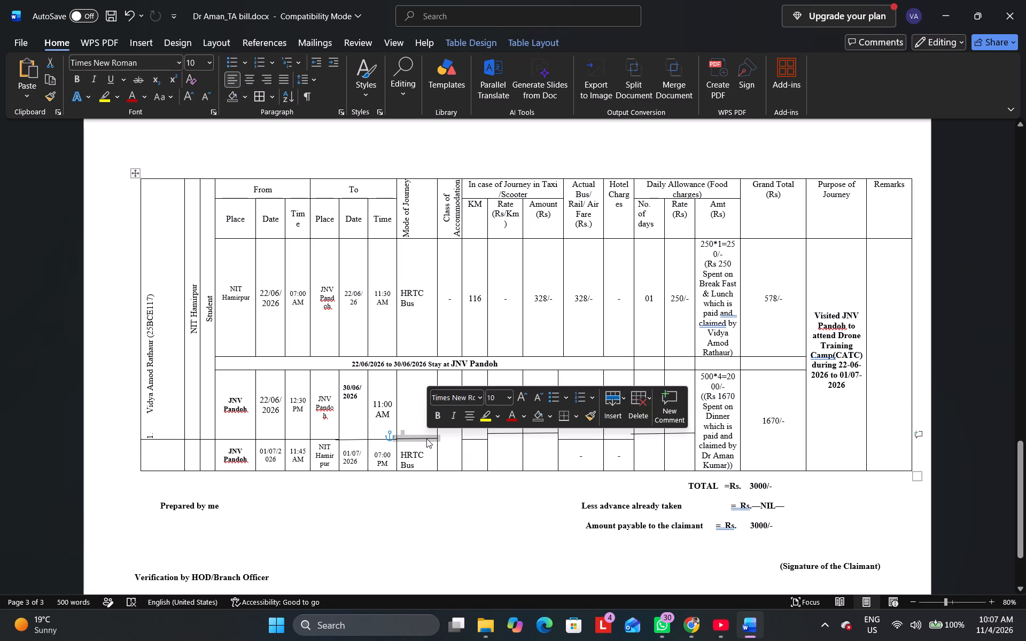
click(426, 439)
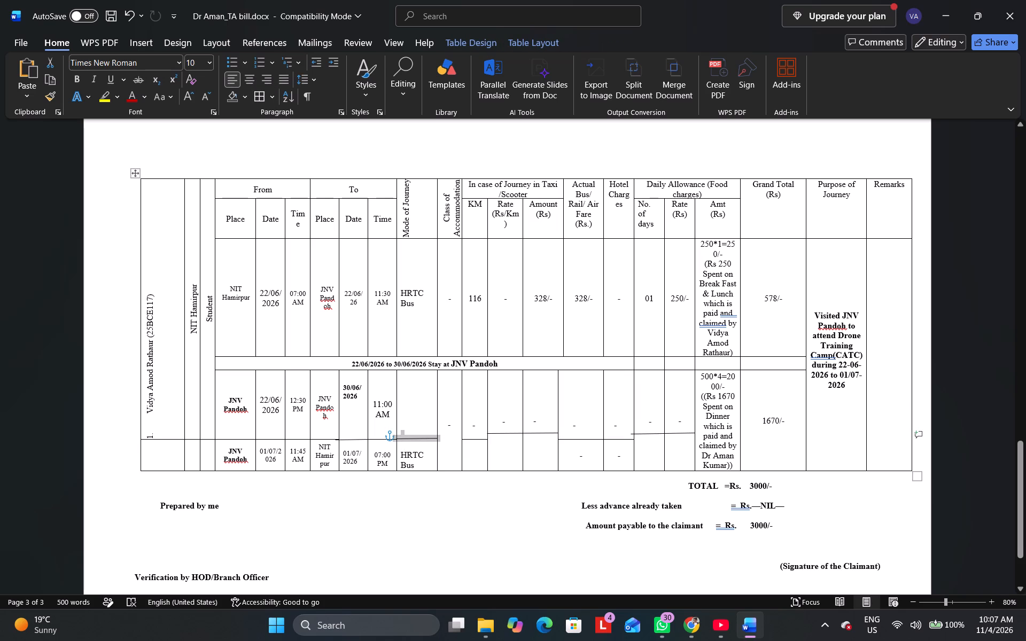
click(426, 442)
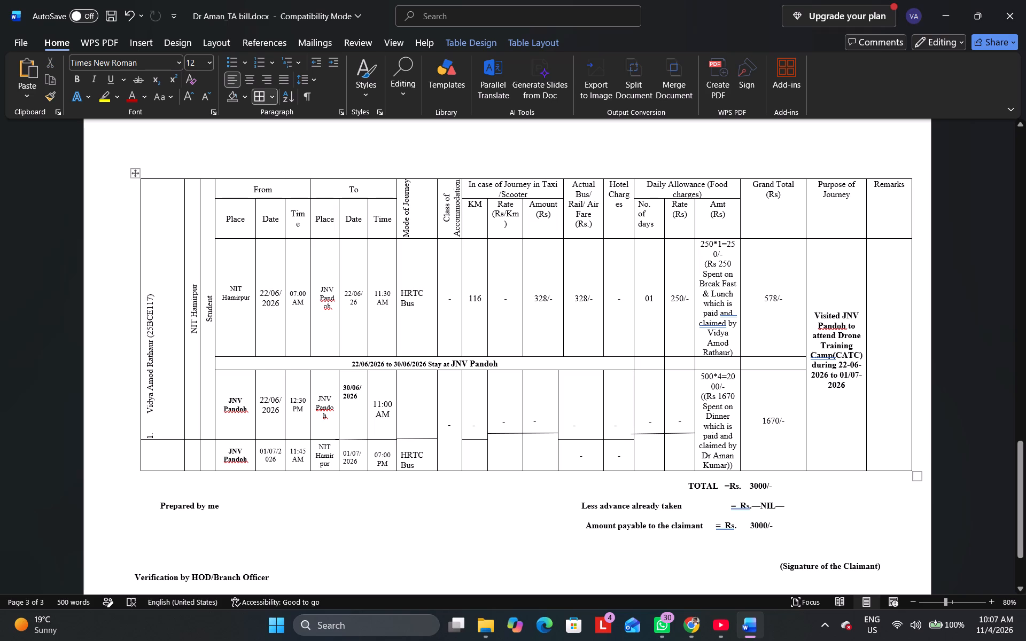
Move the drawn divider line across the taxi/scooter Rate and Amount columns down to align with the last row's top border.
drag(510, 434, 510, 436)
drag(510, 436, 510, 442)
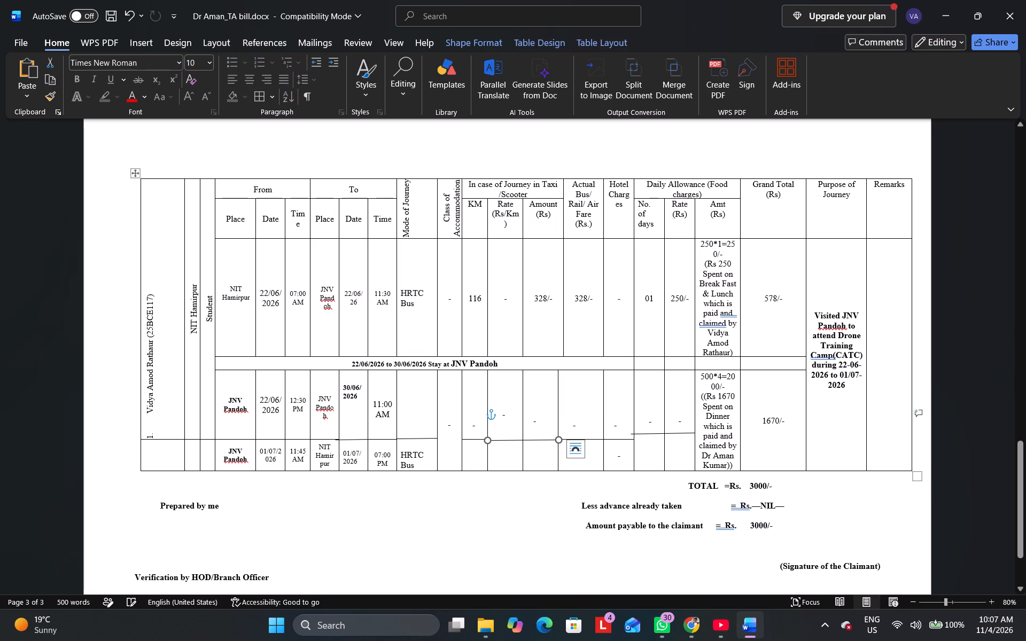
Move the drawn divider line across the Daily Allowance No. of days and Rate columns down towards the last row's top border.
click(645, 435)
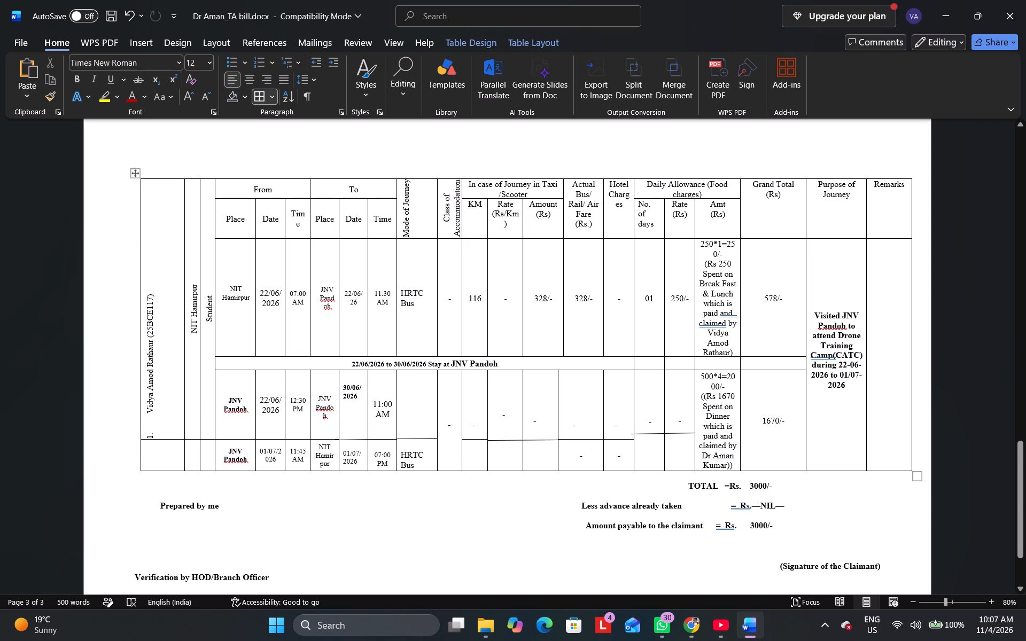
click(657, 434)
drag(657, 434, 655, 449)
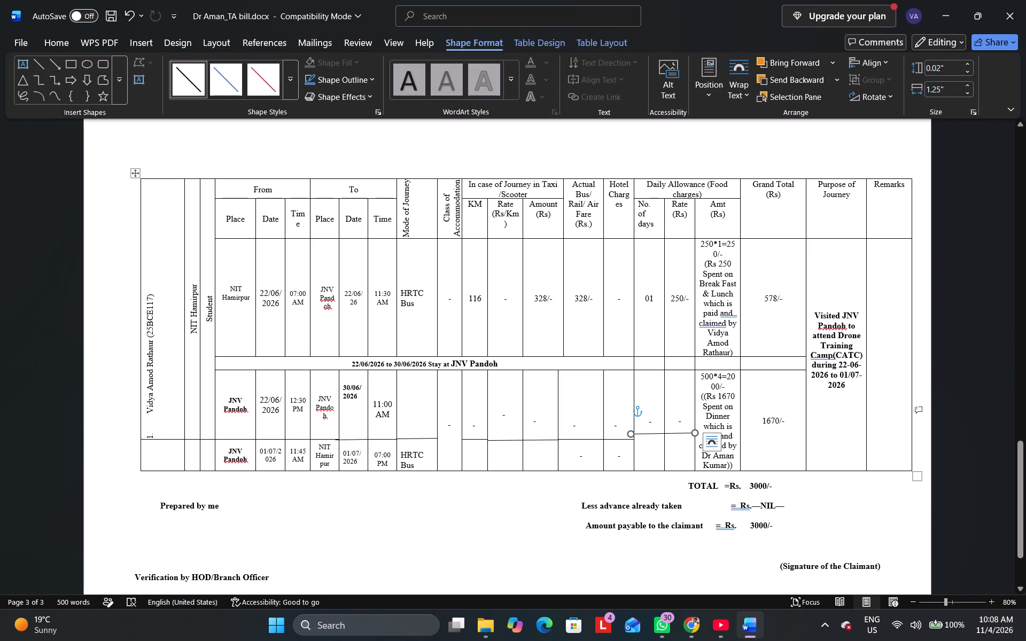
drag(655, 449, 656, 451)
click(648, 433)
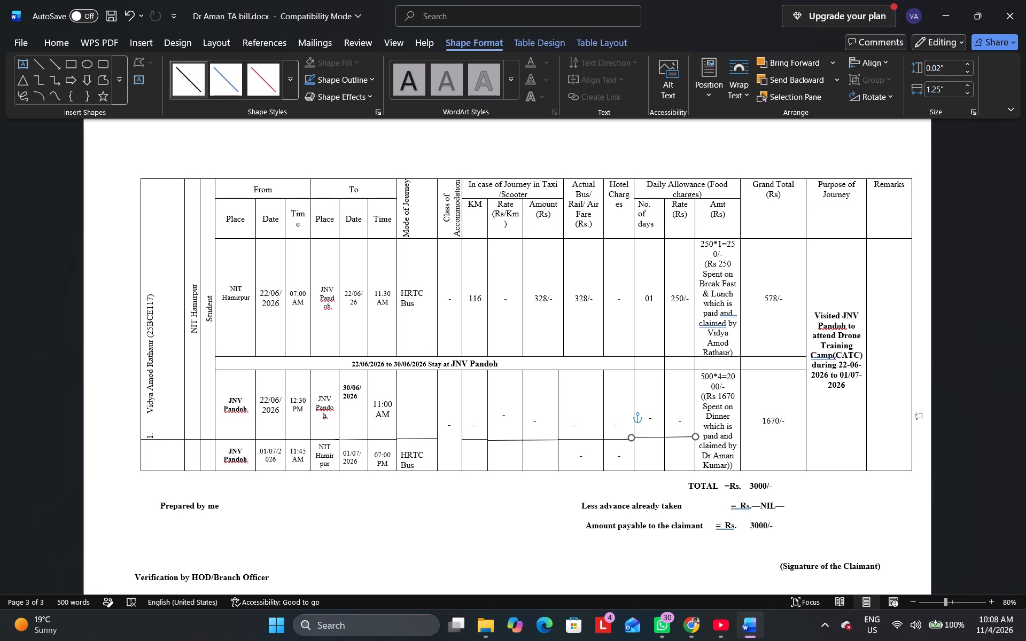
click(506, 503)
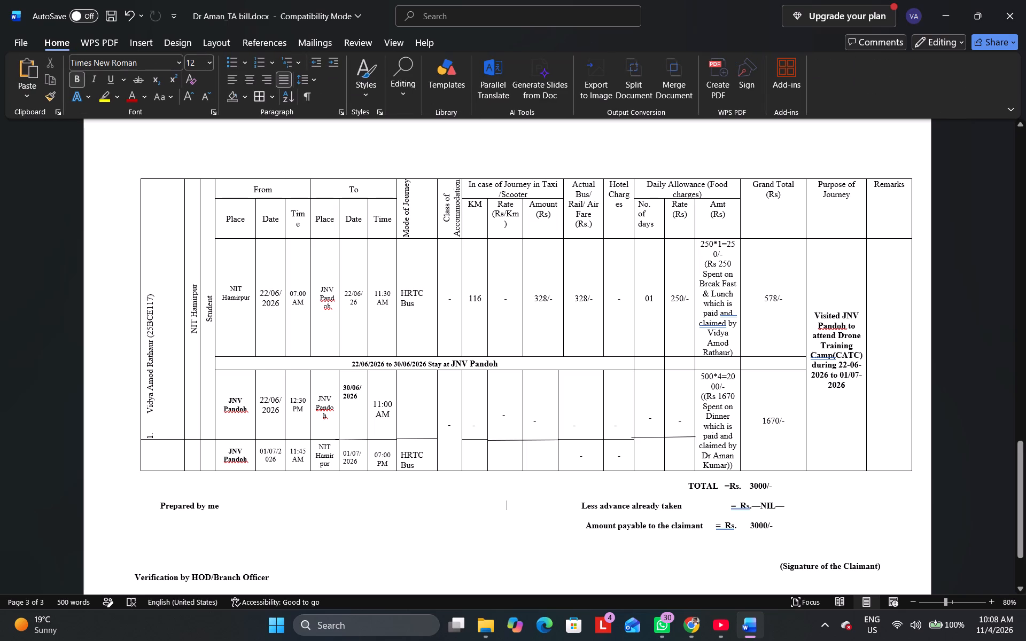
Enter 116 in the KM cell of the last journey row.
click(475, 458)
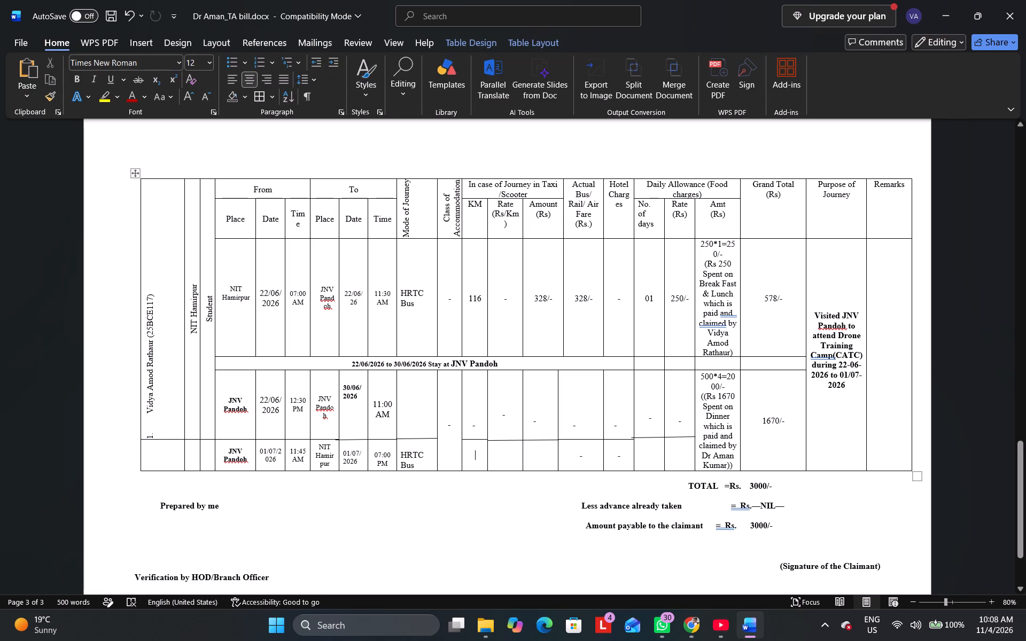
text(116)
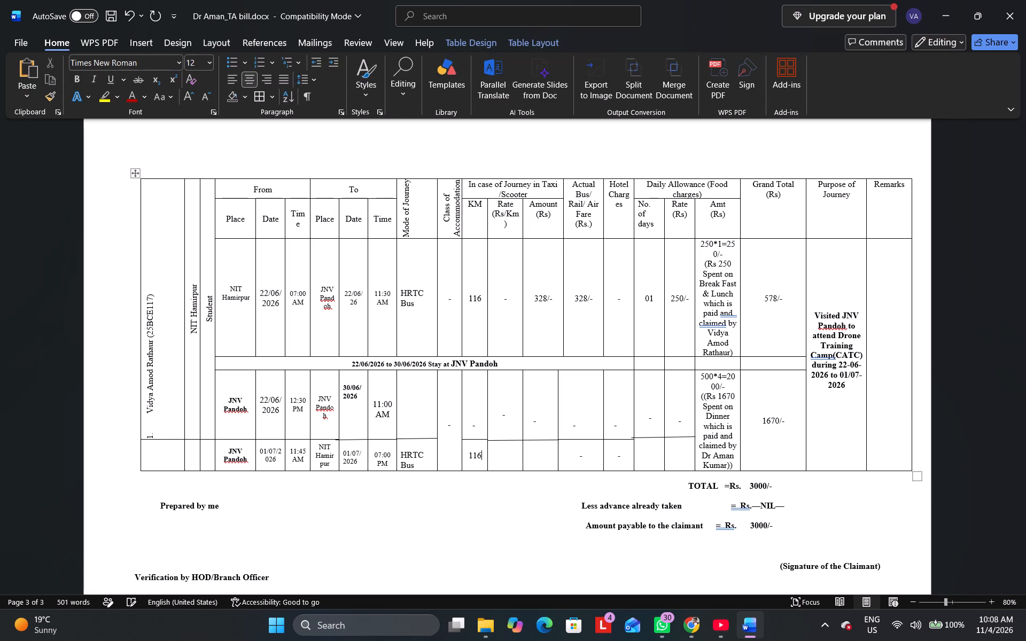
Draw a rectangle about 0.59" wide and 0.33" high in the last journey row's Amount cell, with white fill and white outline.
click(540, 464)
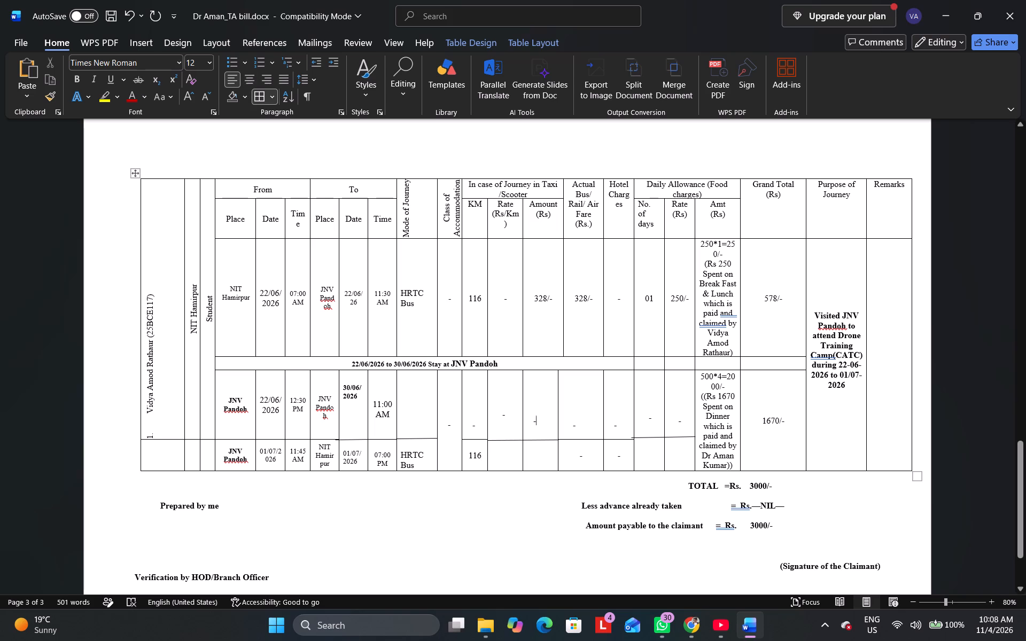
click(540, 464)
click(134, 42)
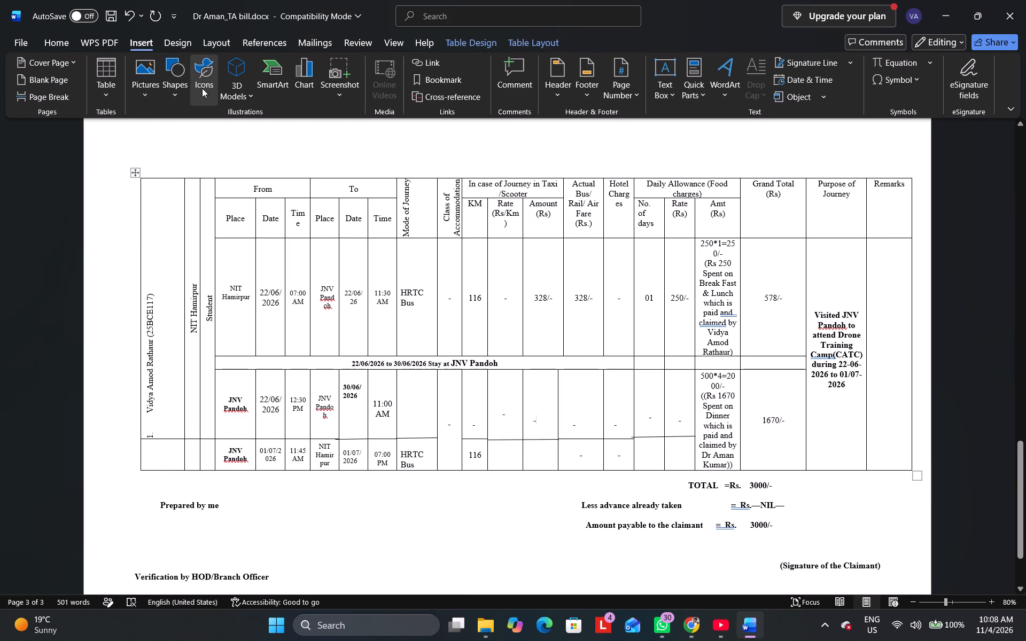
click(184, 94)
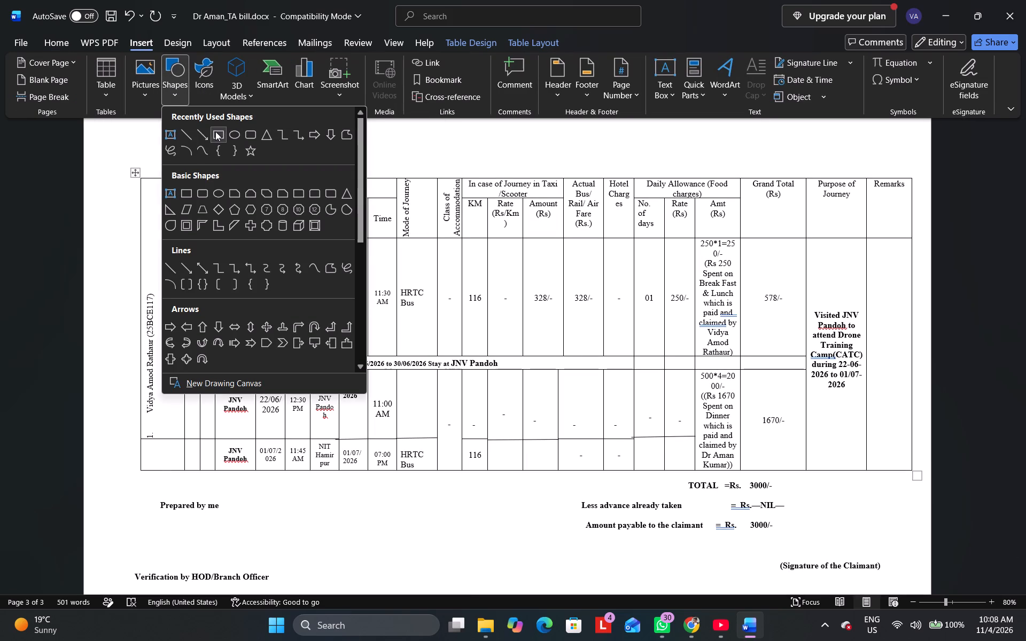
click(215, 131)
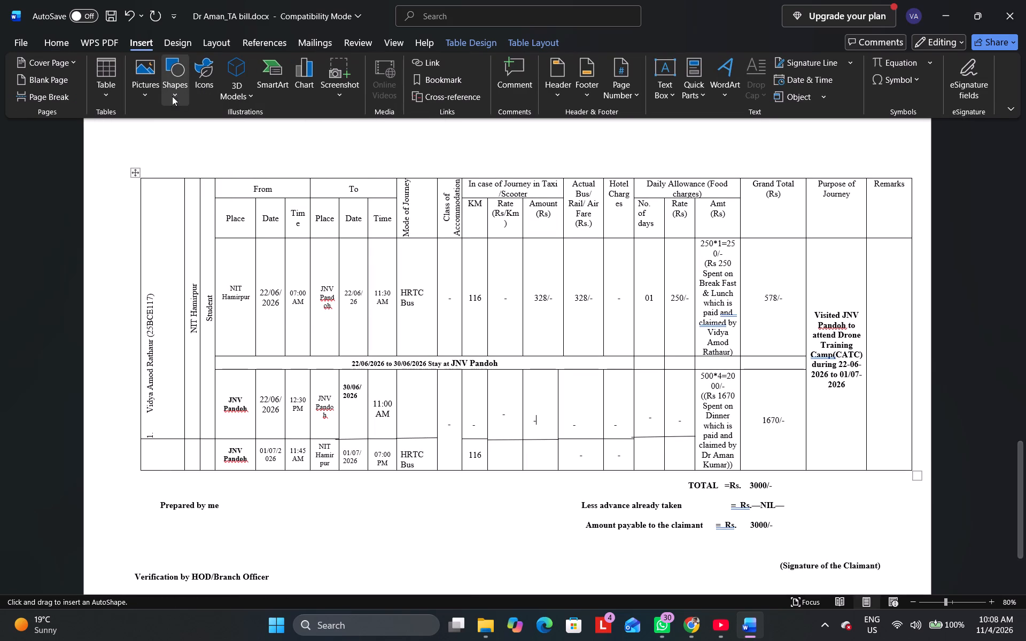
click(170, 91)
click(170, 91)
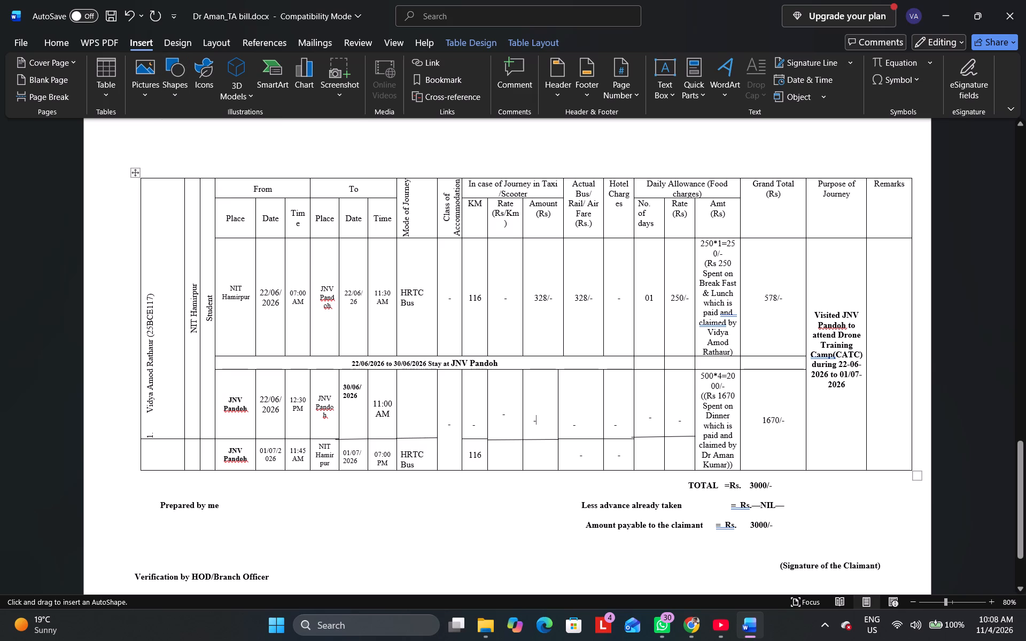
drag(526, 447, 551, 461)
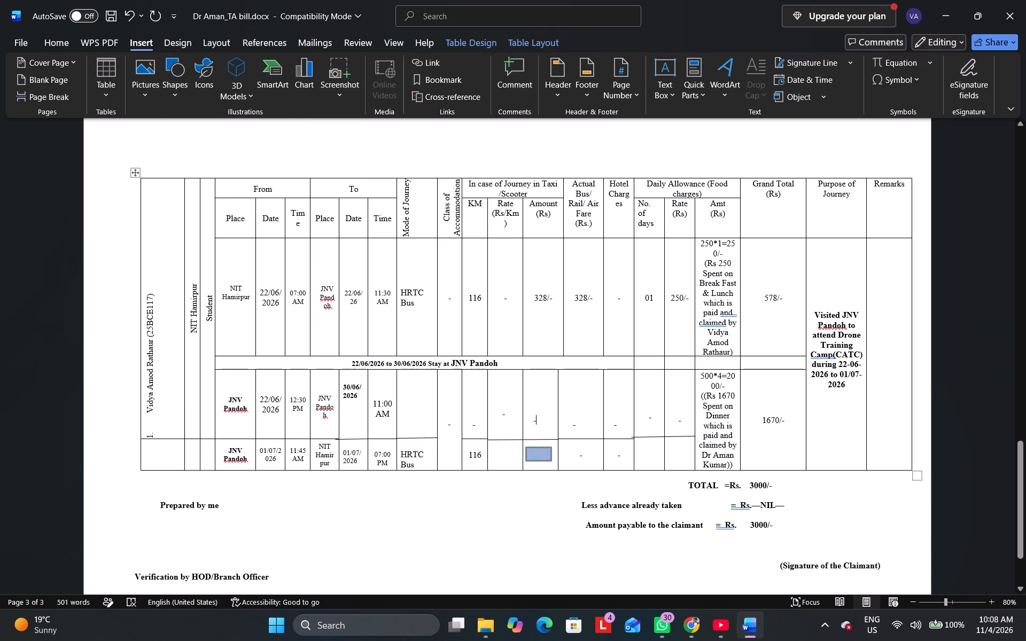
drag(551, 461, 556, 464)
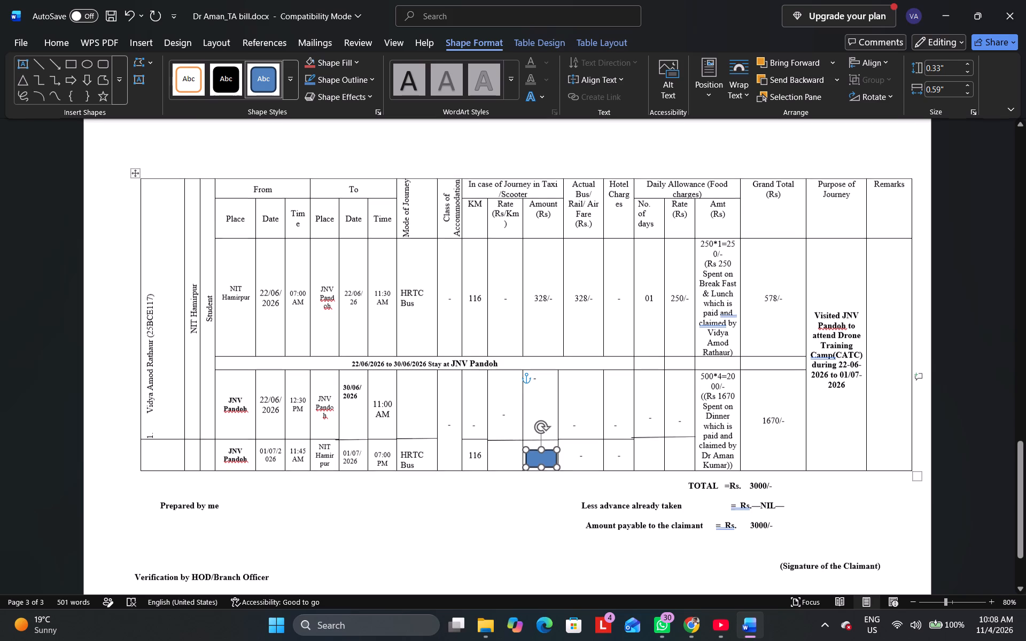
click(183, 86)
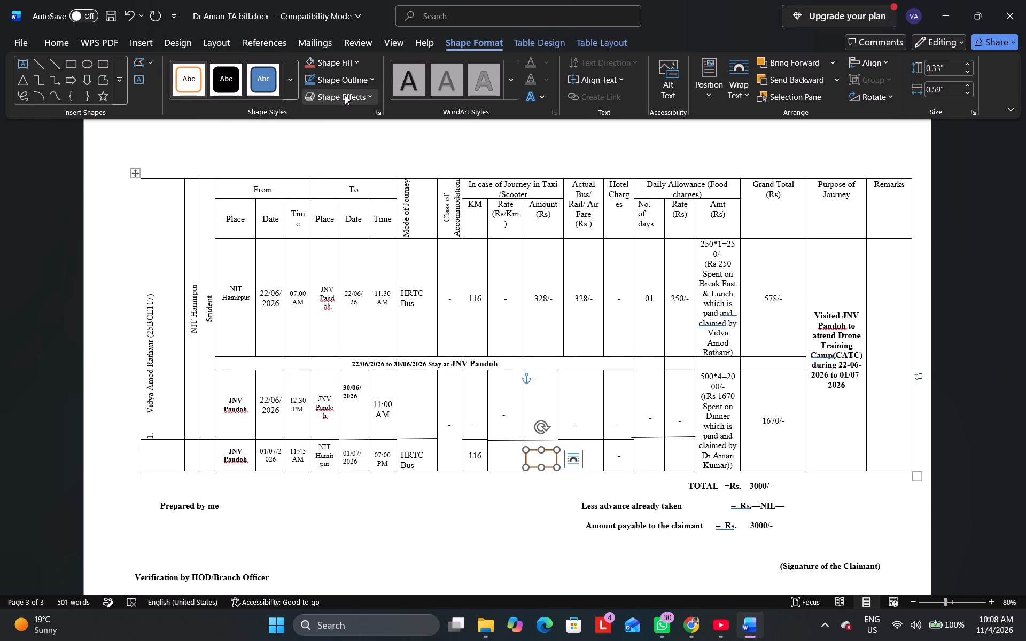
click(370, 77)
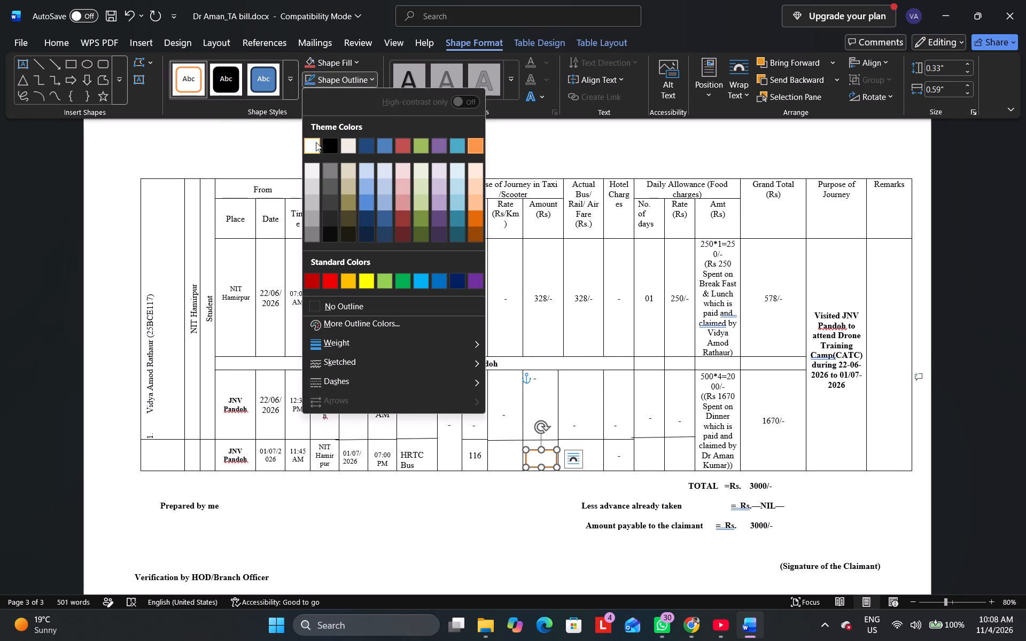
click(318, 145)
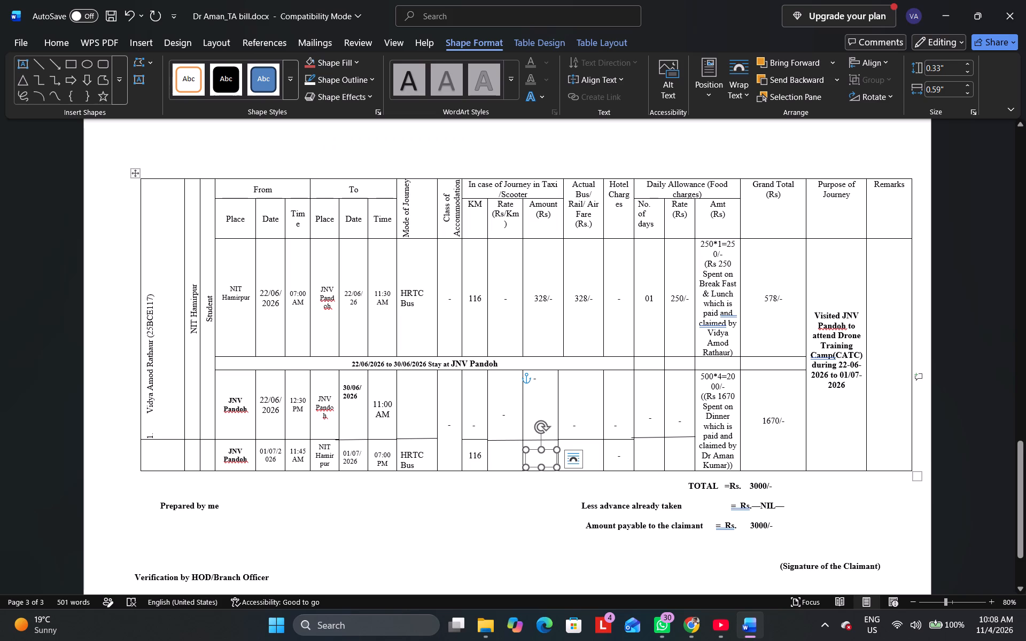
Enter 250/- as text inside the white rectangle in the last journey row's Amount cell.
click(535, 457)
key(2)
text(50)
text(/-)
click(505, 498)
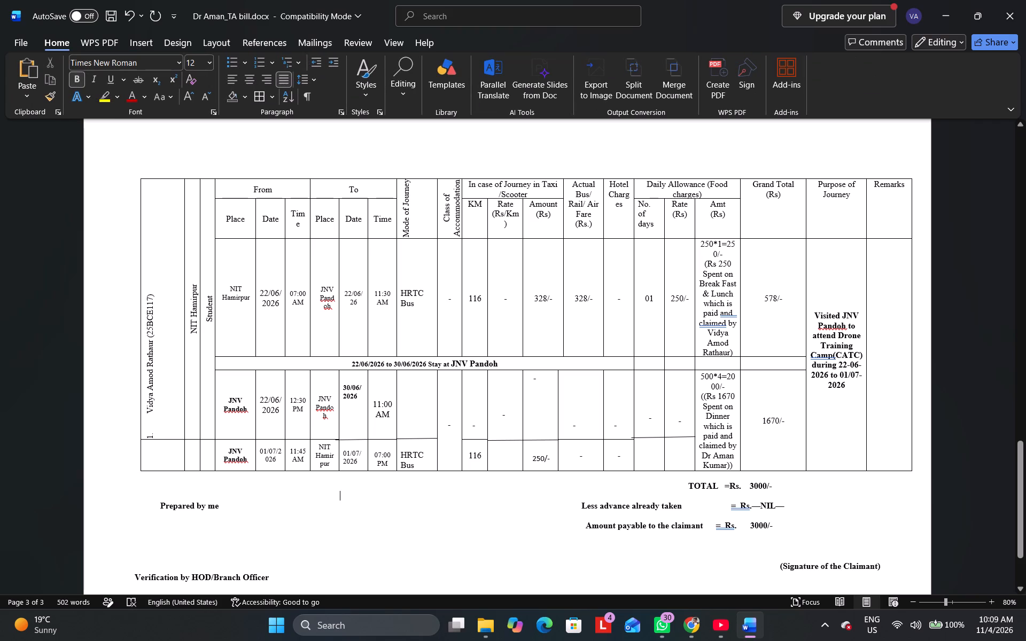
Replace the dash in the last journey row's Actual Bus/Rail/Air Fare cell with 250/-, placed one line lower.
click(590, 463)
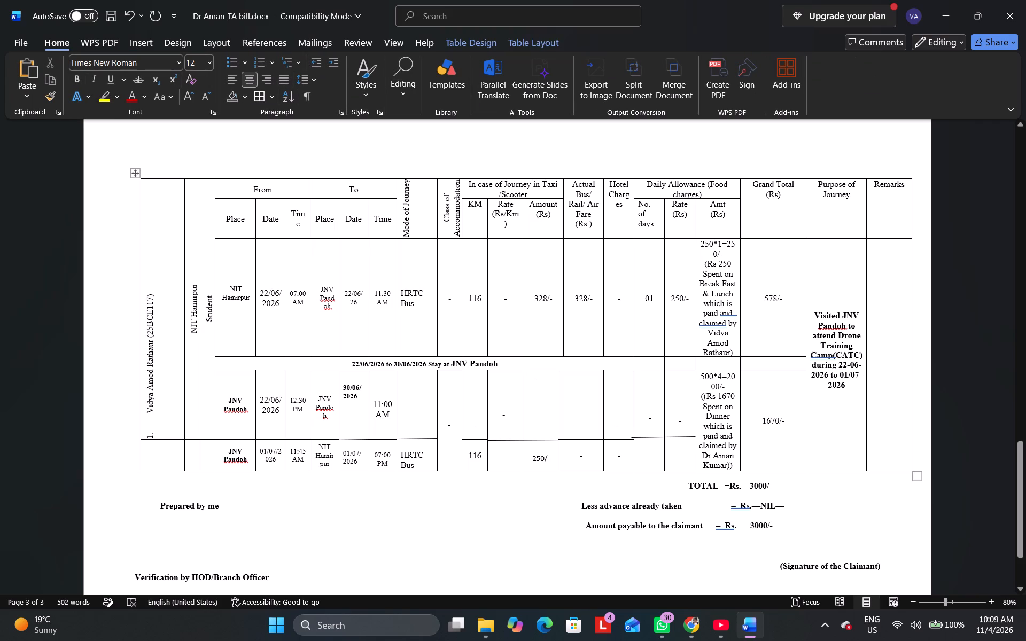
key(BackSpace)
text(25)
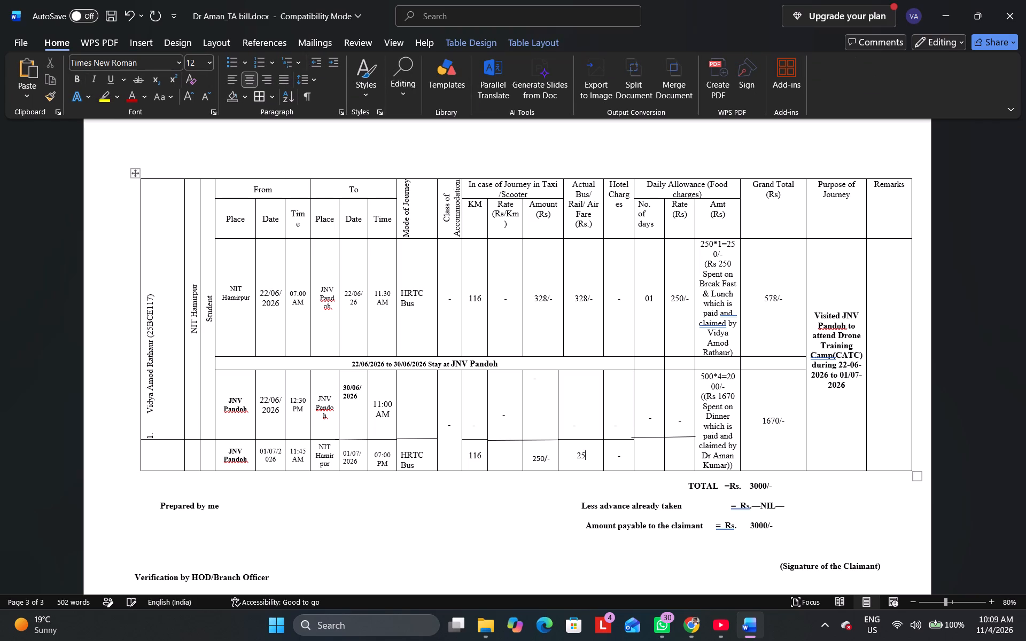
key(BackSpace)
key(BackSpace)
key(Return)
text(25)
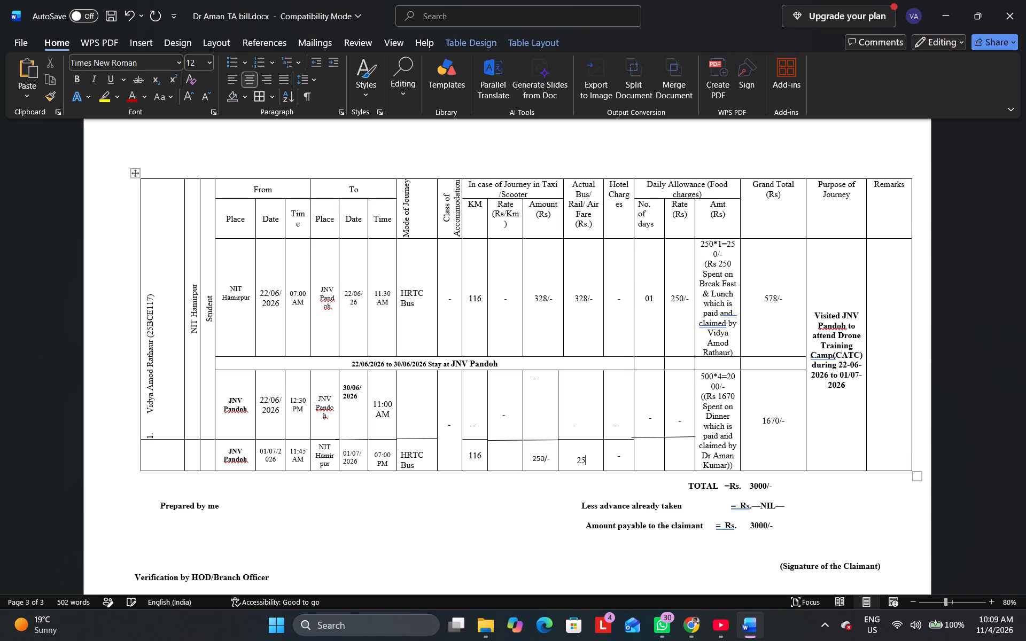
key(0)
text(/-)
Enter 01 in the Daily Allowance No. of days column, level with the last journey row and indented by two spaces.
click(626, 463)
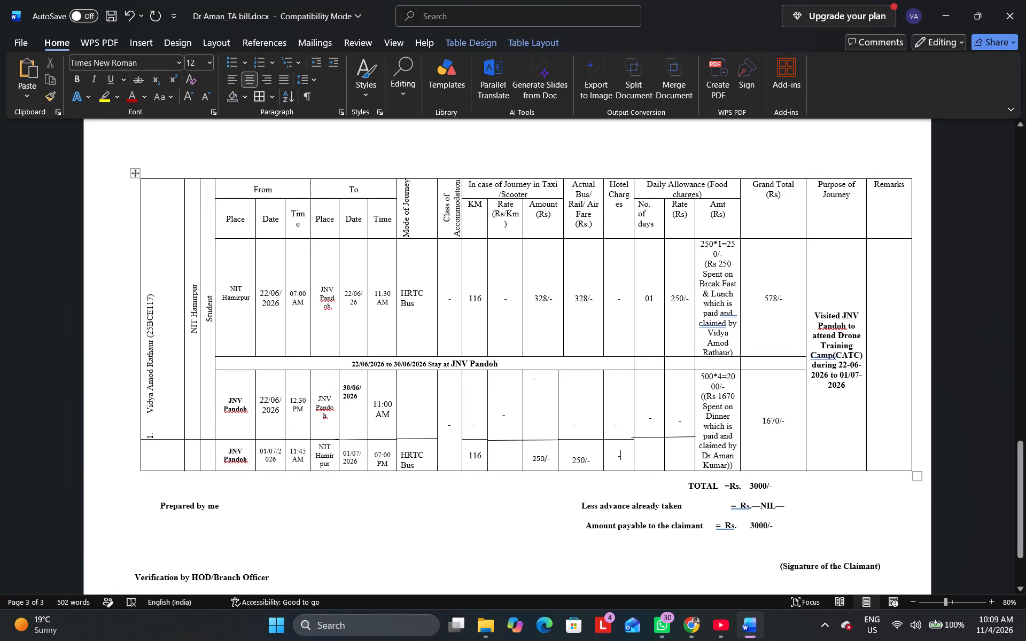
click(652, 464)
click(652, 464)
key(Return)
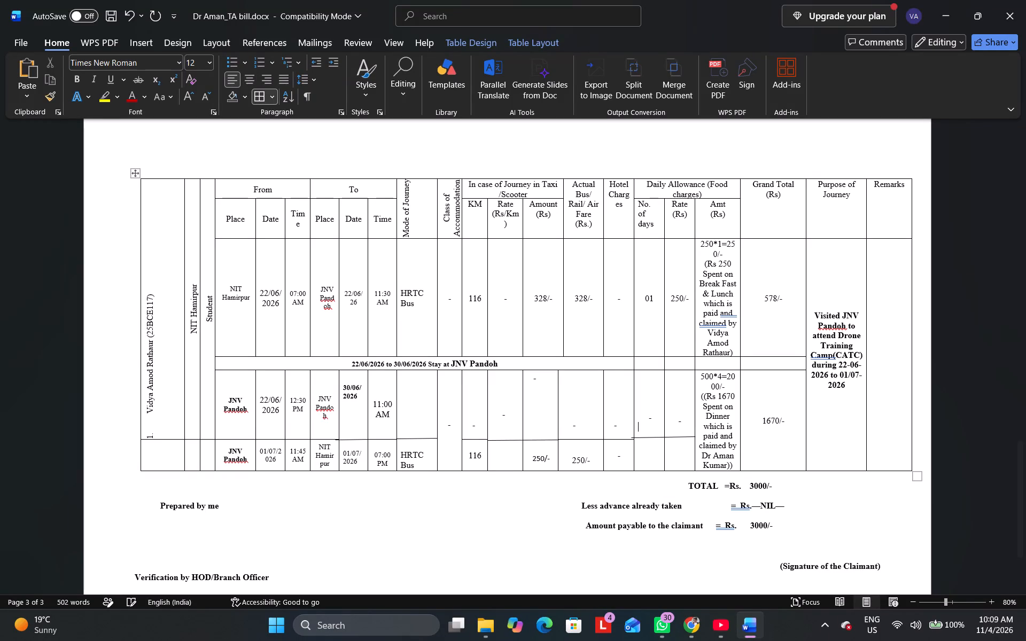
key(Return)
key(Return)
key(Return)
key(Return)
key(Return)
key(Return)
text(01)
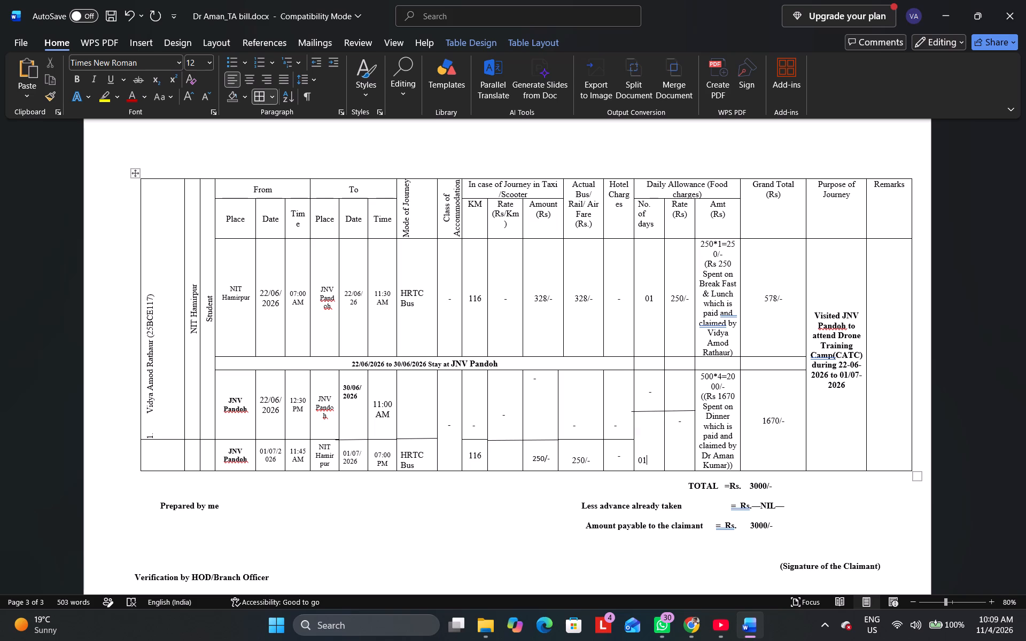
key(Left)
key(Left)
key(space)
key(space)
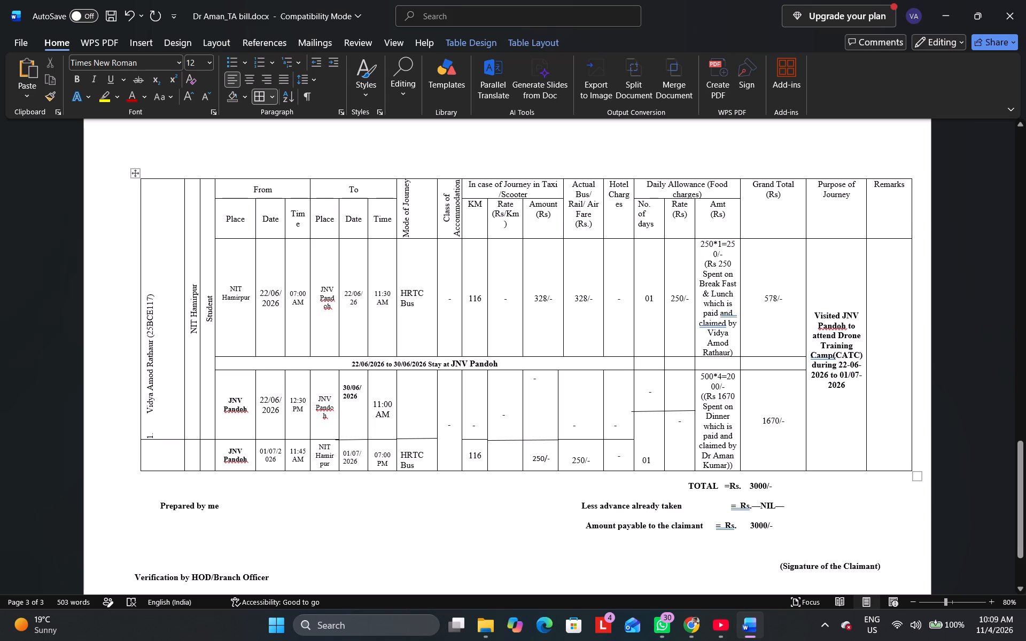
Move the drawn divider line across the Daily Allowance No. of days and Rate columns down to the last row's top border.
drag(666, 411, 667, 439)
click(672, 457)
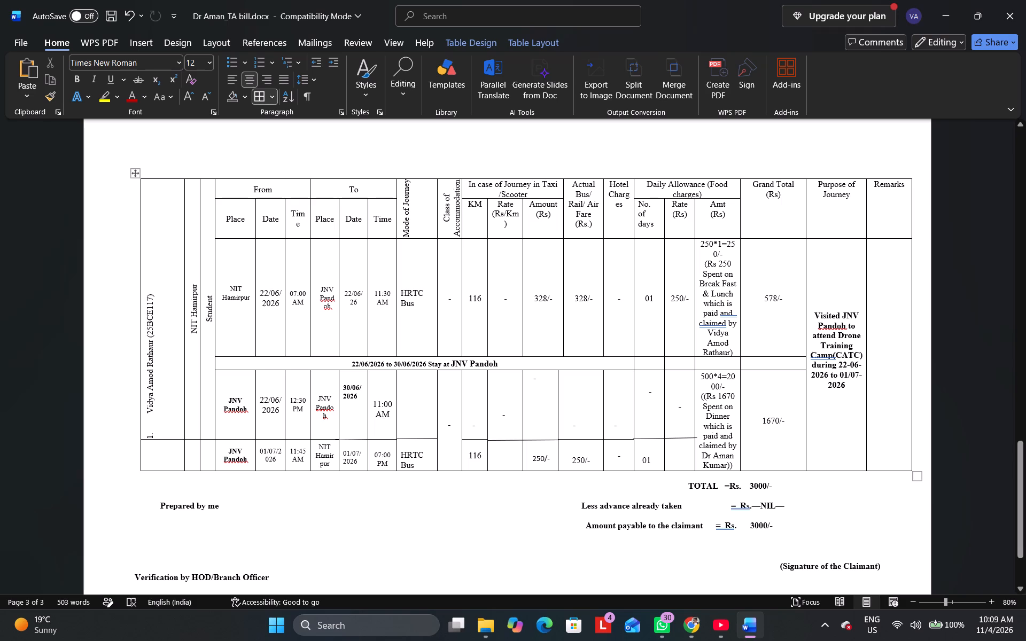
click(685, 437)
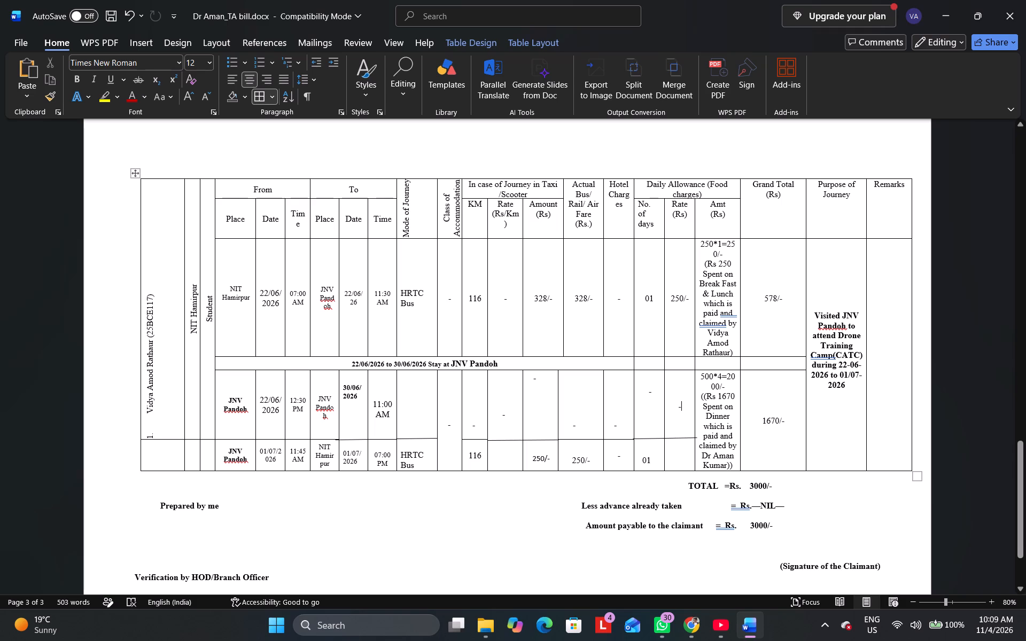
double_click(696, 437)
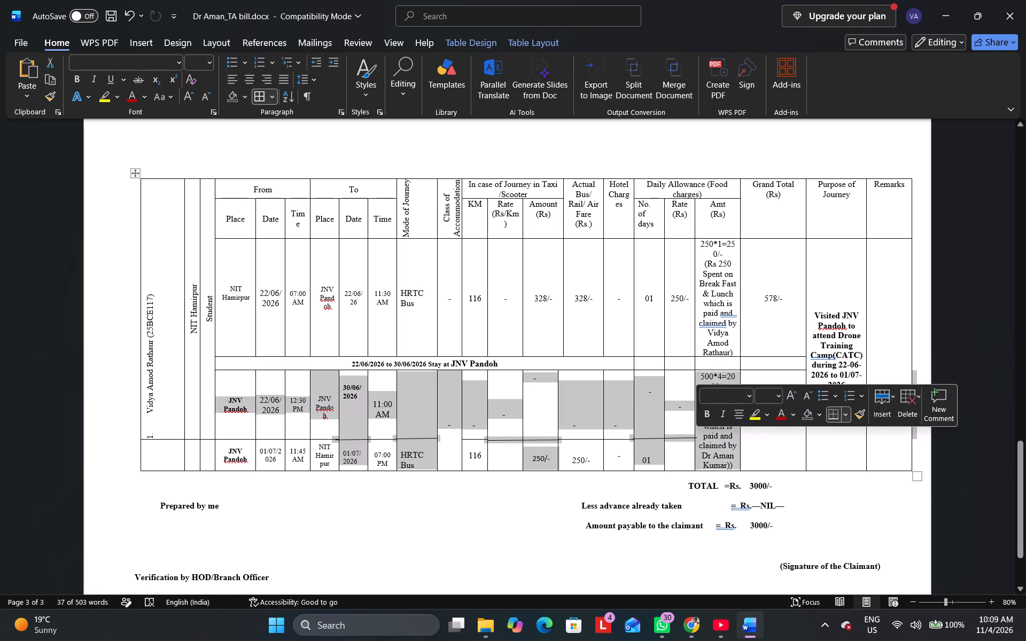
click(696, 437)
click(696, 437)
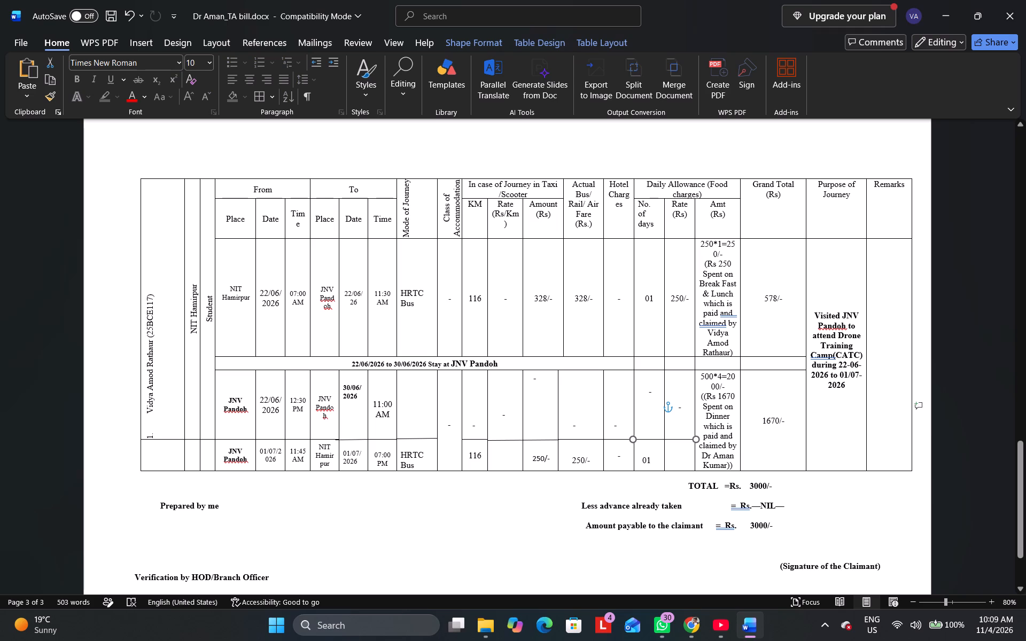
Move the dash in the Daily Allowance Rate column down until it sits level with the last journey row.
click(678, 458)
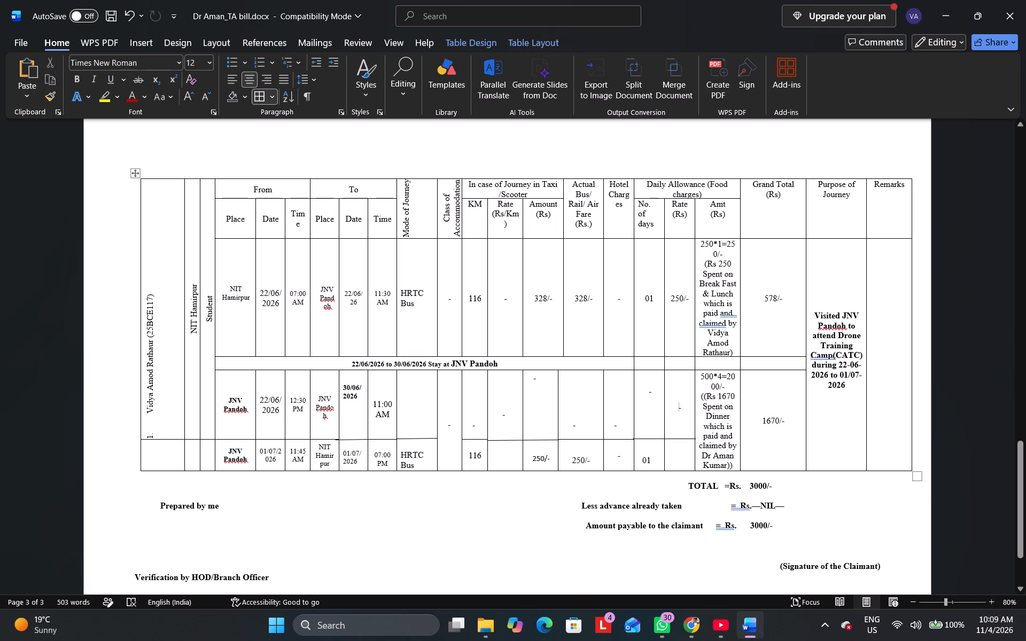
click(678, 458)
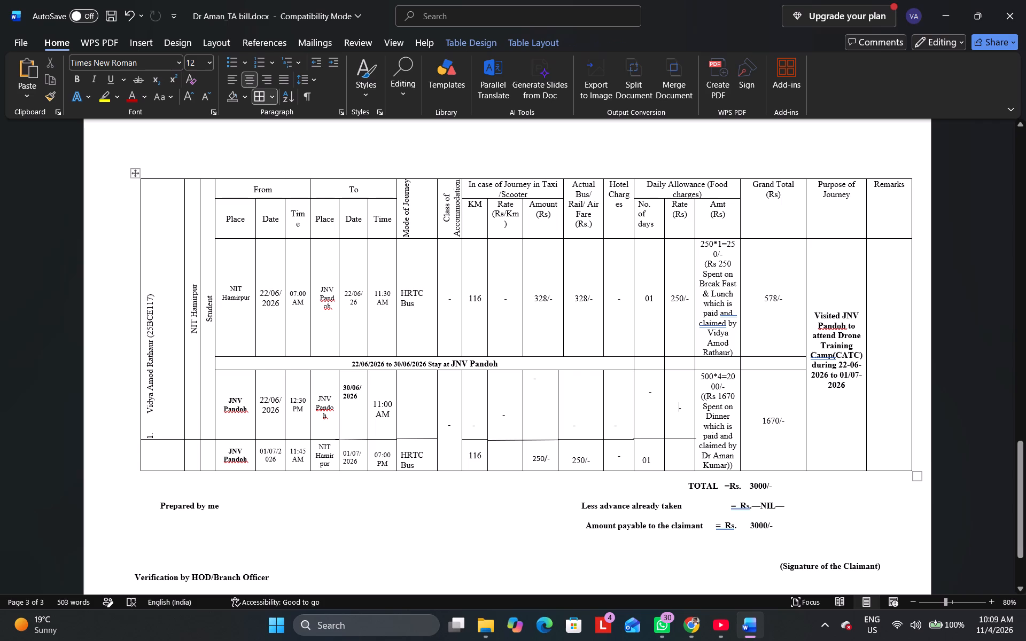
click(672, 459)
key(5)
key(BackSpace)
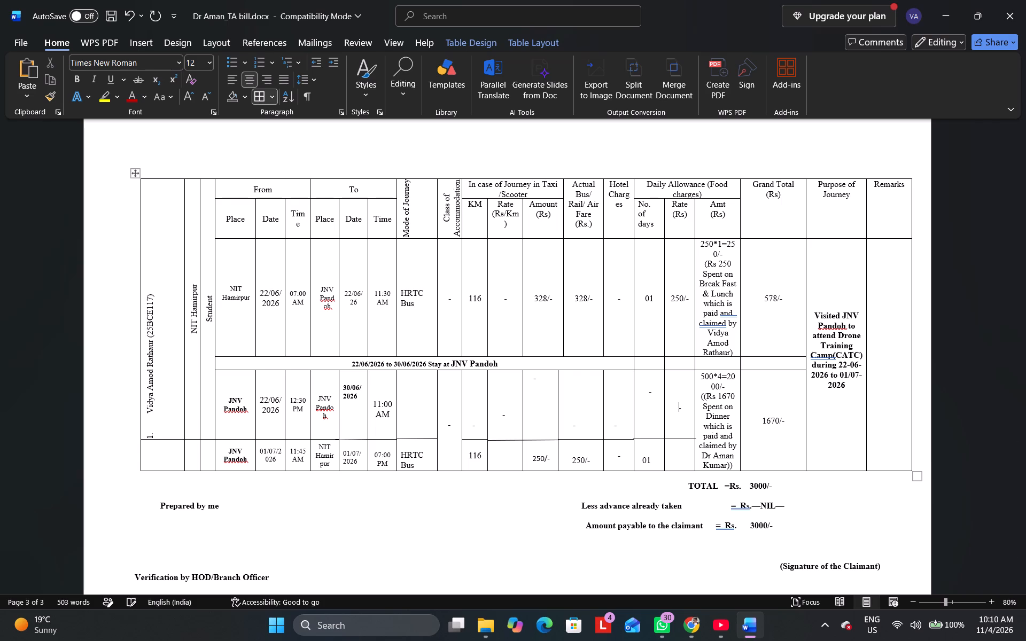
key(Return)
key(Return)
key(Return)
key(Return)
key(Return)
key(Return)
key(Return)
key(Return)
key(Return)
key(BackSpace)
key(BackSpace)
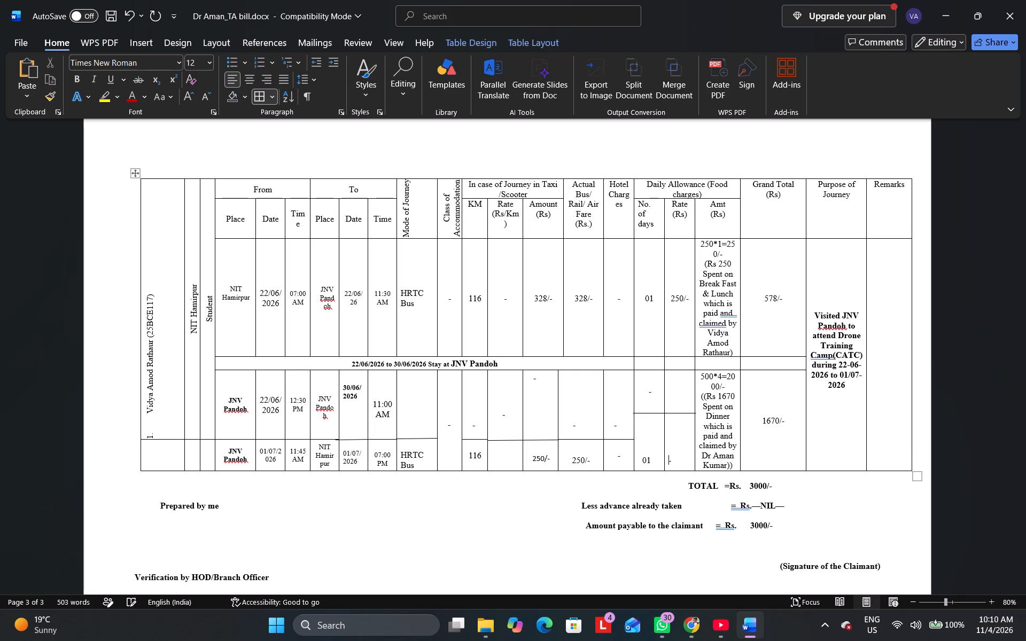
Complete the lowered Daily Allowance Rate entry as 500/-, indented by two spaces on a single line.
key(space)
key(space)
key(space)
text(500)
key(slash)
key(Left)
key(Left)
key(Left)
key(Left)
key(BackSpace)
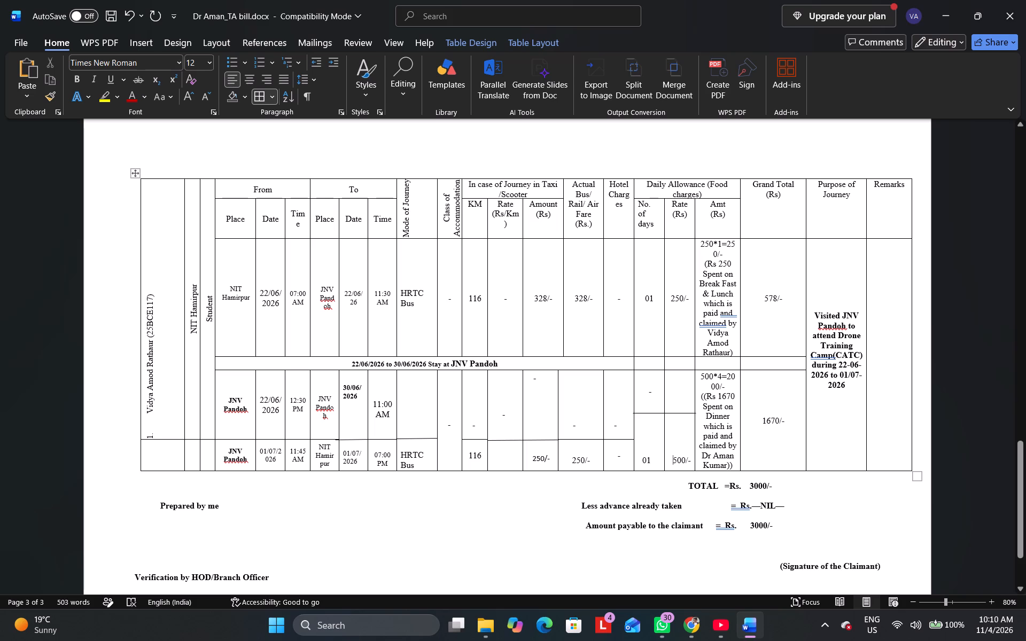
Move the drawn divider line across the Daily Allowance No. of days and Rate columns back down to the last row's top border.
drag(658, 413, 662, 440)
drag(662, 440, 659, 440)
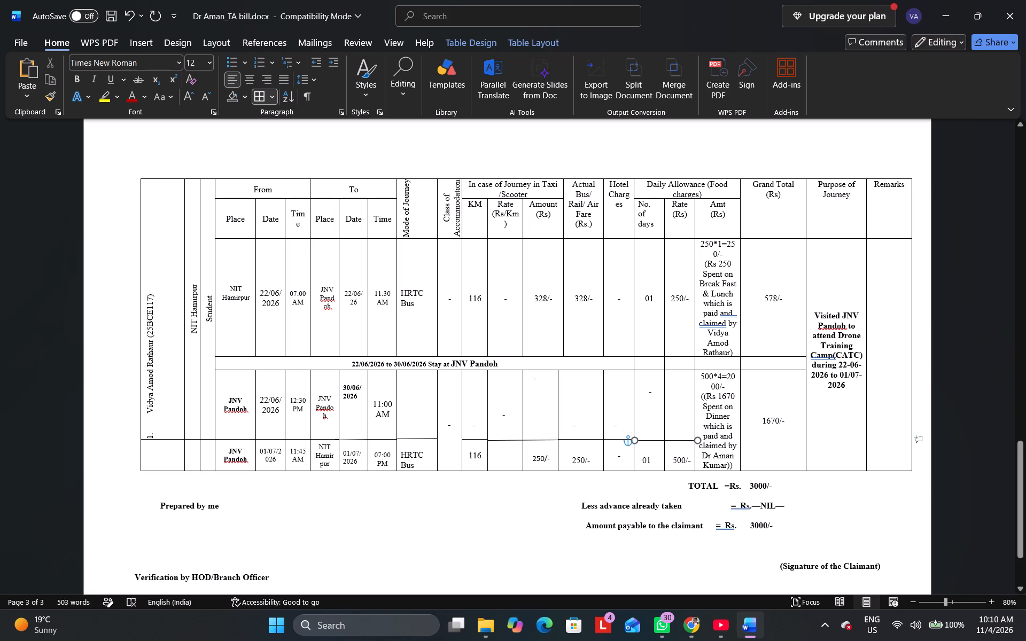
drag(659, 440, 657, 439)
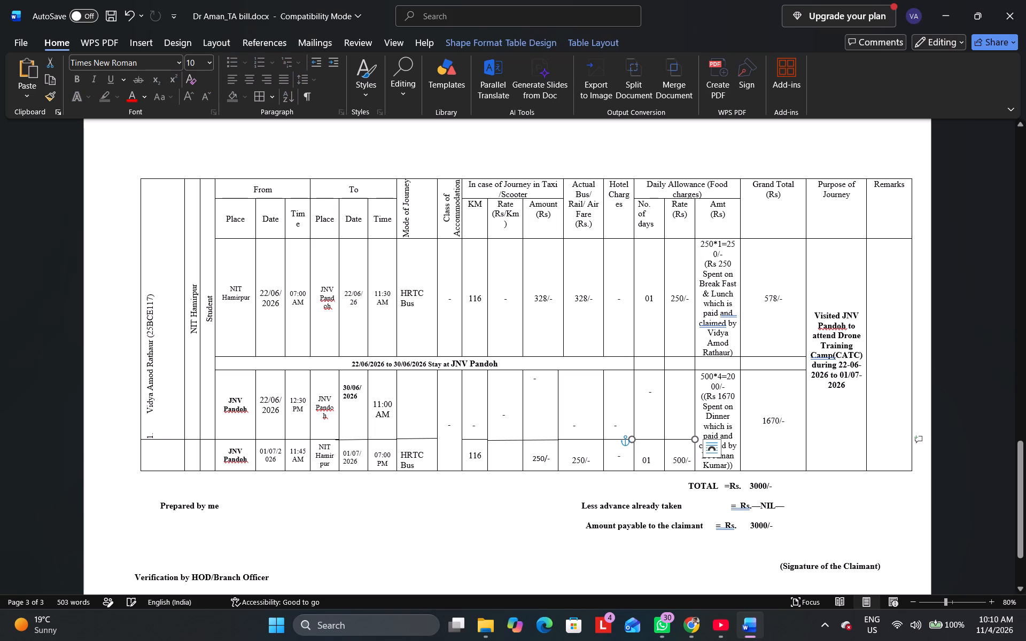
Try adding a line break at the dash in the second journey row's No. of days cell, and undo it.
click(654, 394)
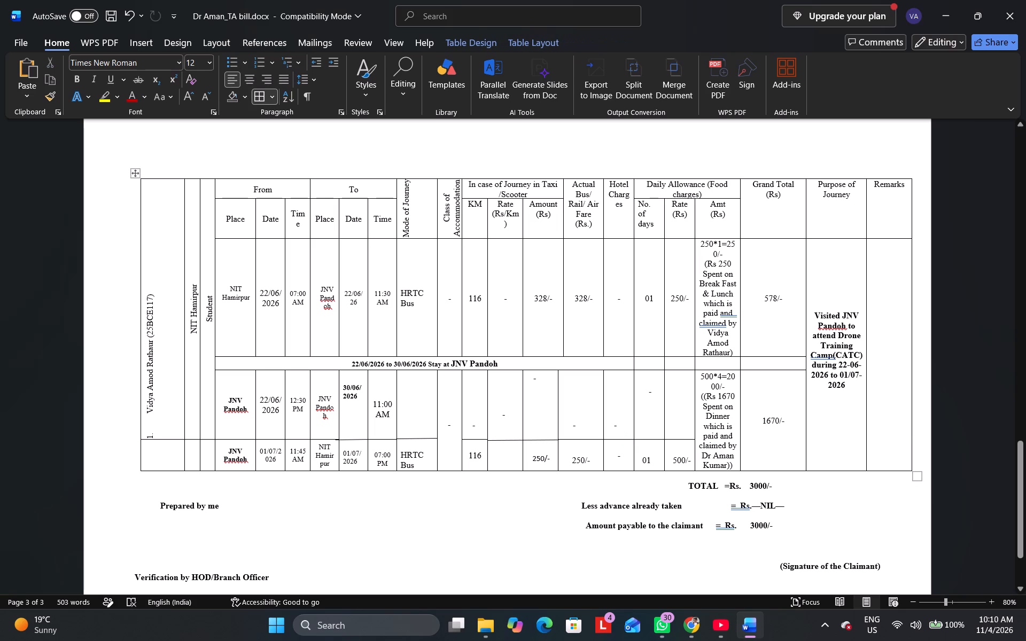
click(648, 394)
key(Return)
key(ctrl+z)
Raise the dash in the second journey row's Class of Accommodation cell by removing the blank lines above it.
click(456, 429)
key(Left)
key(BackSpace)
key(BackSpace)
key(BackSpace)
key(BackSpace)
key(BackSpace)
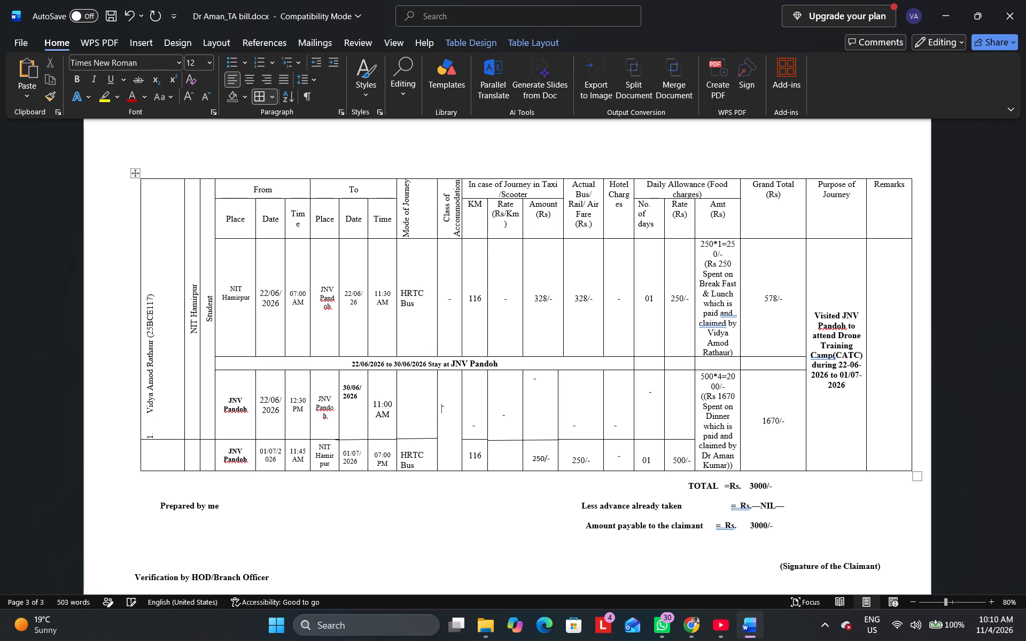
Indent the raised dash in the Class of Accommodation cell by three spaces.
key(Left)
key(Left)
key(Left)
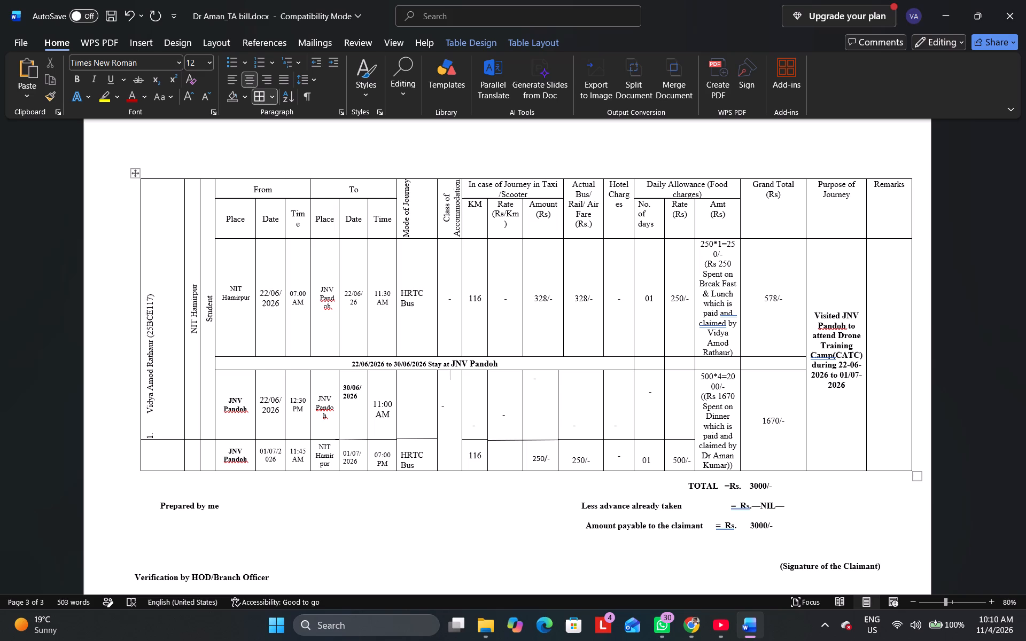
key(Down)
key(Down)
key(Down)
key(Down)
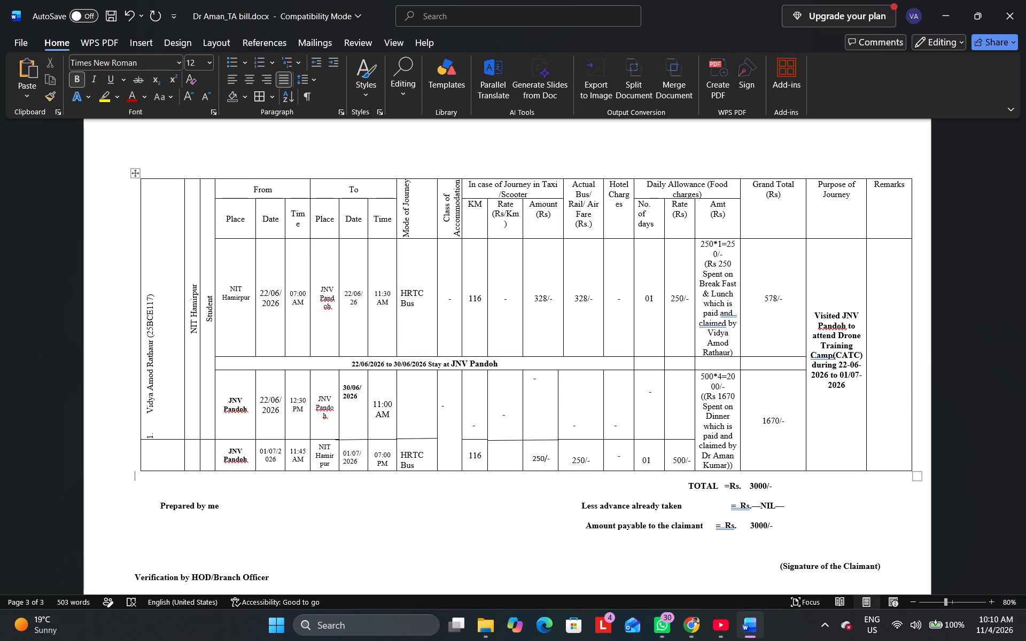
click(446, 405)
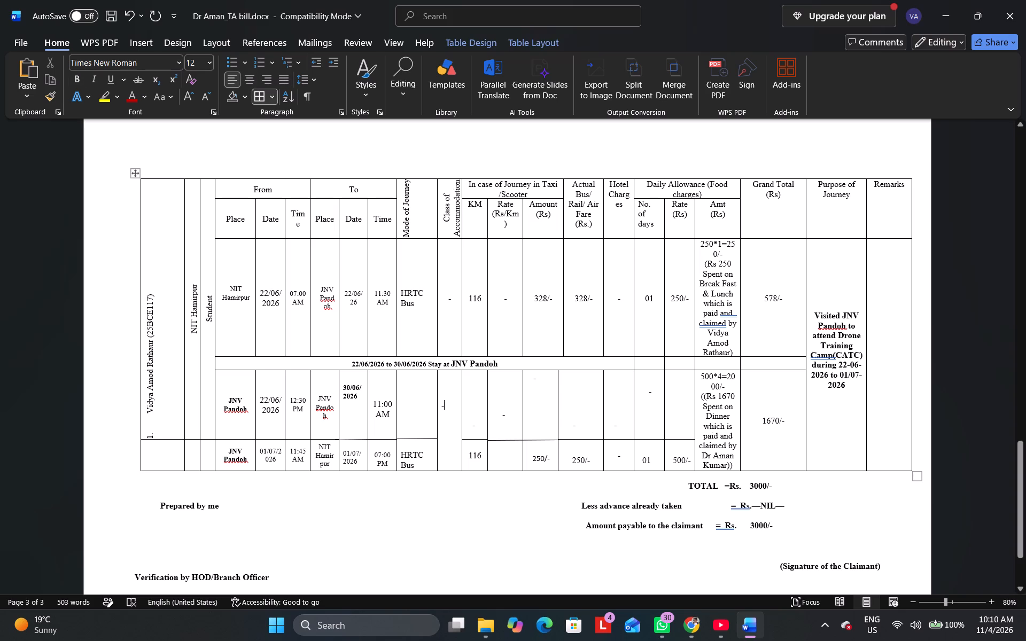
key(Left)
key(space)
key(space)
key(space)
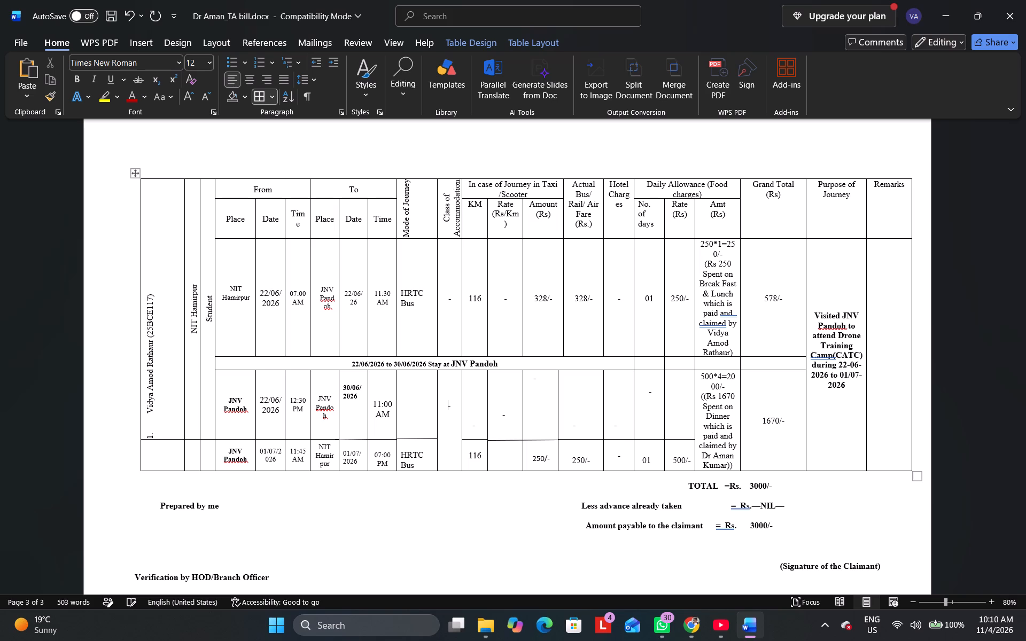
Raise the dash in the second journey row's KM cell level with the Class of Accommodation dash, indented by two spaces.
click(473, 424)
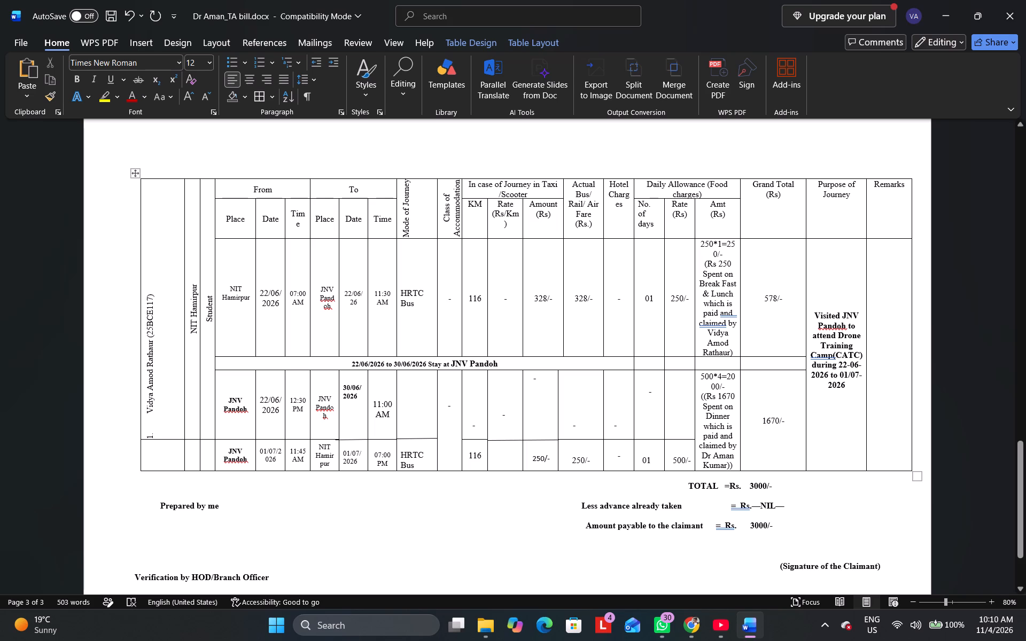
key(BackSpace)
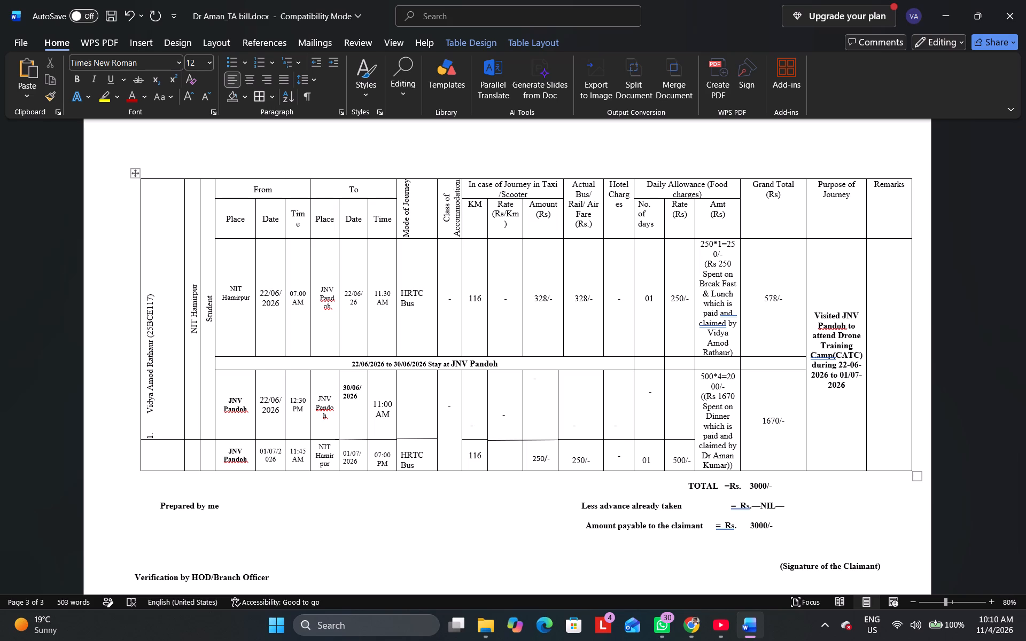
key(BackSpace)
key(BackSpace)
key(BackSpace)
key(BackSpace)
key(BackSpace)
key(BackSpace)
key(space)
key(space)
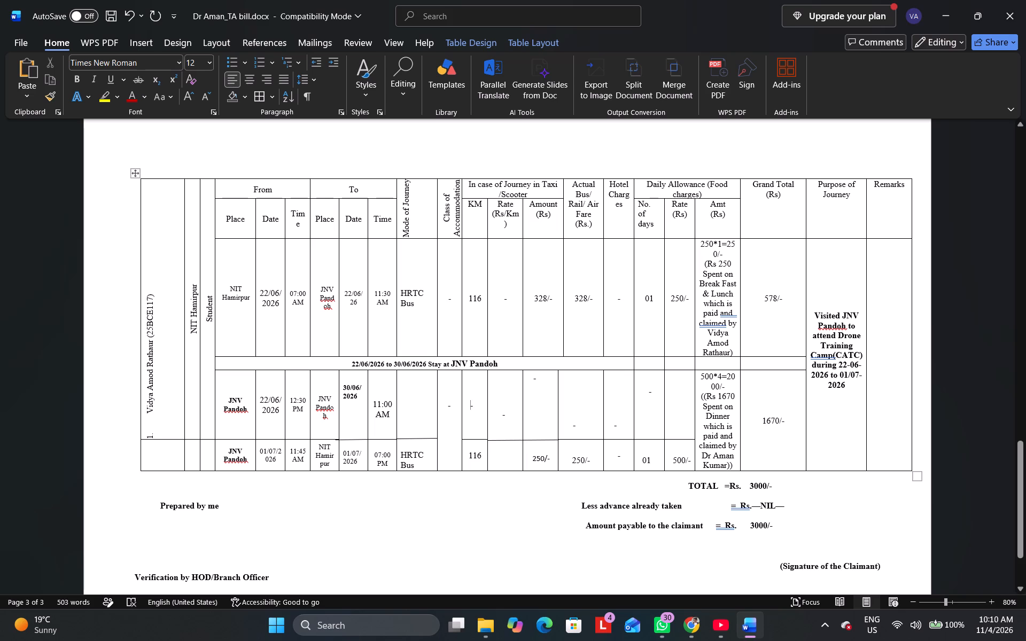
Raise the dash in the second journey row's Rate (Rs/Km) cell by removing the blank space before it.
click(498, 440)
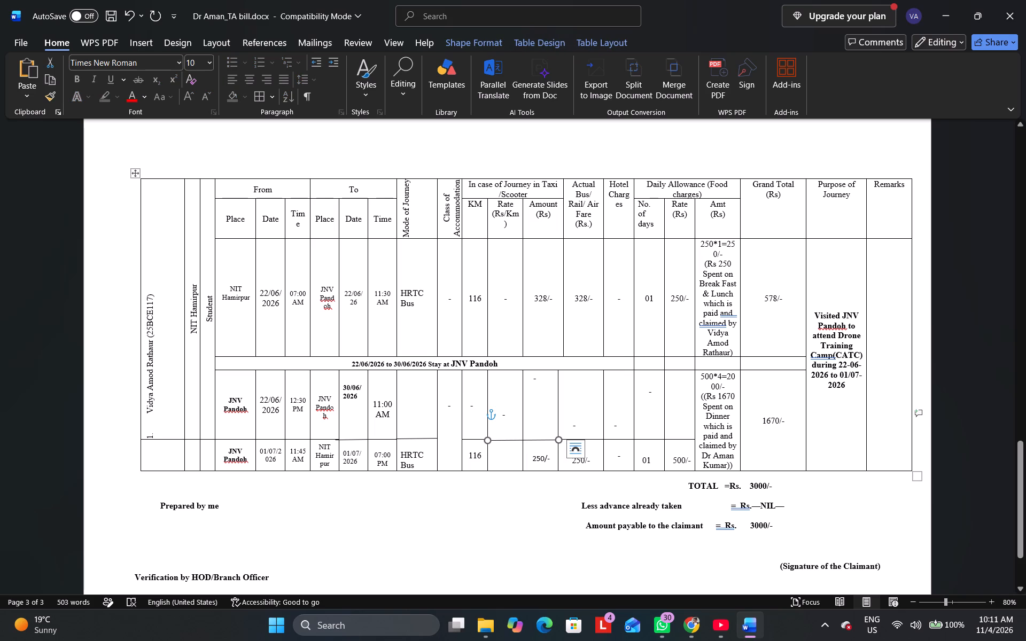
click(496, 415)
click(499, 415)
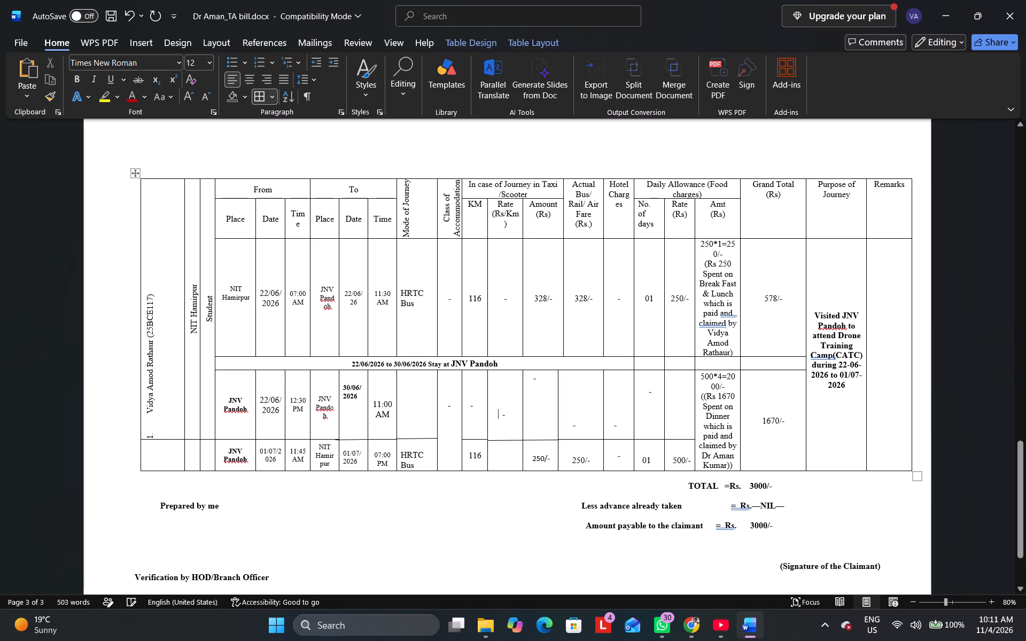
key(BackSpace)
key(BackSpace)
key(BackSpace)
key(BackSpace)
key(BackSpace)
key(BackSpace)
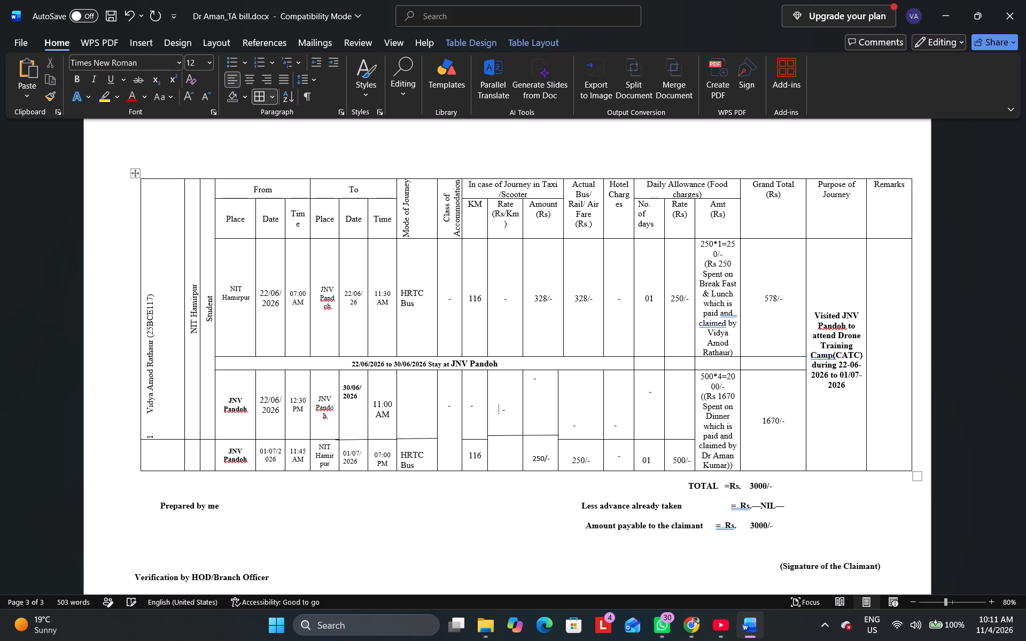
key(BackSpace)
key(BackSpace)
key(BackSpace)
key(BackSpace)
key(BackSpace)
key(BackSpace)
key(BackSpace)
key(BackSpace)
key(BackSpace)
key(BackSpace)
key(BackSpace)
key(BackSpace)
Remove the remaining space before the Rate (Rs/Km) dash and indent it by three spaces.
key(Right)
key(BackSpace)
key(BackSpace)
key(BackSpace)
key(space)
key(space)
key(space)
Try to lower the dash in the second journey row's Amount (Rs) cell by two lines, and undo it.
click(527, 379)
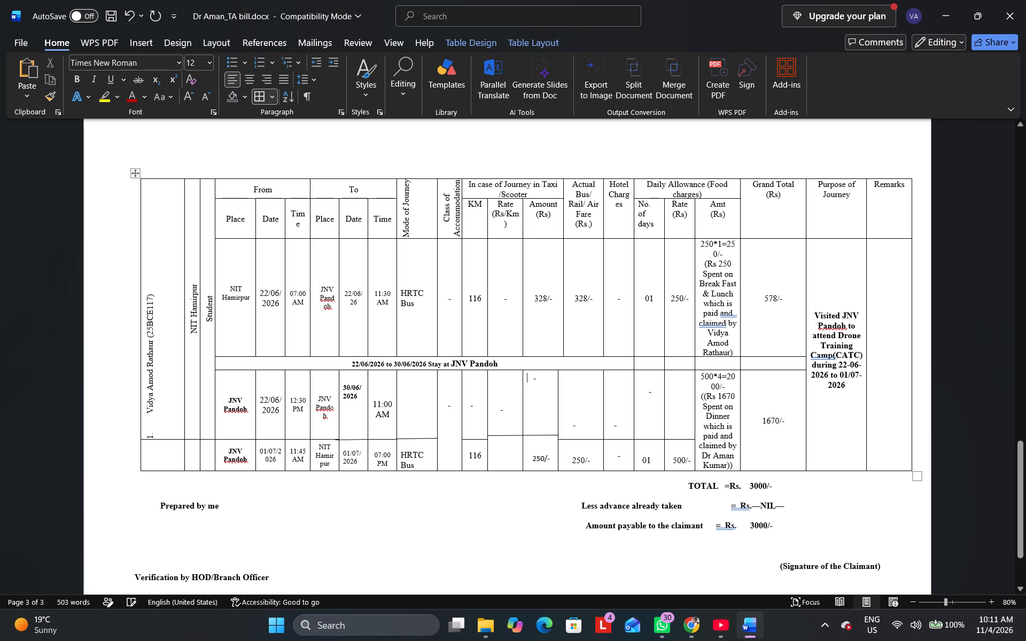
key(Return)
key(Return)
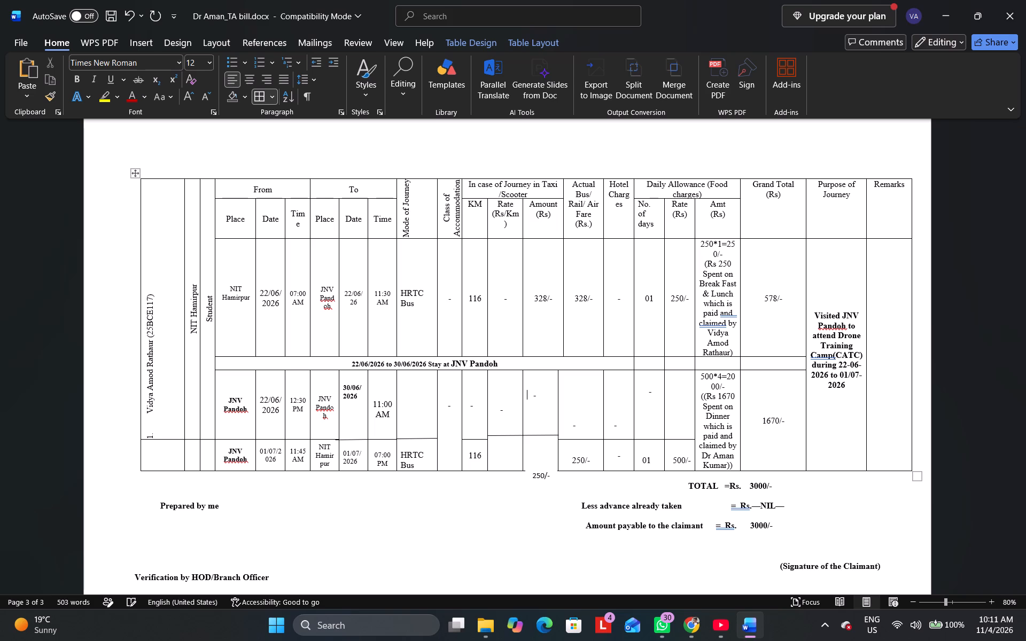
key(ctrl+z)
Delete the dash and its leading spaces from the second journey row's Amount (Rs) cell.
drag(539, 380, 526, 379)
key(BackSpace)
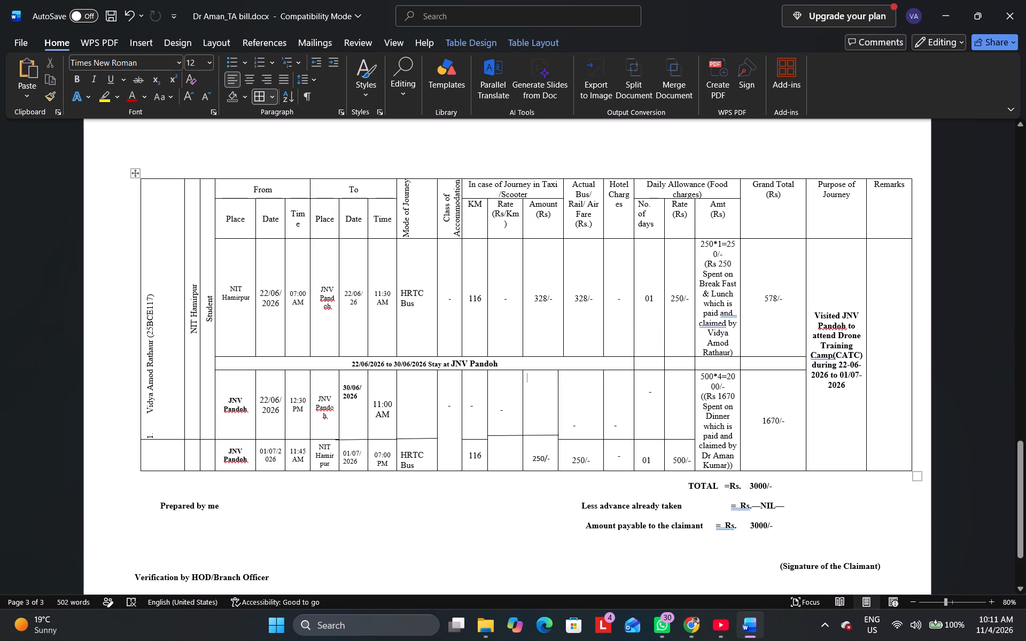
Move the drawn divider line beneath the second journey row's Rate (Rs/Km) and Amount cells slightly down, level with the neighbouring row borders.
click(534, 419)
drag(517, 436, 517, 442)
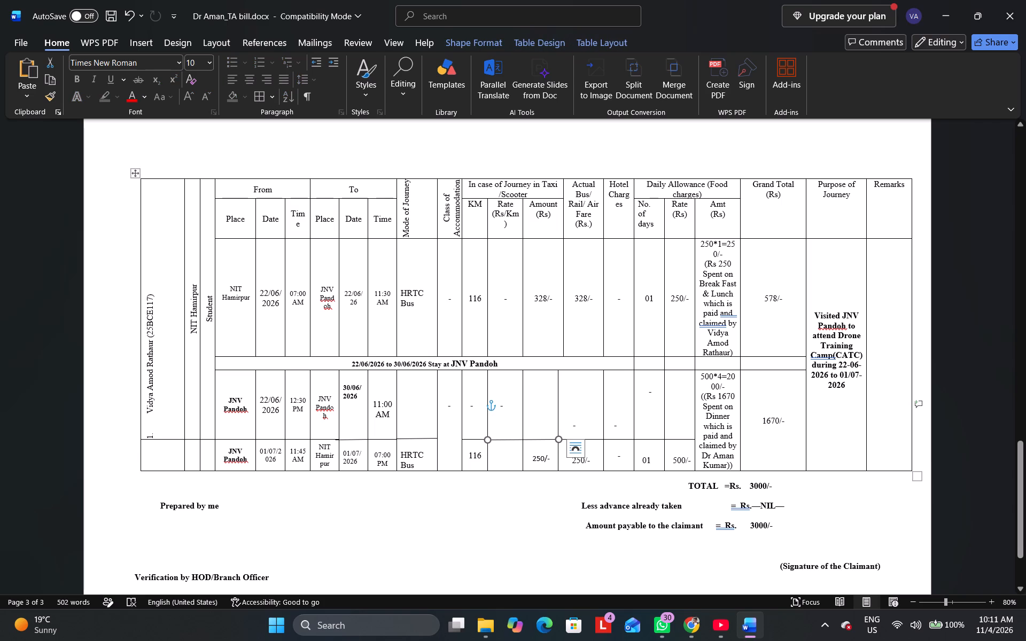
click(467, 513)
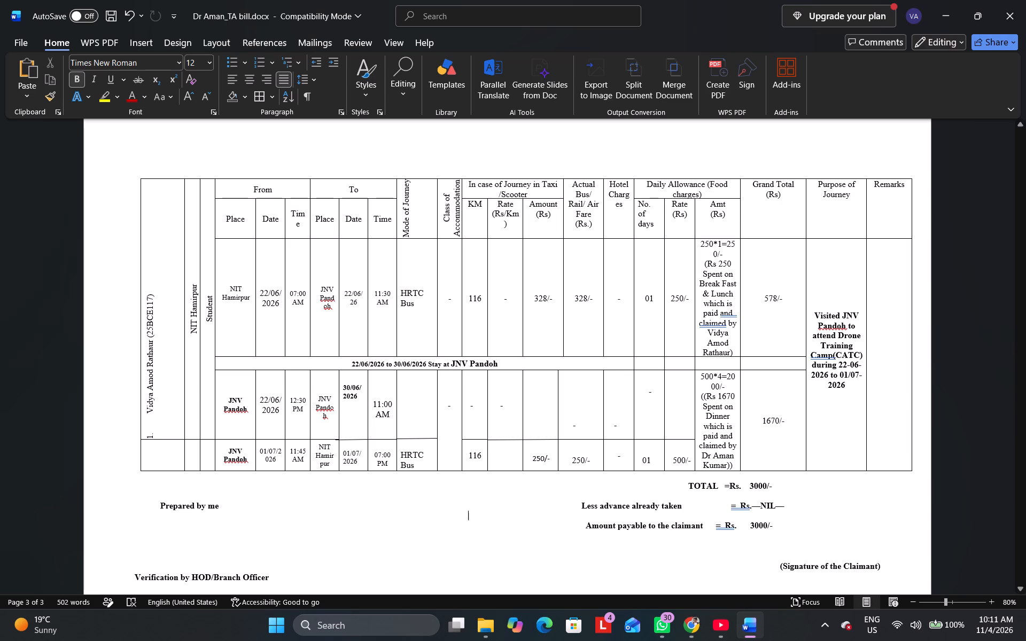
click(533, 474)
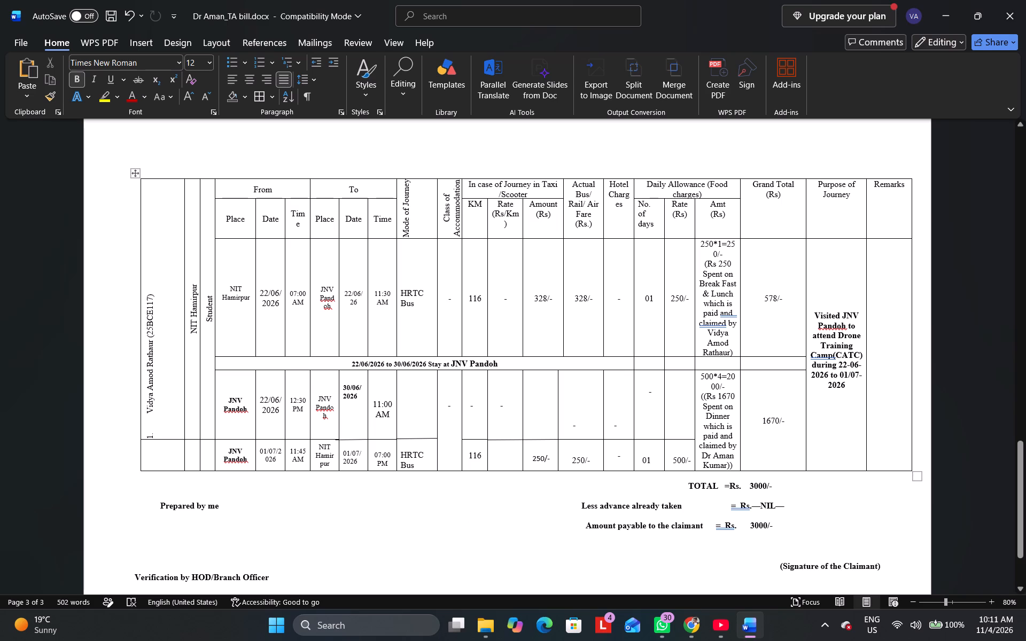
Change the daily allowance calculation in the lower Amt (Rs) cell to 500*1=500/-.
click(721, 377)
key(BackSpace)
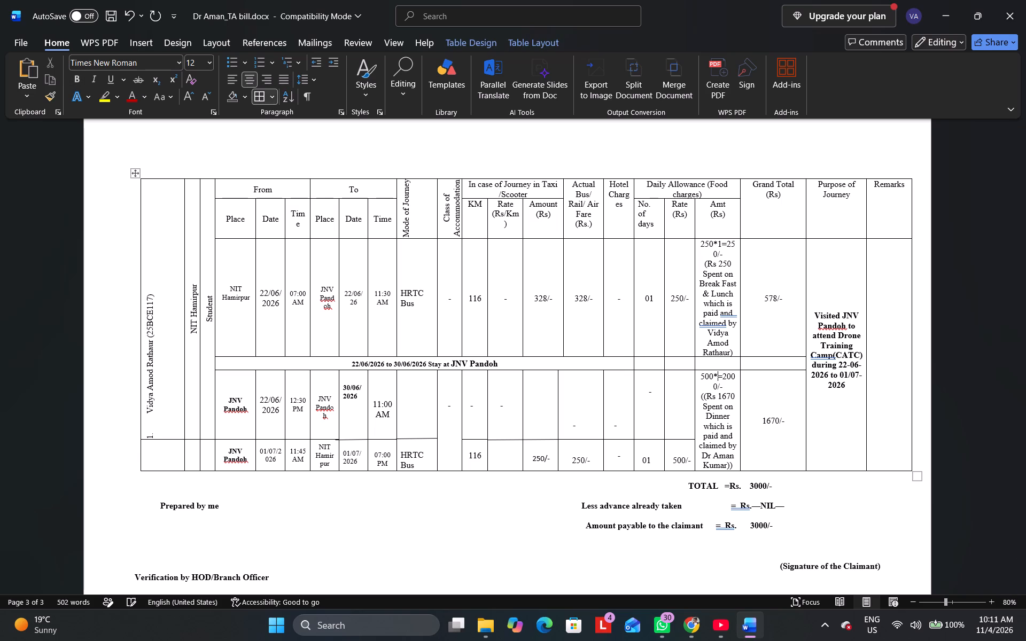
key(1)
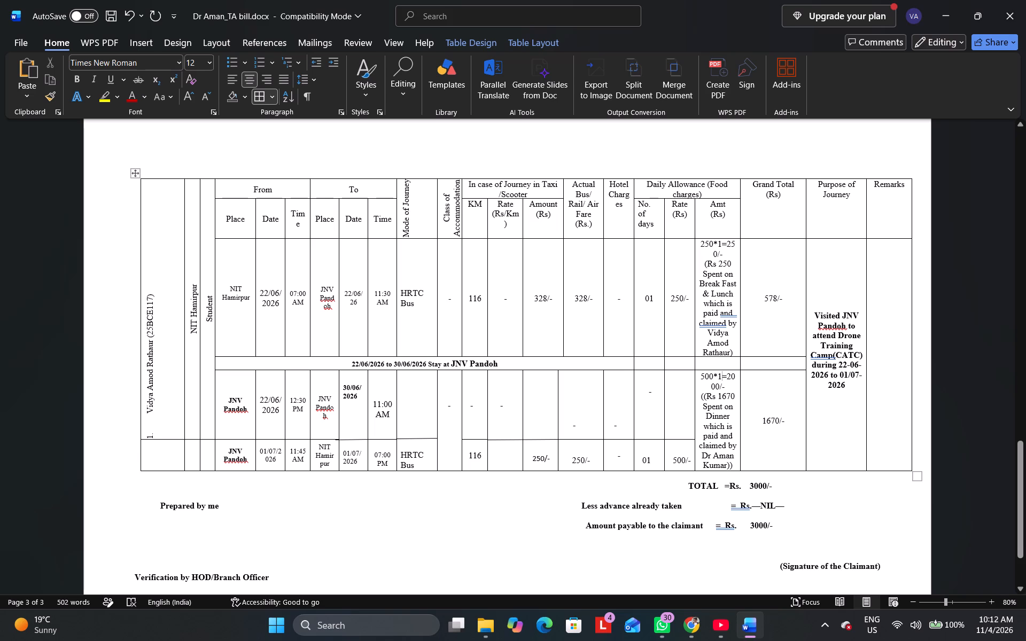
click(718, 386)
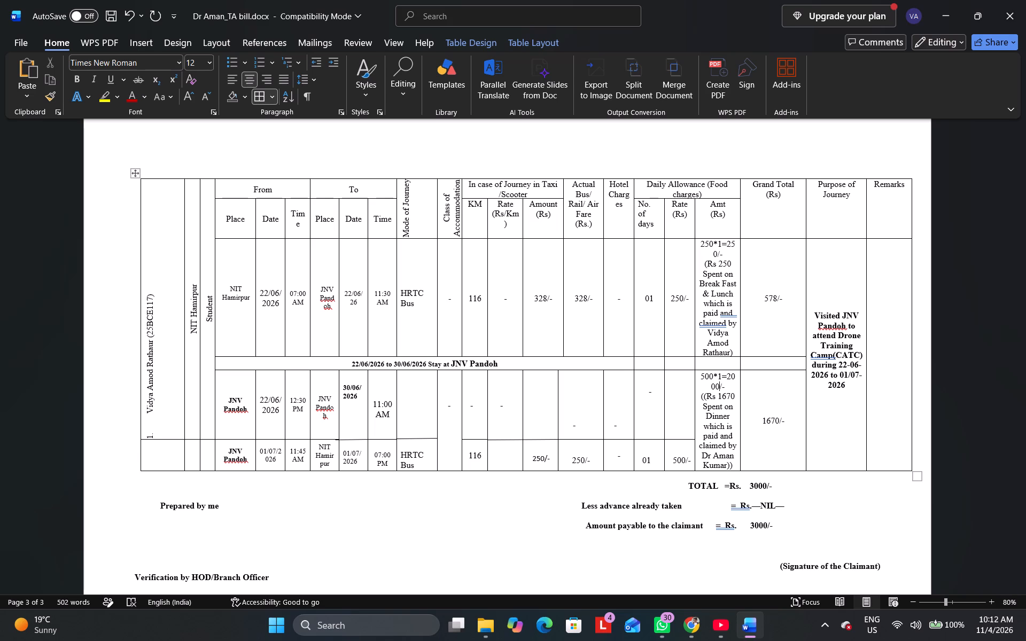
key(BackSpace)
key(BackSpace)
key(BackSpace)
key(BackSpace)
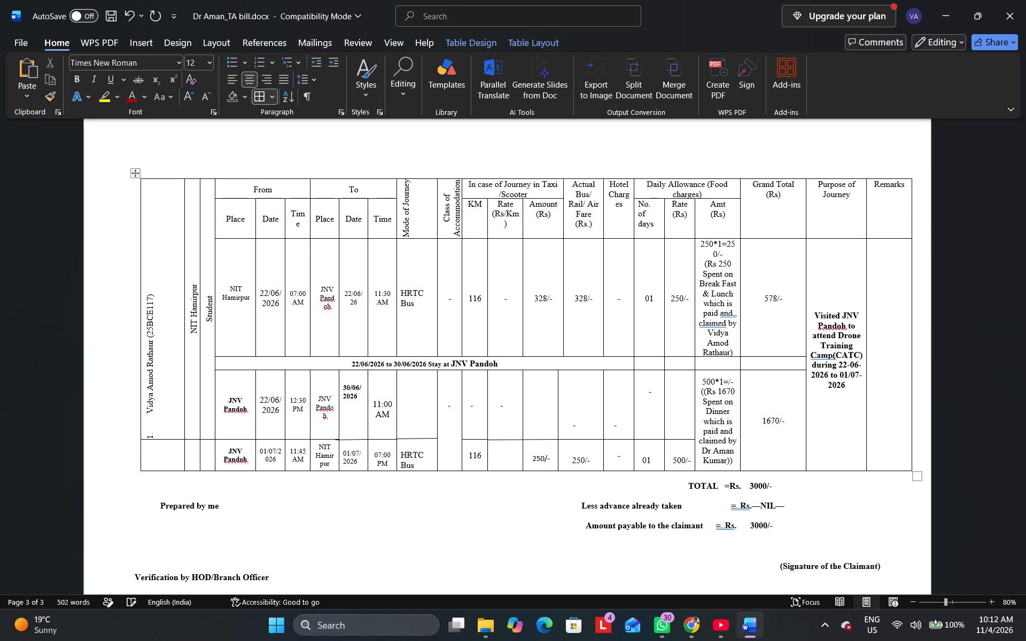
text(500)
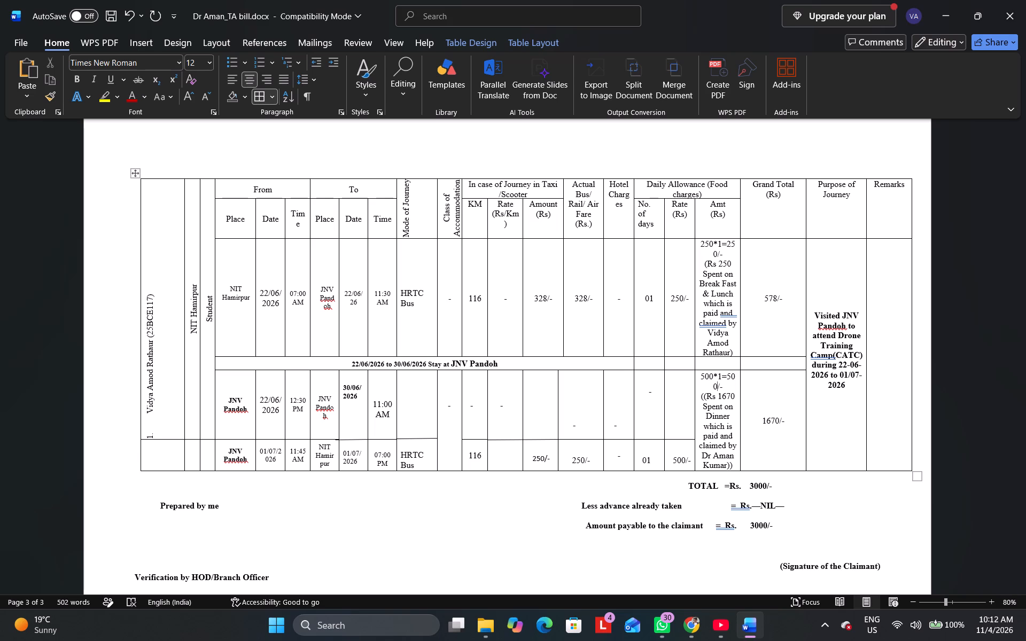
Set the spent amount in the lower Amt (Rs) cell's note to Rs 500.
click(730, 400)
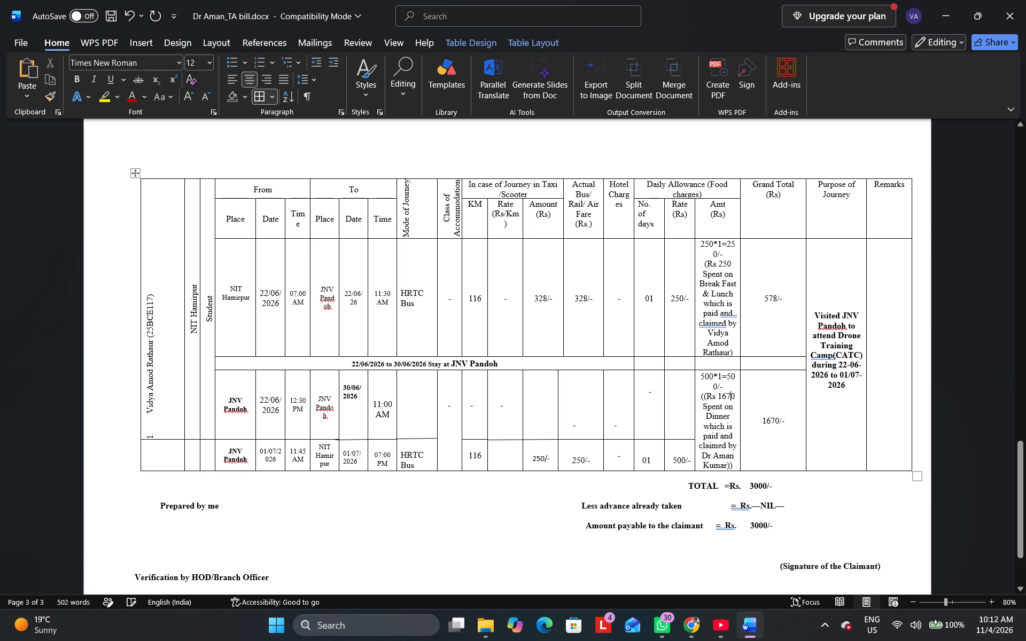
key(BackSpace)
key(BackSpace)
key(BackSpace)
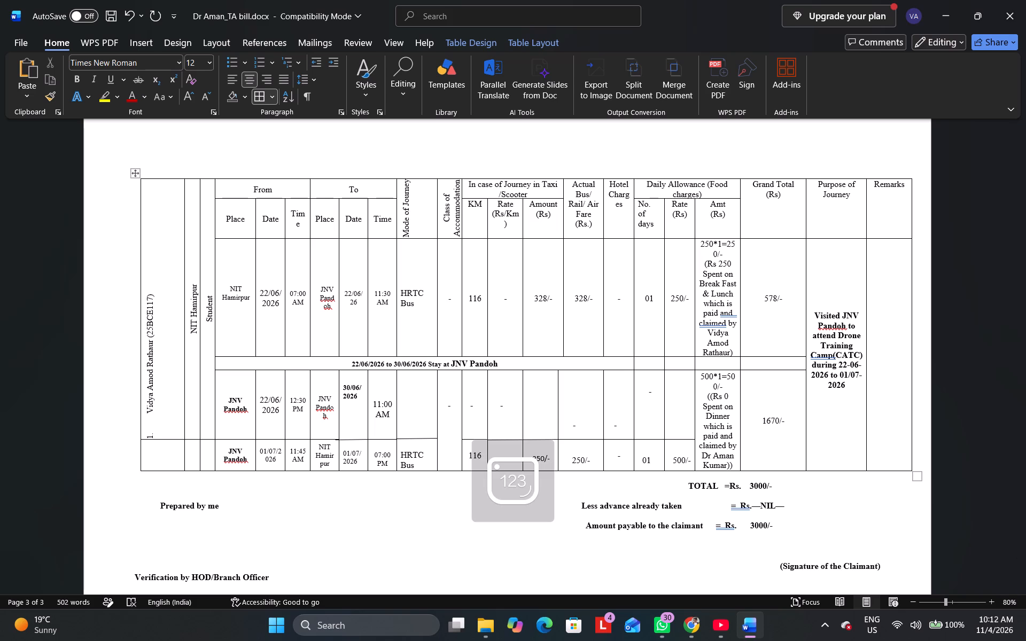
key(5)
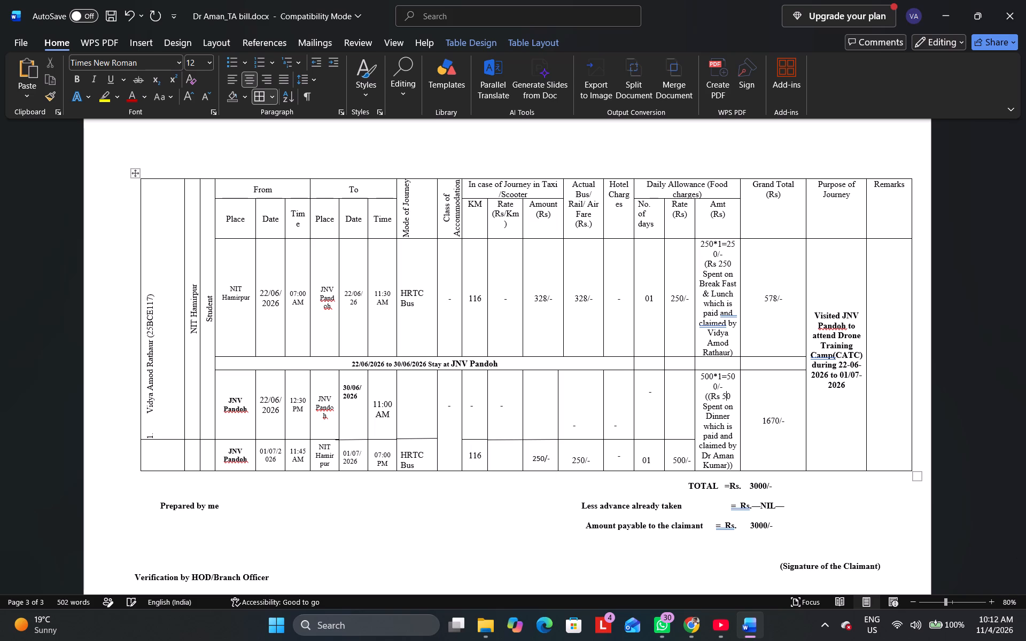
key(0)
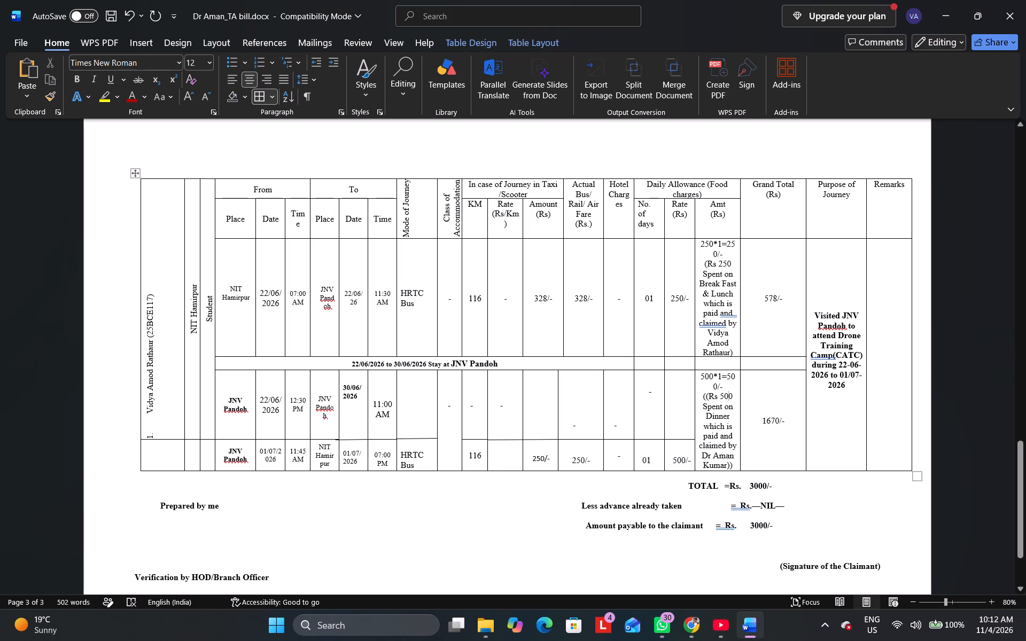
Replace the word Dinner in the lower Amt (Rs) note with "Breakfast & Lunch".
click(733, 413)
key(Left)
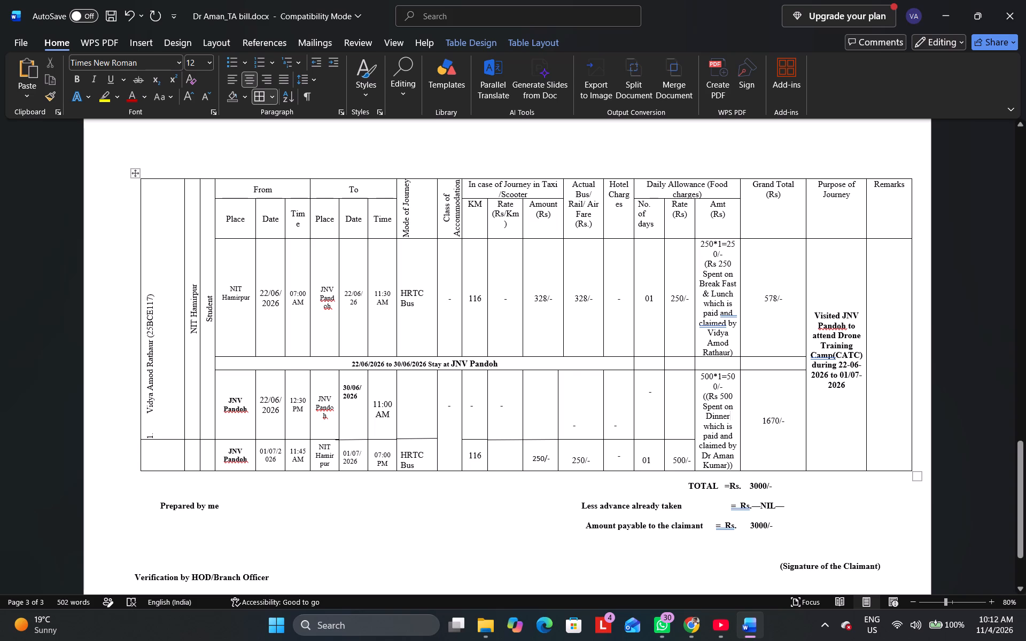
key(BackSpace)
key(BackSpace)
key(BackSpace)
key(BackSpace)
key(BackSpace)
key(BackSpace)
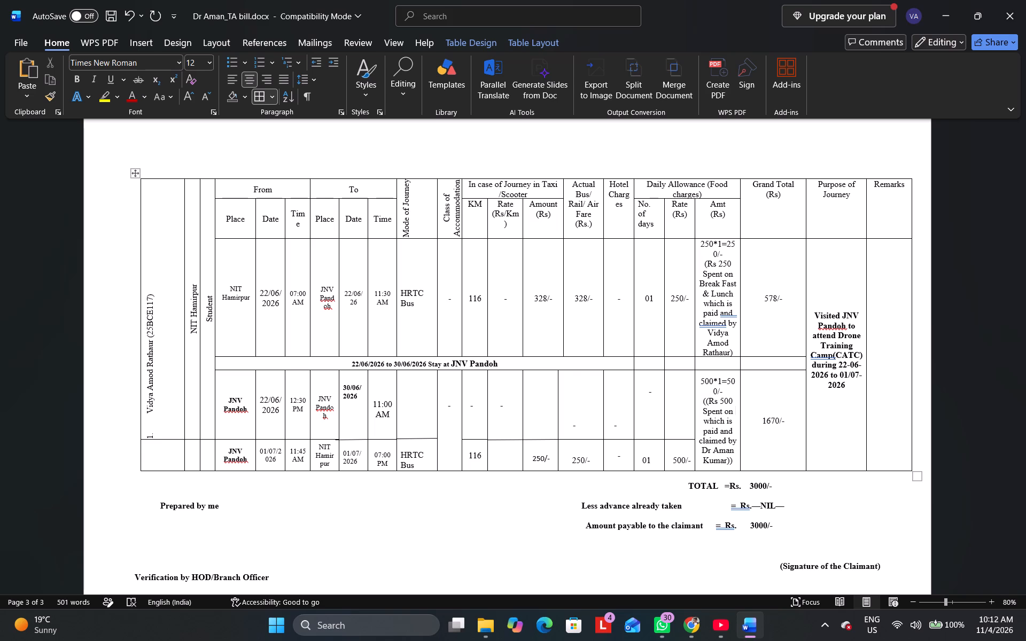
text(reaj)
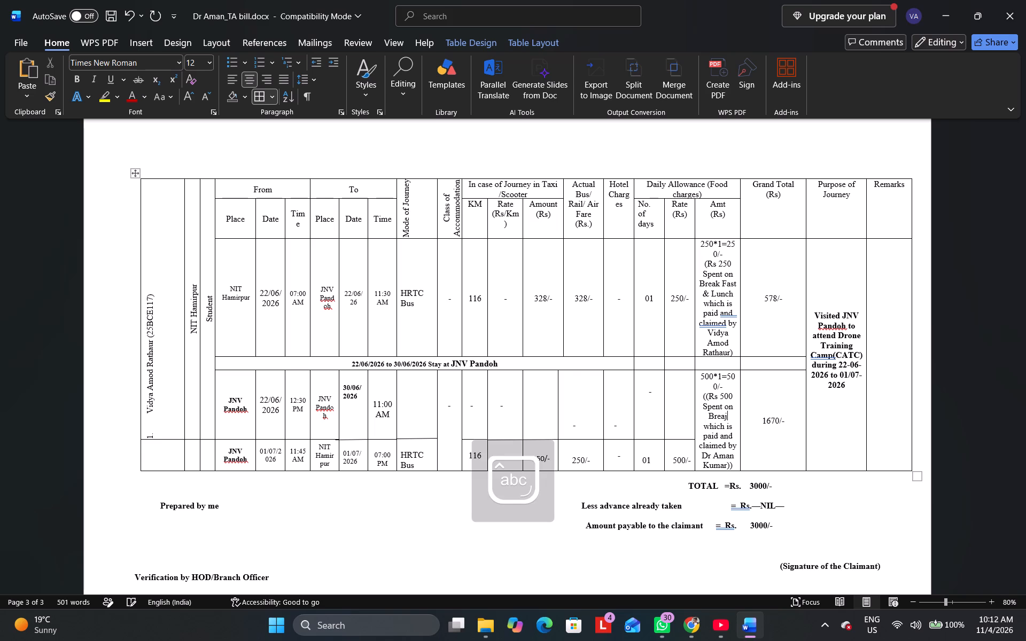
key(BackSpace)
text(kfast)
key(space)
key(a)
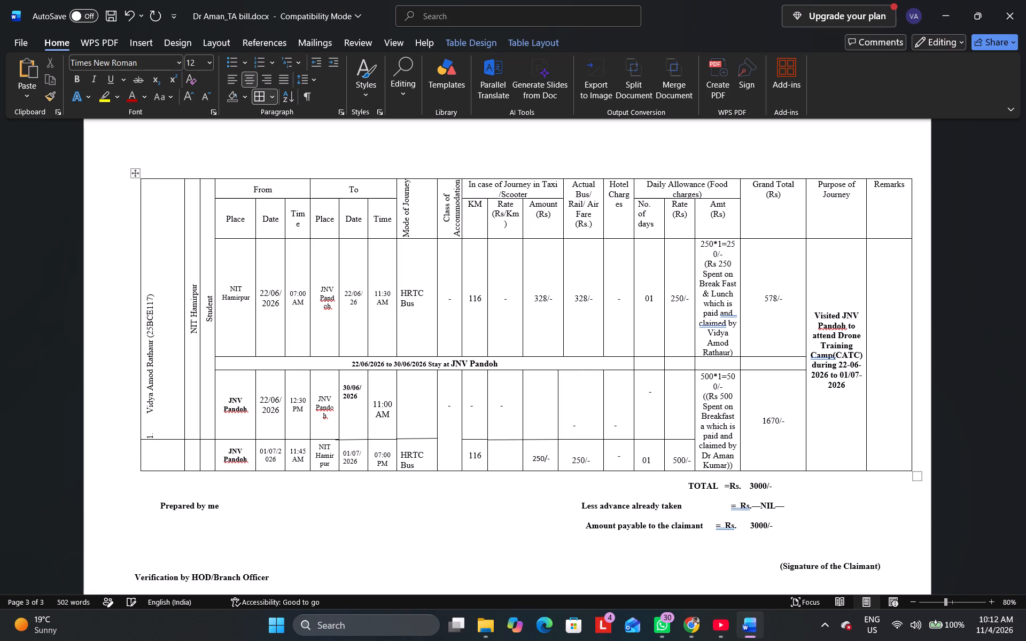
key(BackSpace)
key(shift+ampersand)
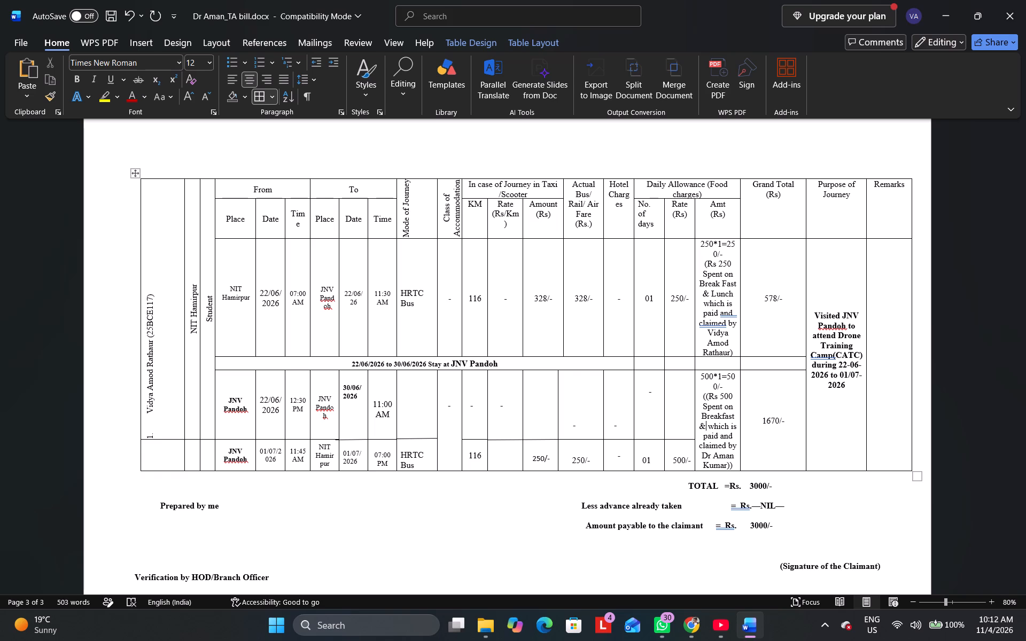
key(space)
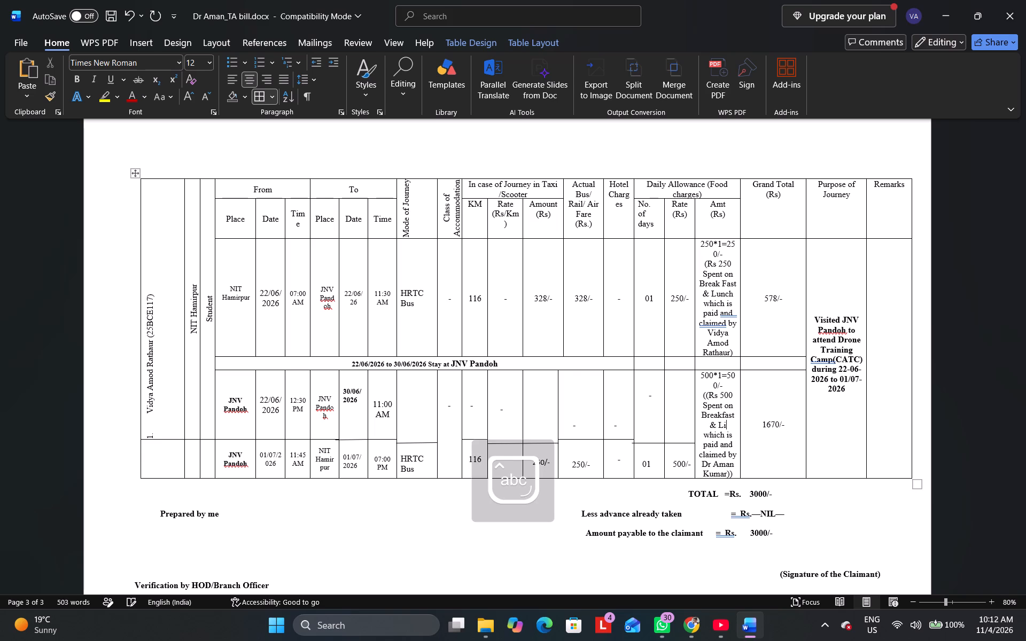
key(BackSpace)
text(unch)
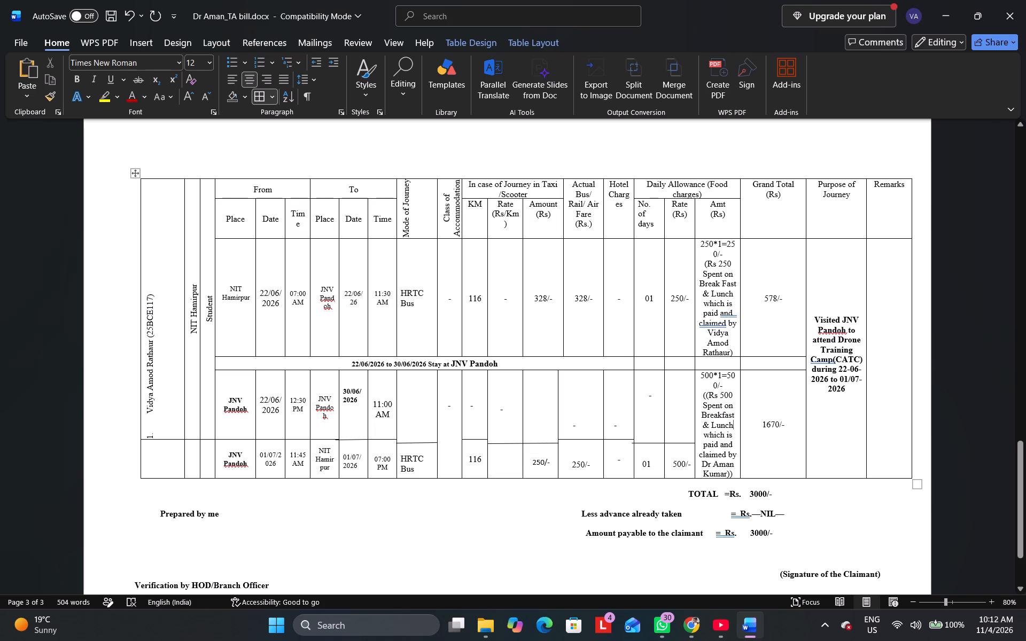
Replace the claimant's name in the lower Amt note with the cadet's name copied from the upper Amt note, and remove the extra closing bracket.
drag(727, 474, 703, 462)
key(BackSpace)
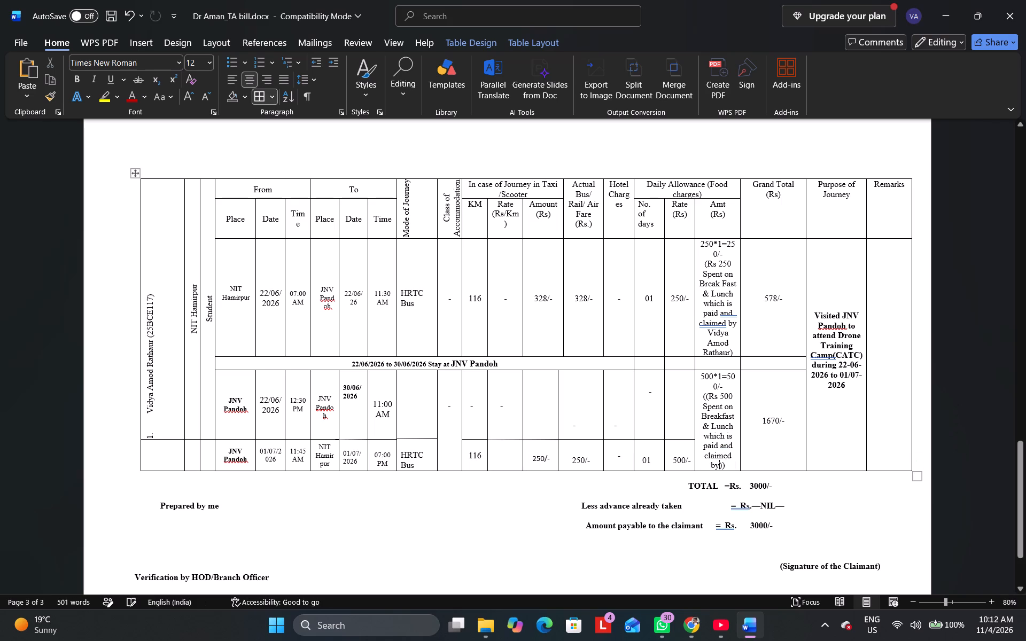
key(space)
drag(705, 329, 727, 351)
drag(727, 351, 727, 353)
key(ctrl+c)
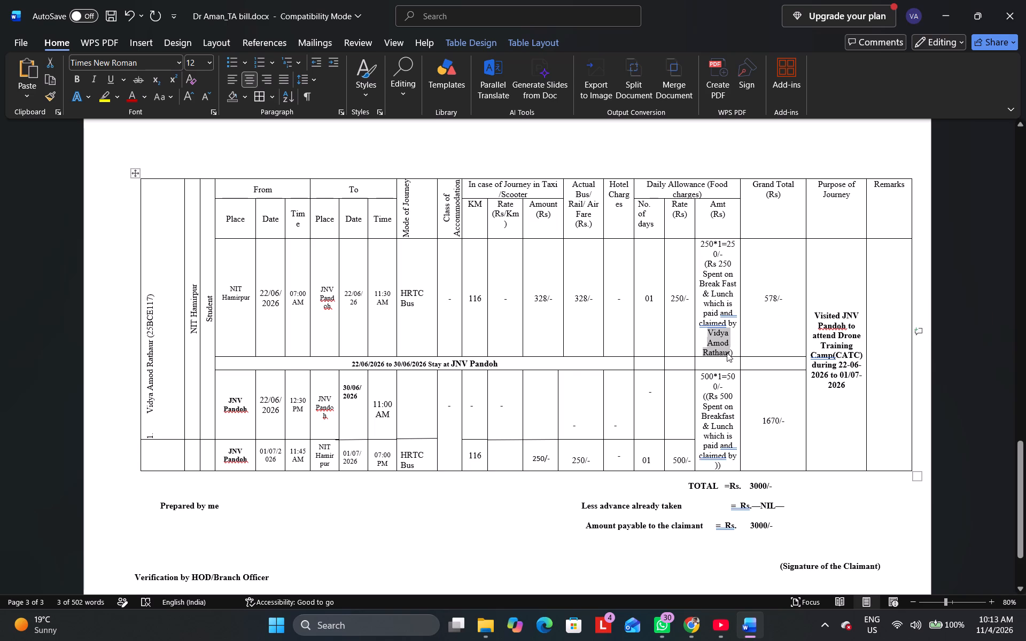
click(705, 465)
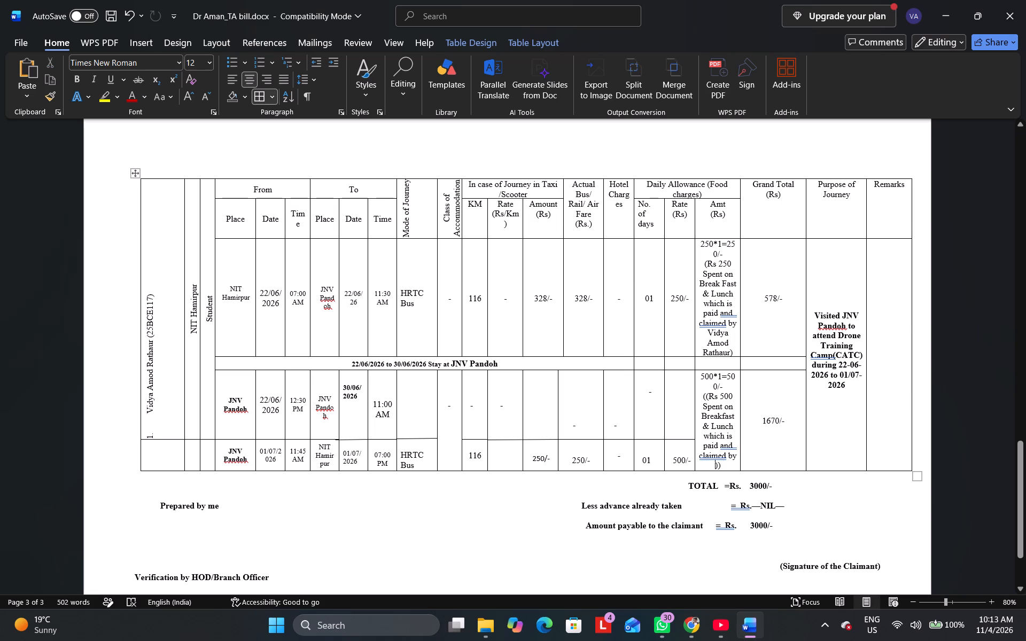
key(ctrl+v)
click(734, 482)
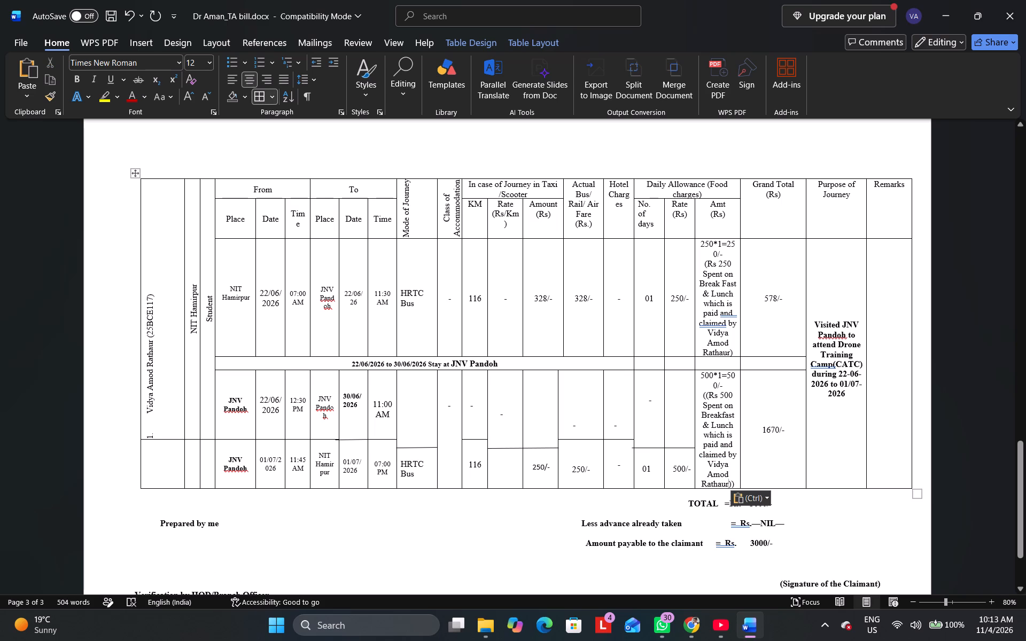
key(BackSpace)
Change the daily allowance calculation in the upper Amt (Rs) cell to 500*1=500/-.
click(704, 246)
key(BackSpace)
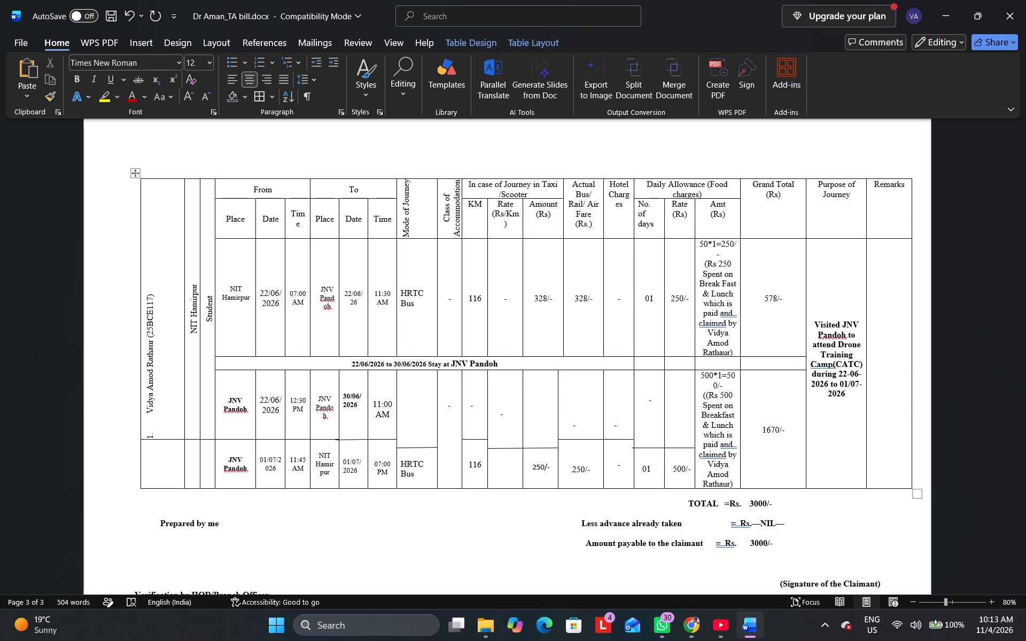
key(Right)
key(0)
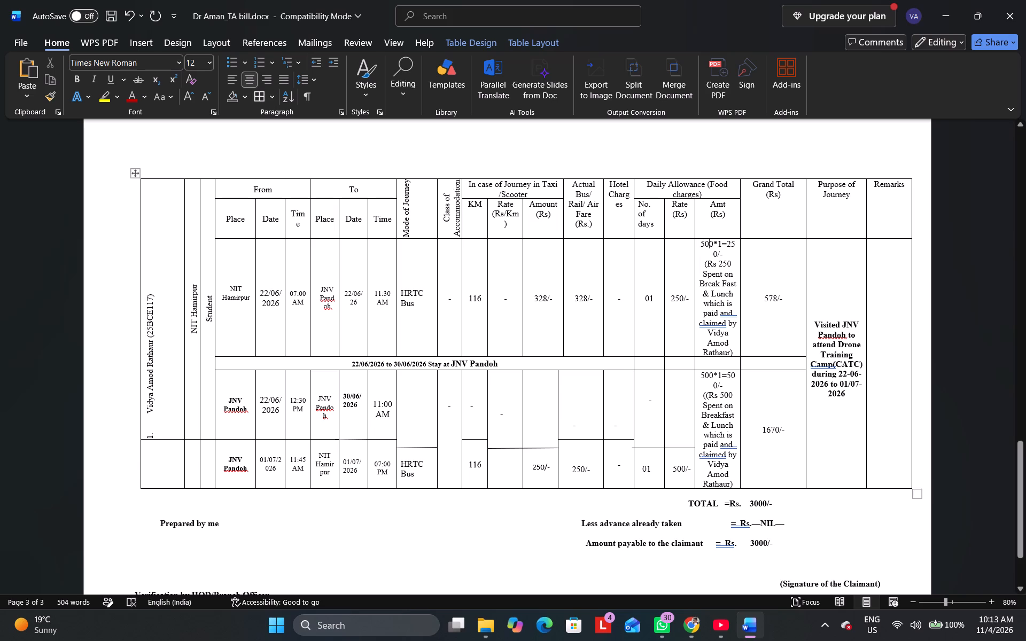
click(730, 244)
key(BackSpace)
key(Right)
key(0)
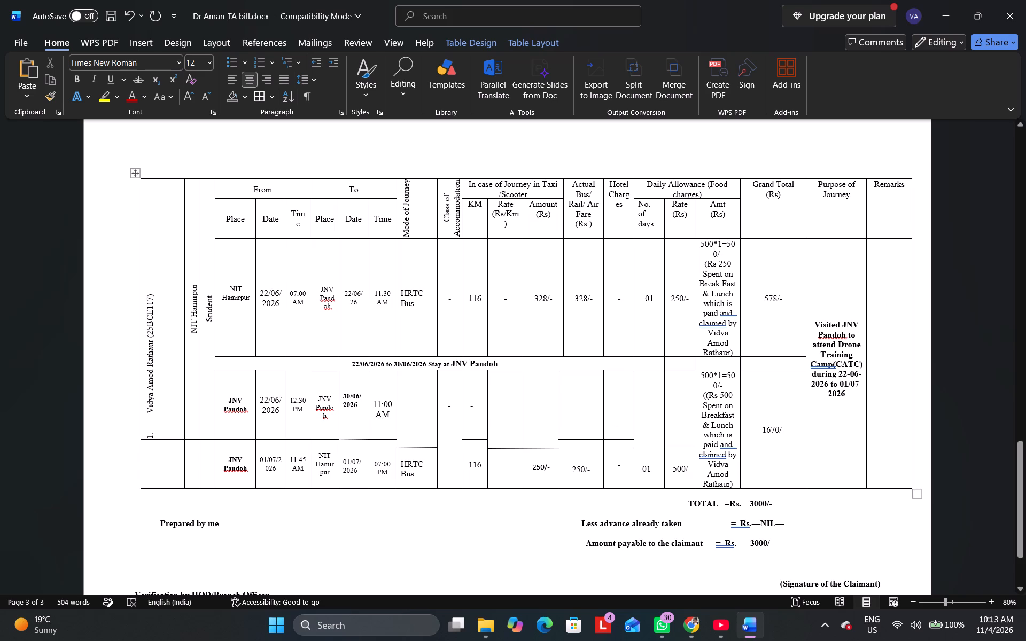
Set the spent amount in the upper Amt (Rs) cell's note to Rs 500.
click(721, 264)
key(BackSpace)
key(Right)
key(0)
Set the daily allowance Rate (Rs) in the NIT Hamirpur to JNV Pandoh row to 500/-.
click(676, 297)
key(BackSpace)
key(Right)
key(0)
Set the Grand Total (Rs) of the NIT Hamirpur to JNV Pandoh row to 828/-.
click(774, 296)
key(Right)
key(BackSpace)
key(BackSpace)
key(BackSpace)
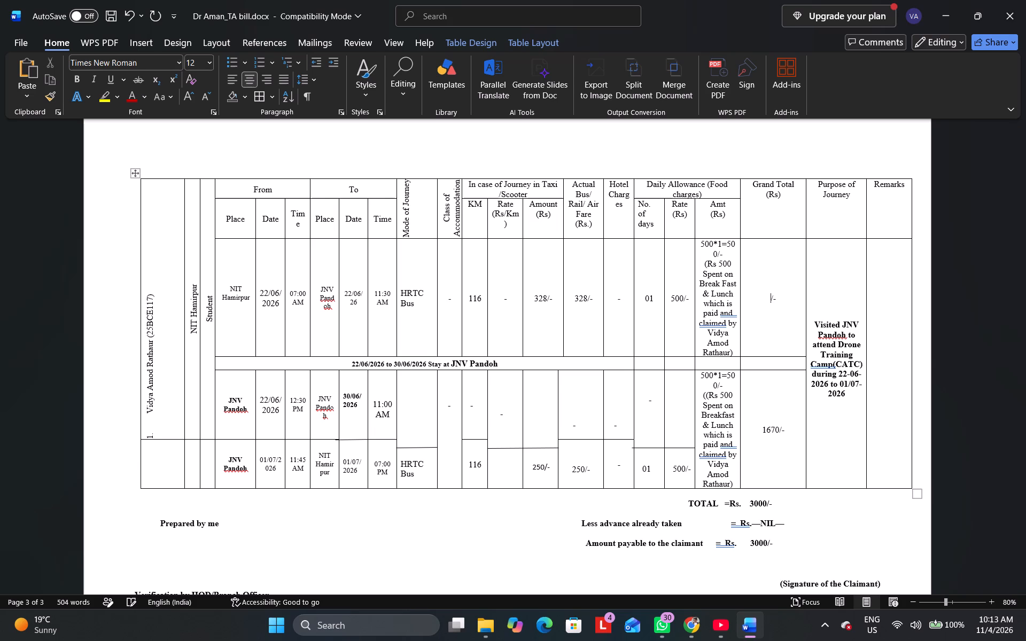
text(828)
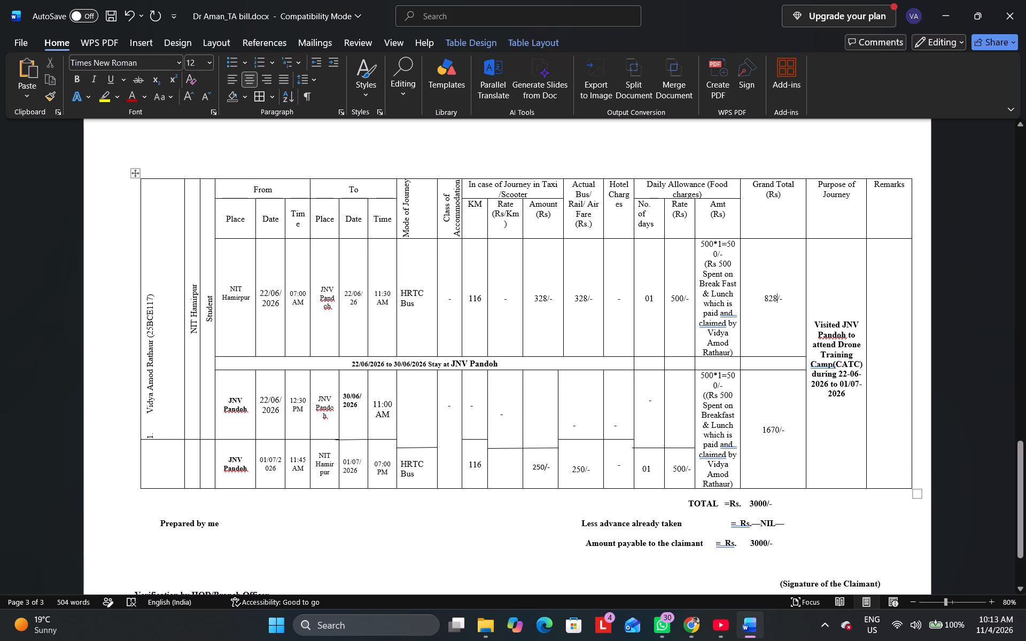
Raise the divider lines above the return journey's Mode of Journey, Rate/Amount and daily allowance No. of days/Rate entries to align with the neighbouring row border.
click(616, 439)
drag(419, 448, 419, 440)
drag(419, 440, 418, 440)
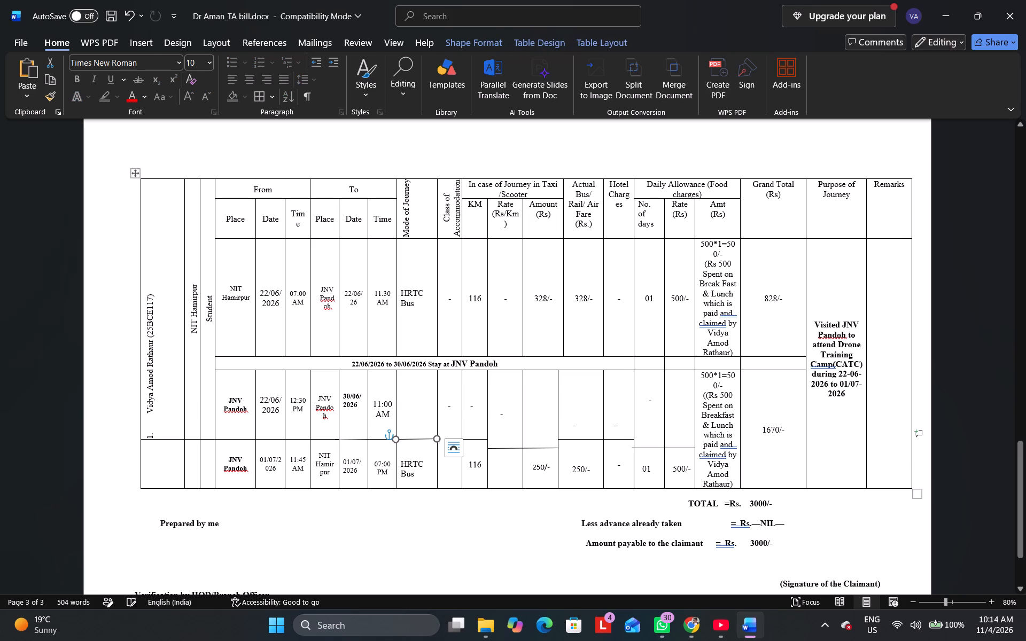
click(504, 447)
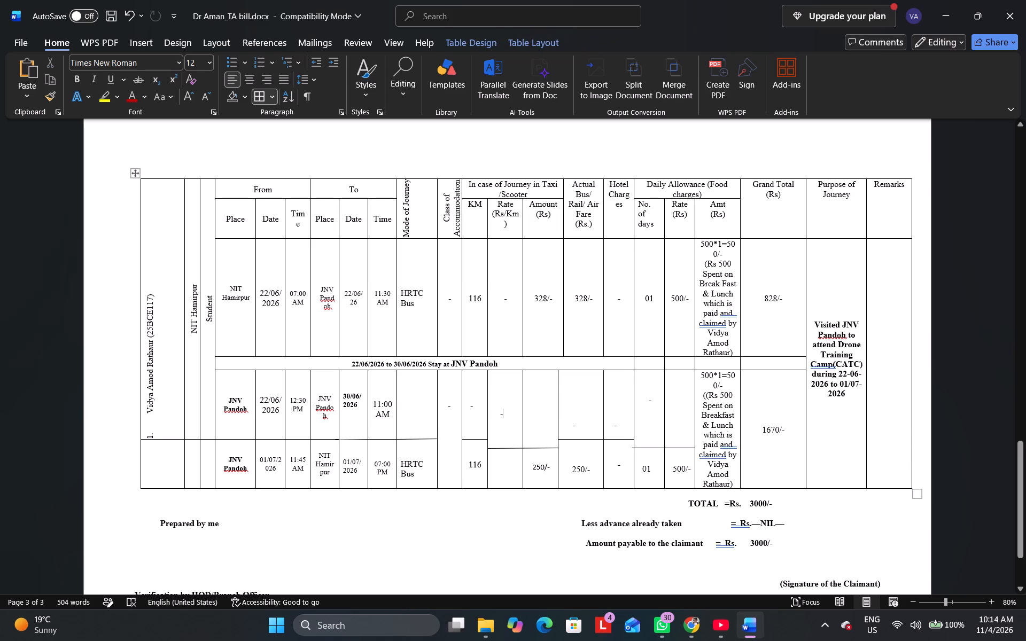
drag(504, 448, 503, 439)
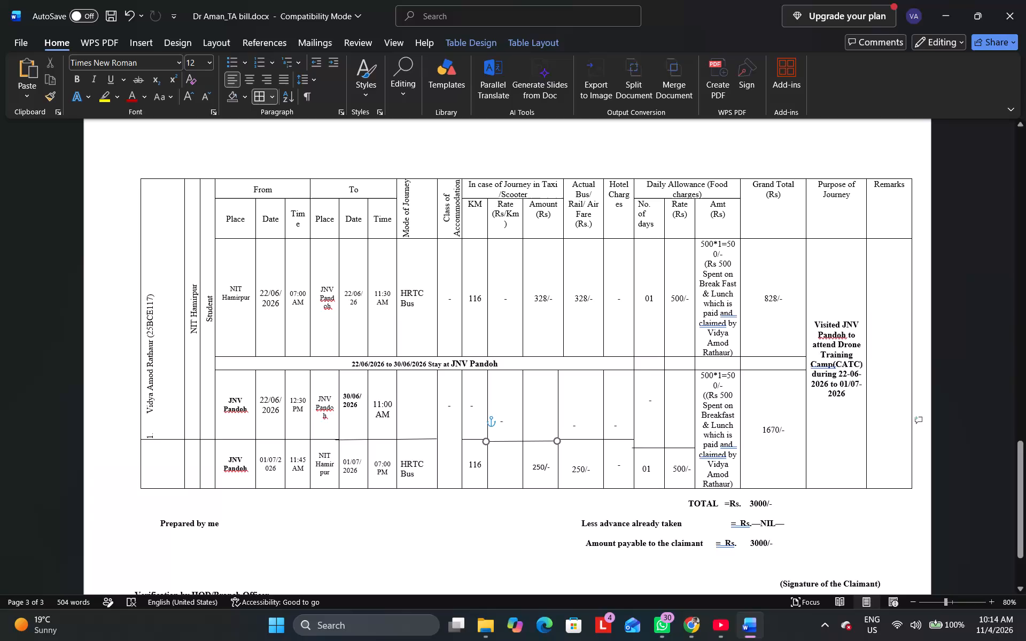
drag(503, 439, 503, 439)
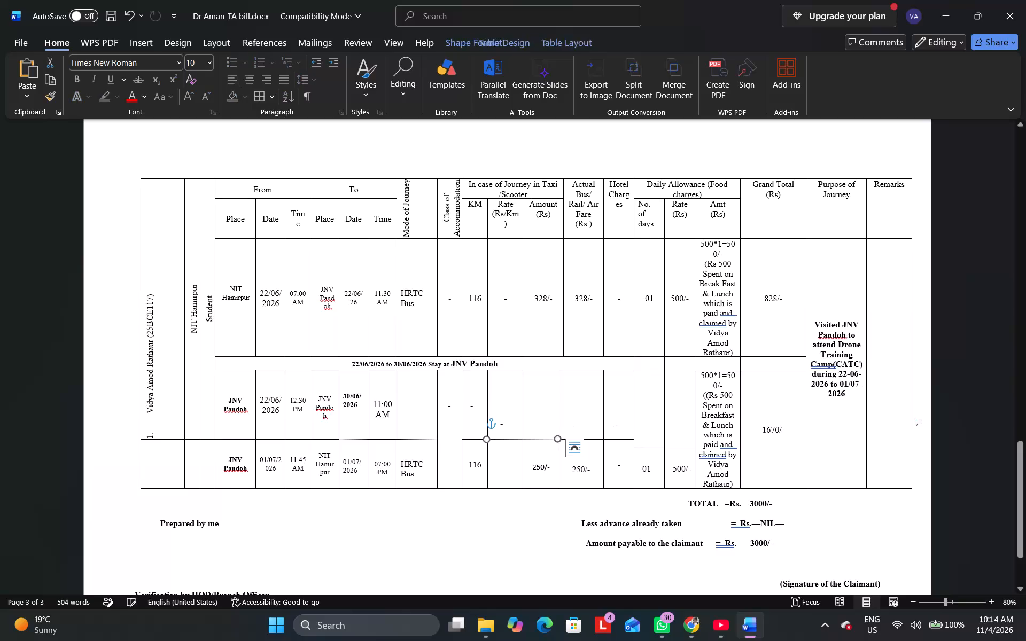
click(600, 439)
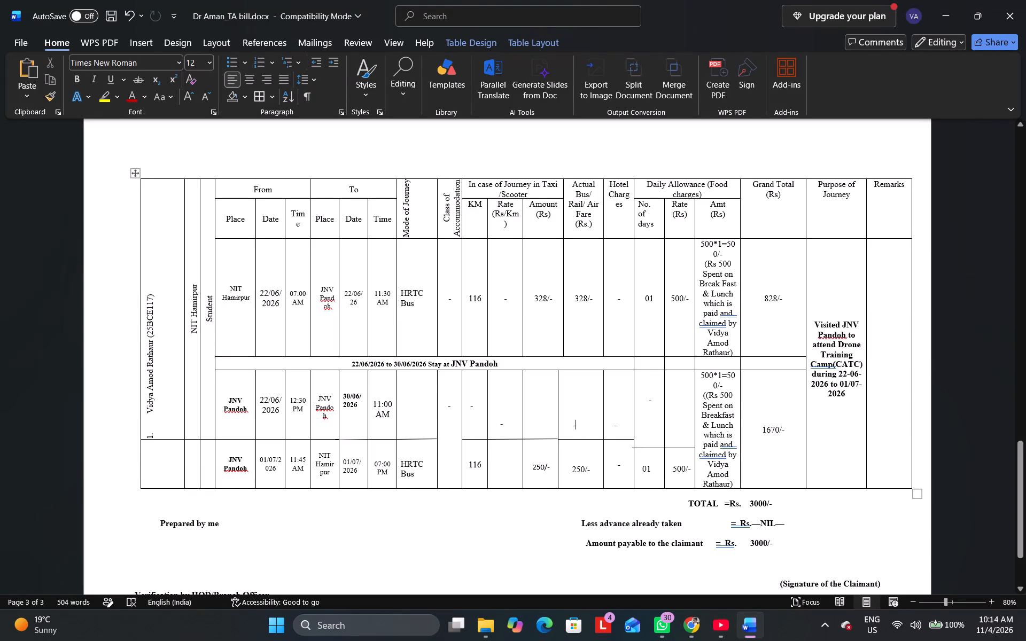
click(580, 439)
click(647, 447)
drag(654, 448, 654, 439)
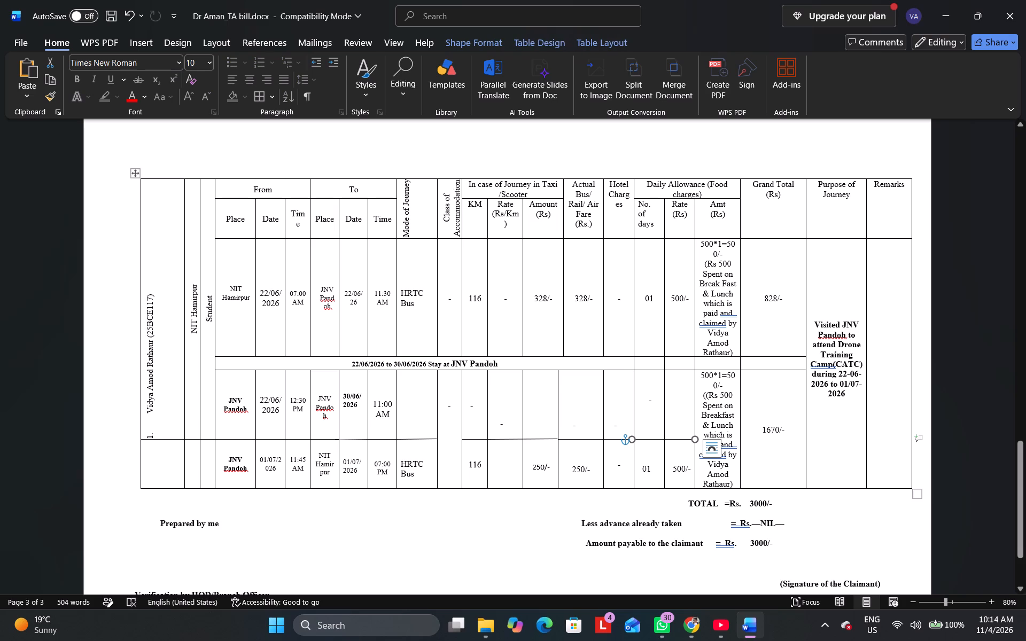
click(477, 532)
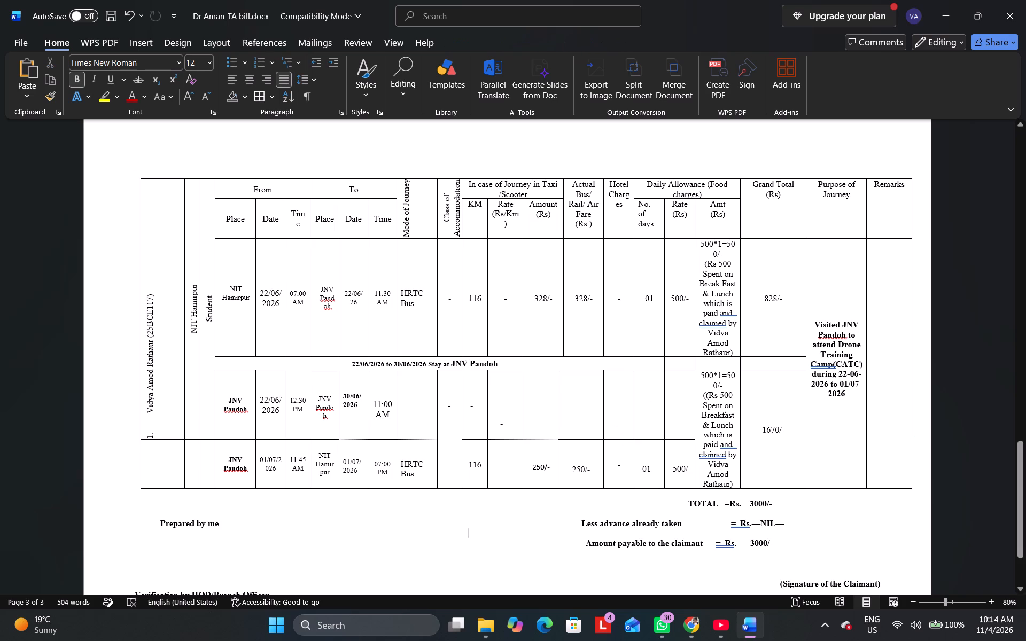
Delete the dashes in the Rate (Rs/Km), Actual Fare, Hotel Charges and No. of days cells of the row below the stay line.
click(508, 431)
key(BackSpace)
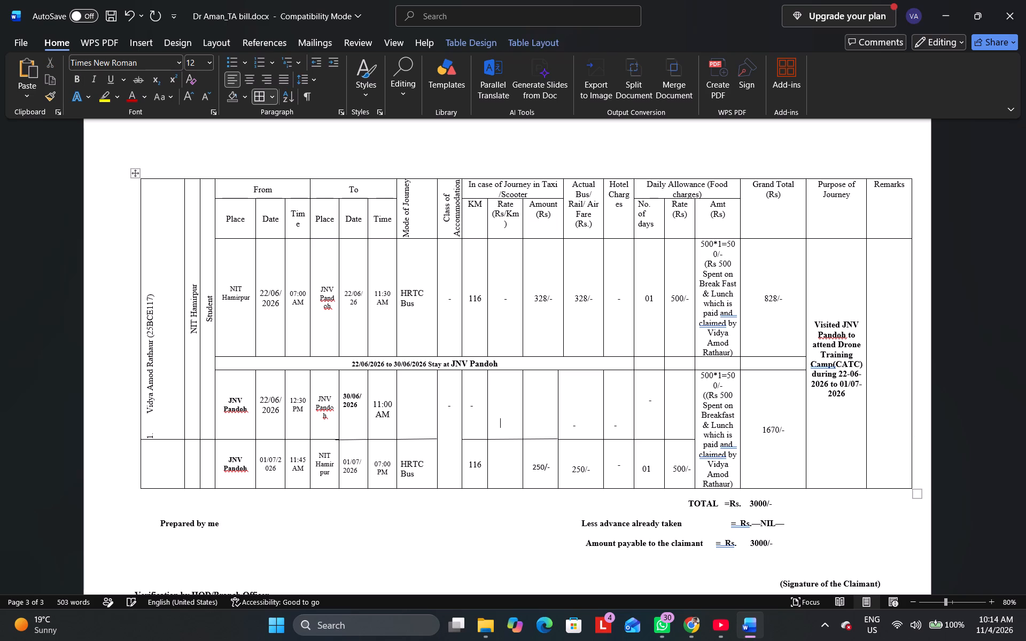
click(585, 430)
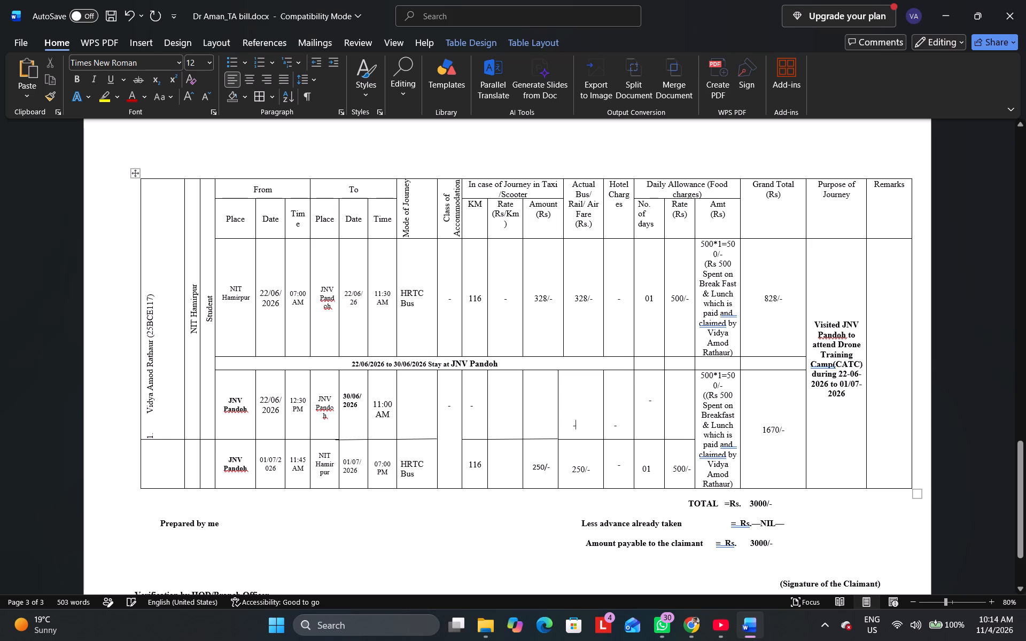
key(BackSpace)
click(626, 432)
key(BackSpace)
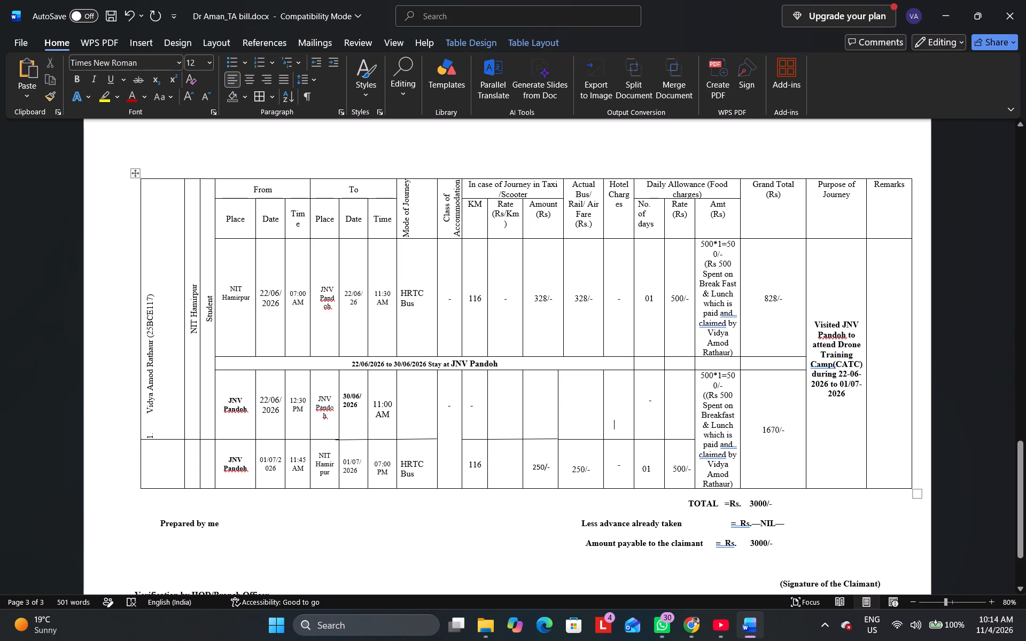
click(656, 401)
key(BackSpace)
Set the text wrapping of the 250/- text box in the return journey's Amount (Rs) column to Tight.
click(530, 469)
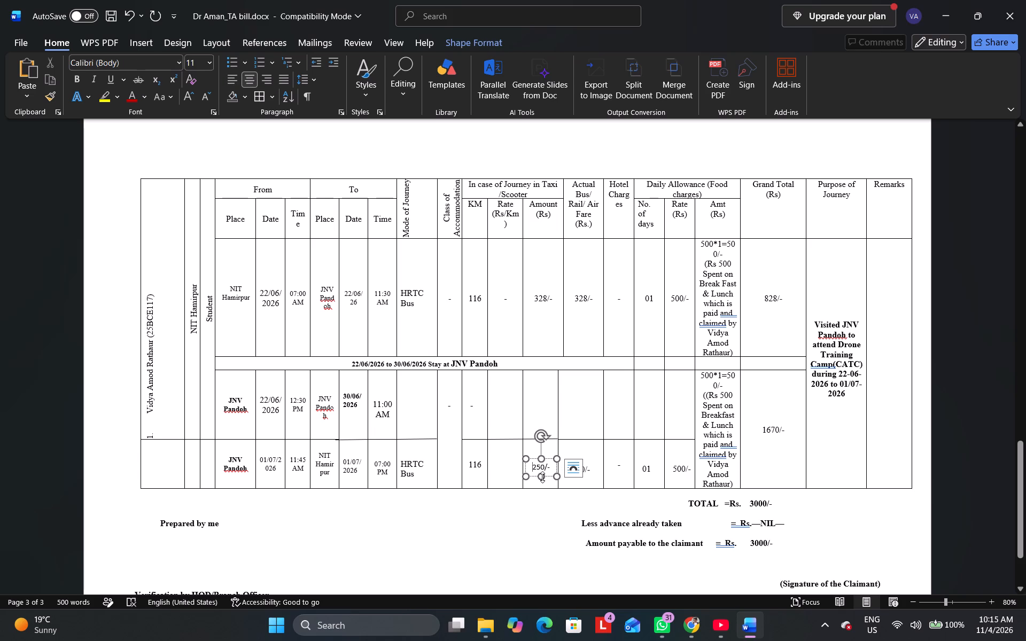
click(531, 475)
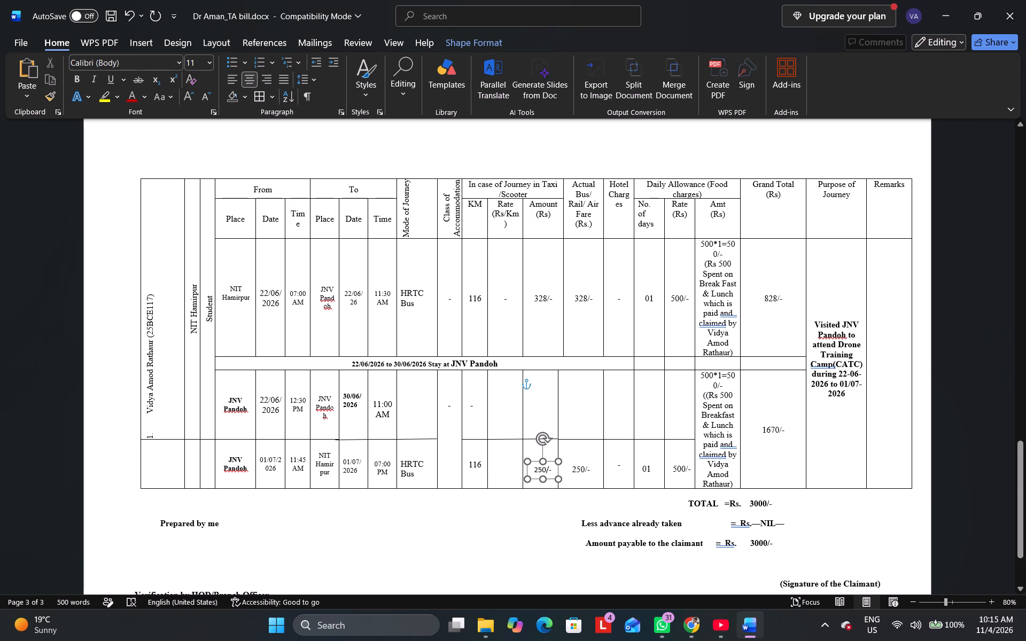
click(511, 525)
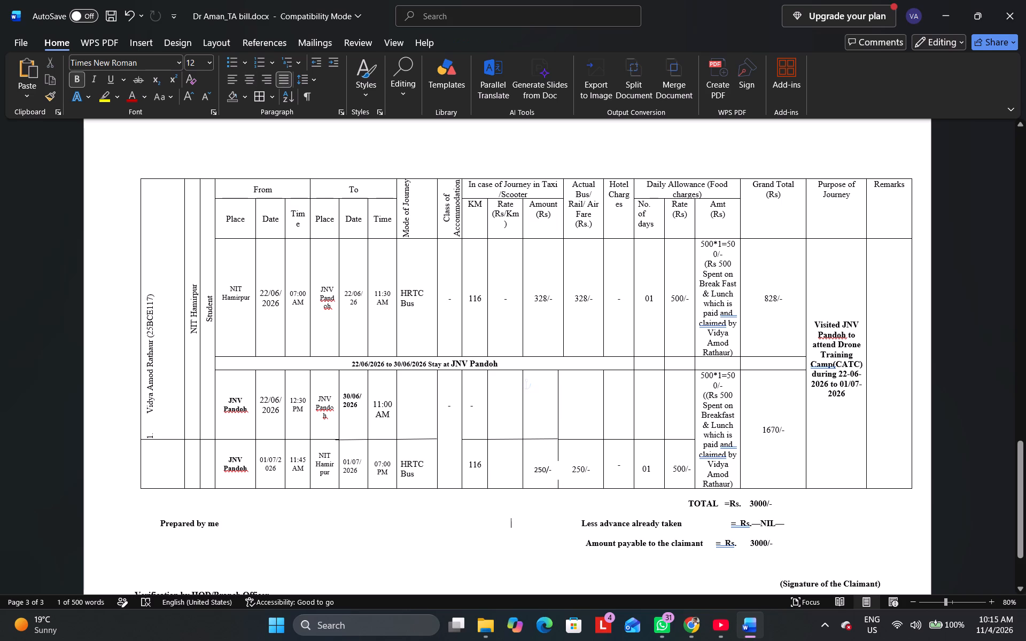
click(548, 468)
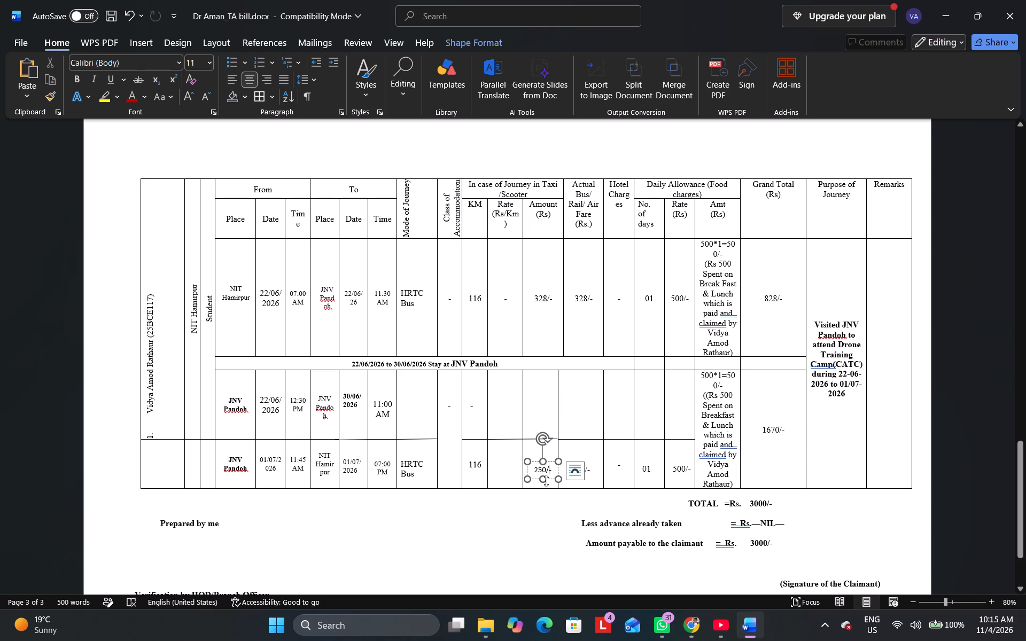
click(581, 472)
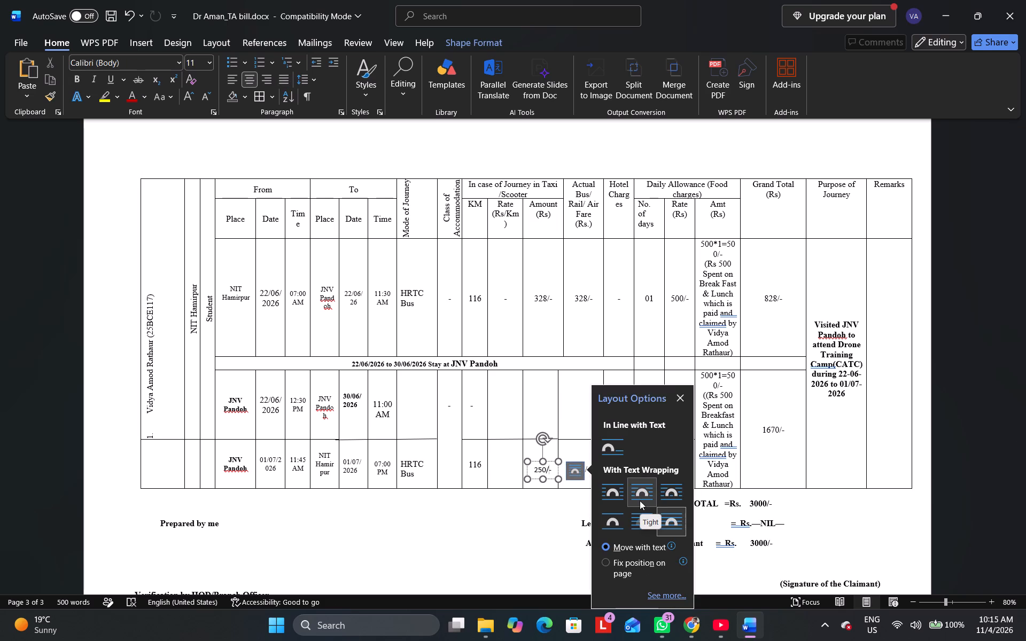
click(646, 491)
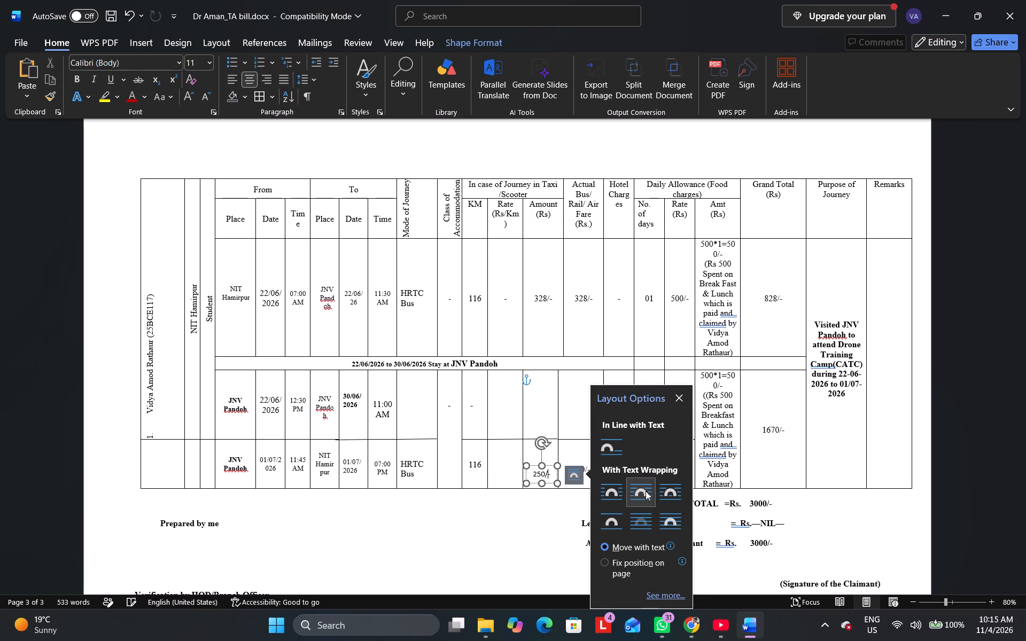
click(552, 522)
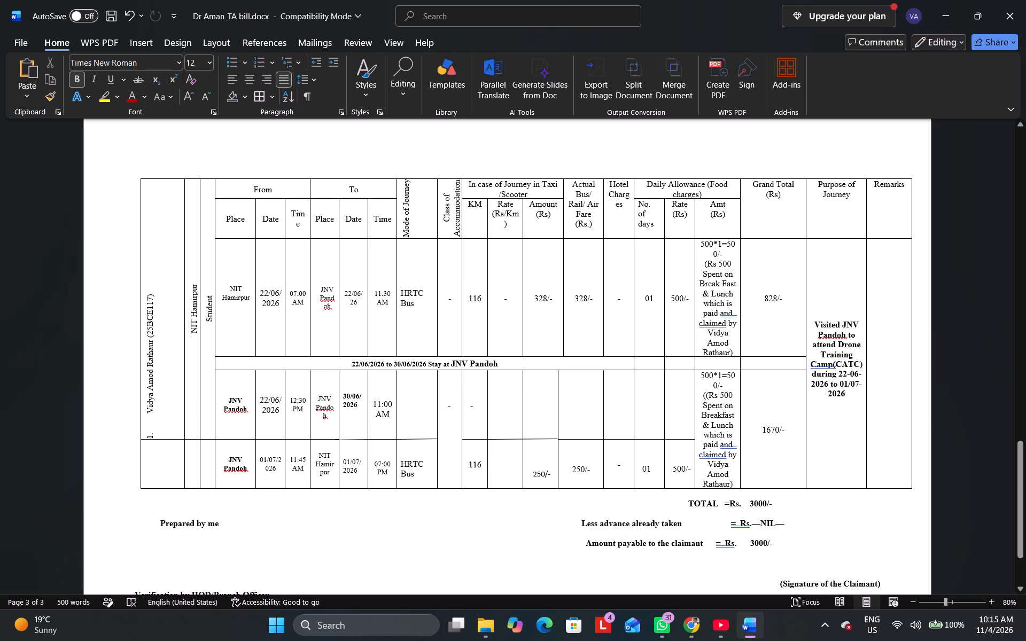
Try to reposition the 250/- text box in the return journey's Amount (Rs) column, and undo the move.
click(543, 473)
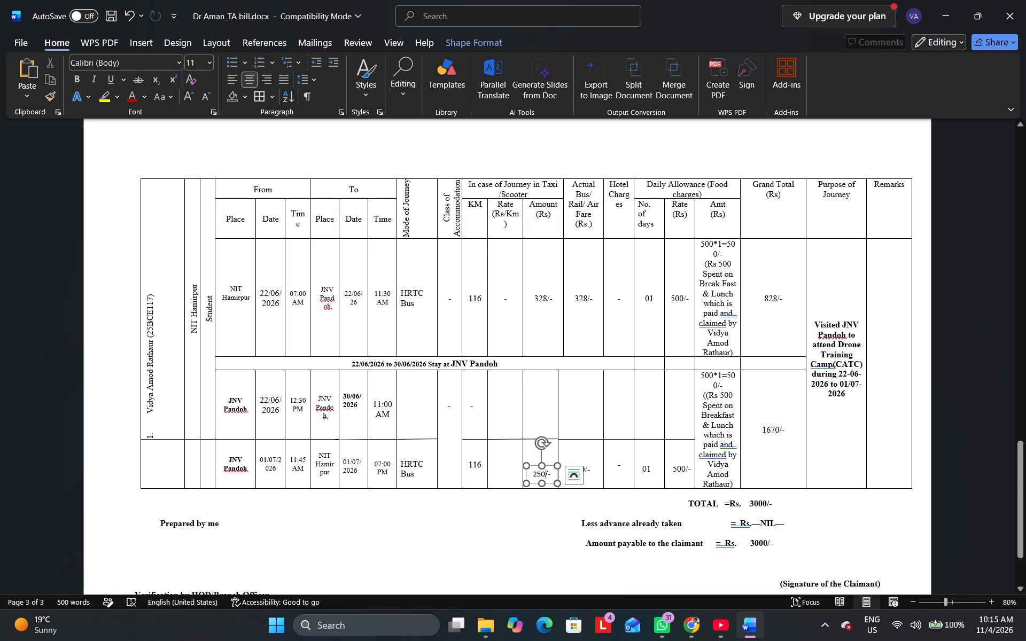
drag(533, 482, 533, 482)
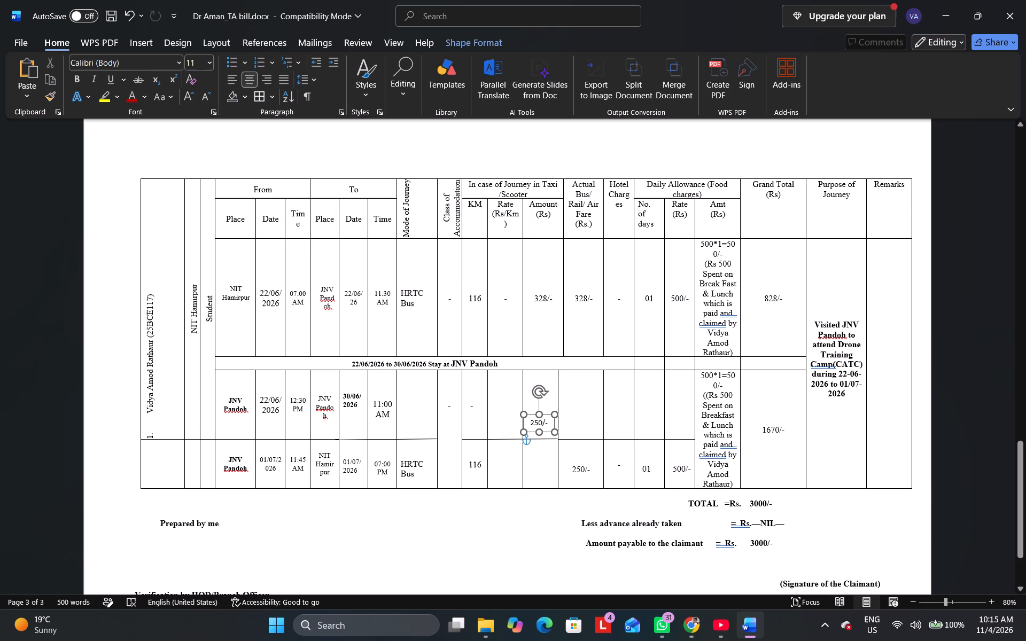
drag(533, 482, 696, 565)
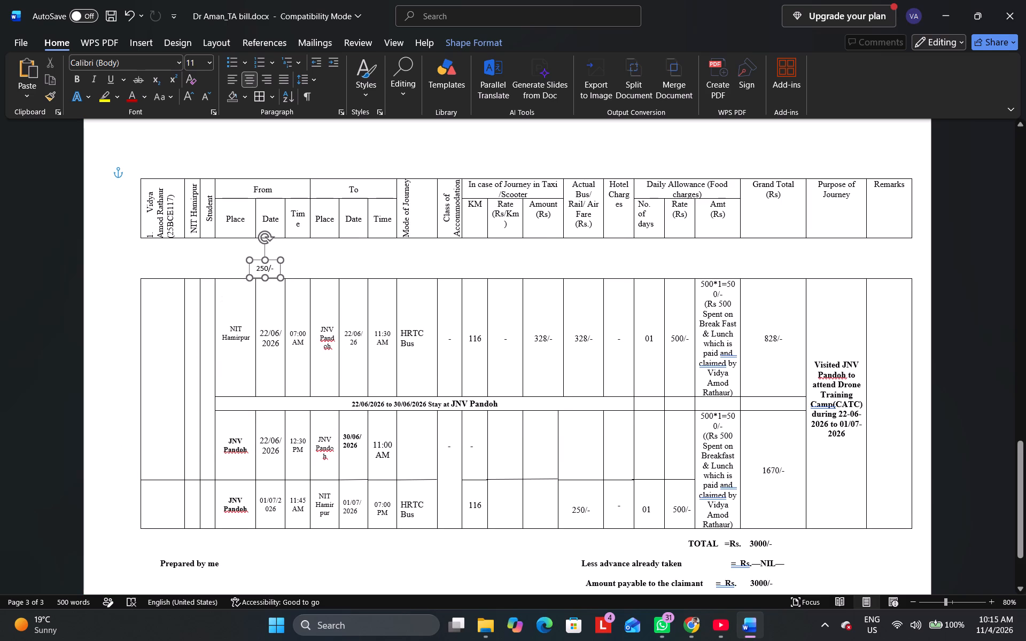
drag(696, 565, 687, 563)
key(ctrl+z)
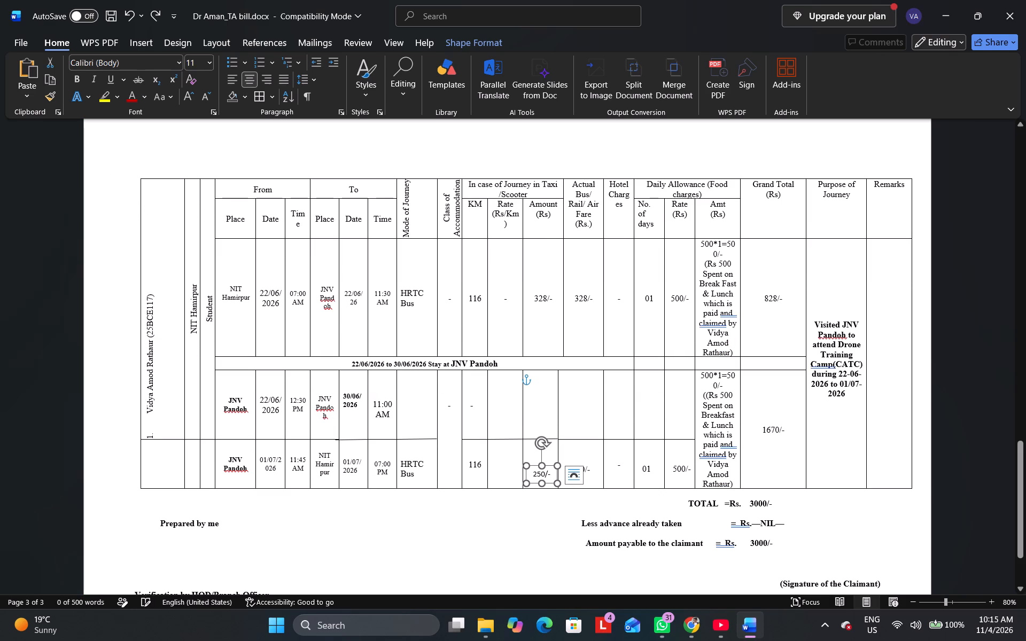
Set the return journey's Amount (Rs) 250/- text box to Behind Text wrapping and nudge it up towards the neighbouring fare entry's line.
click(572, 476)
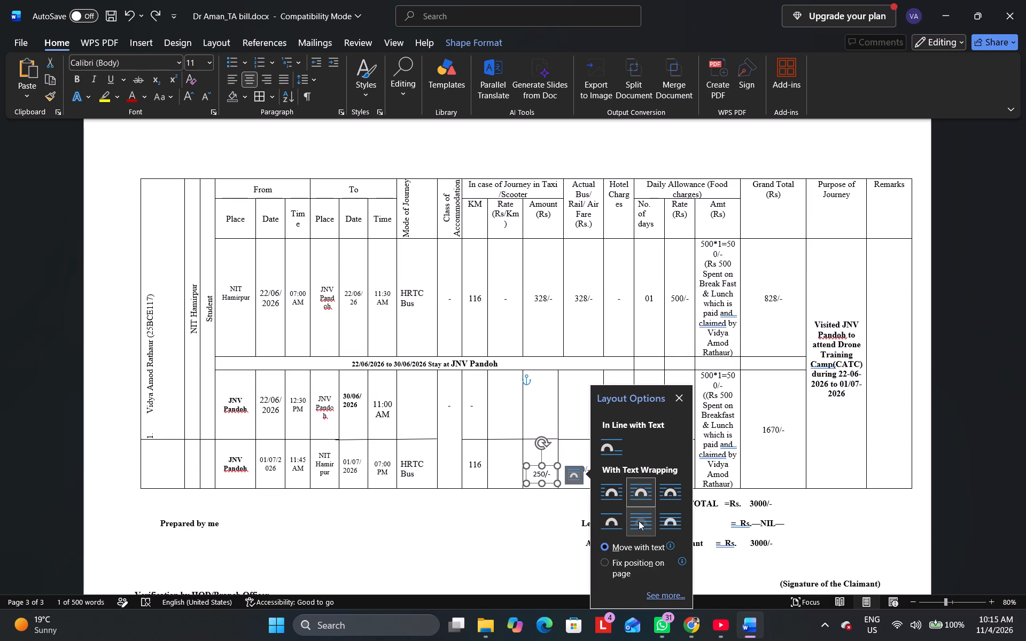
click(639, 521)
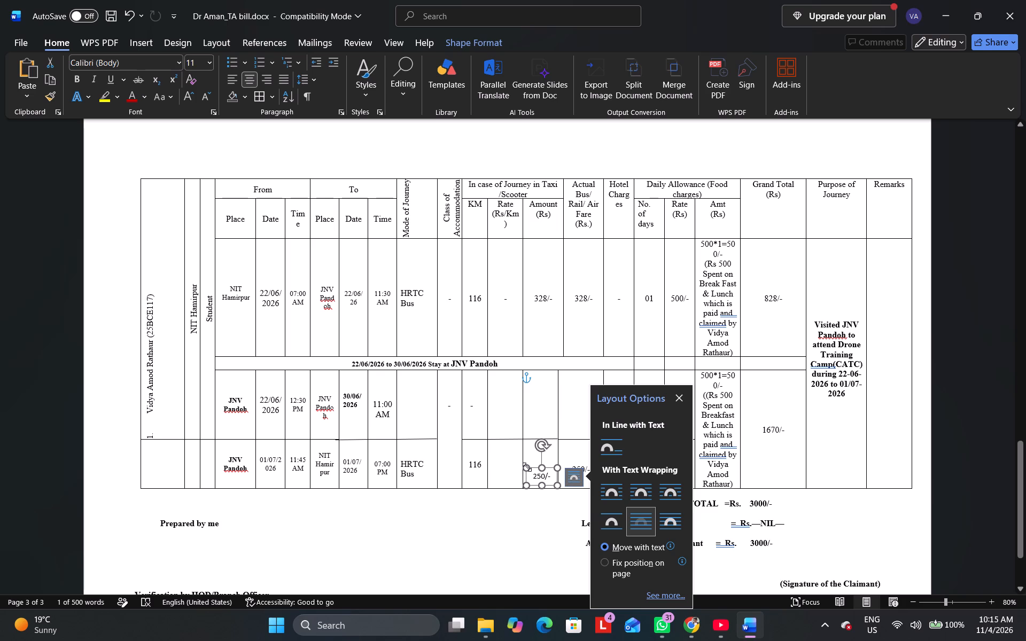
drag(527, 467, 526, 462)
click(518, 499)
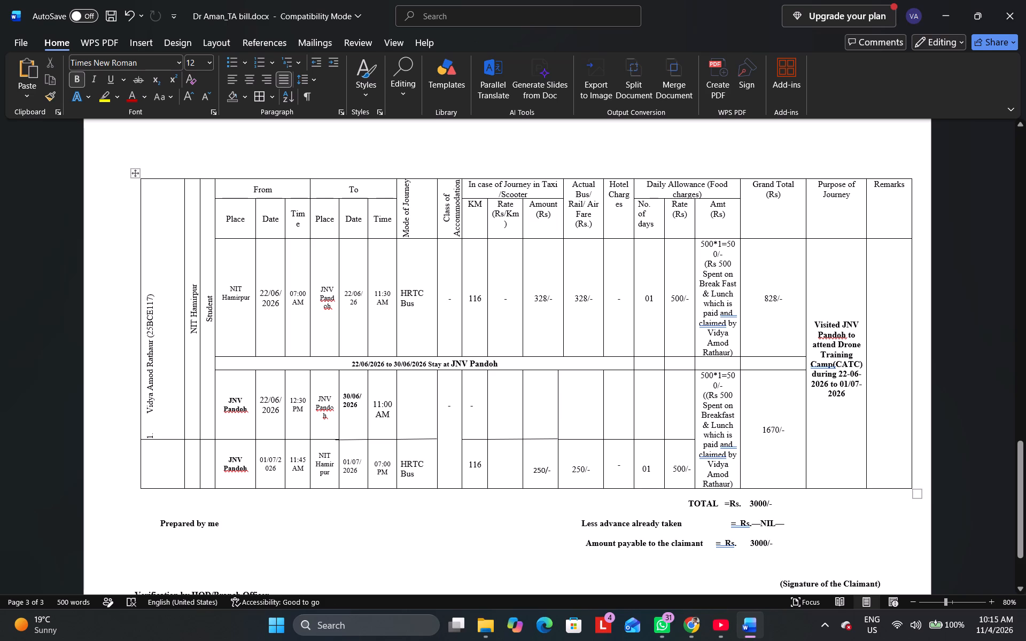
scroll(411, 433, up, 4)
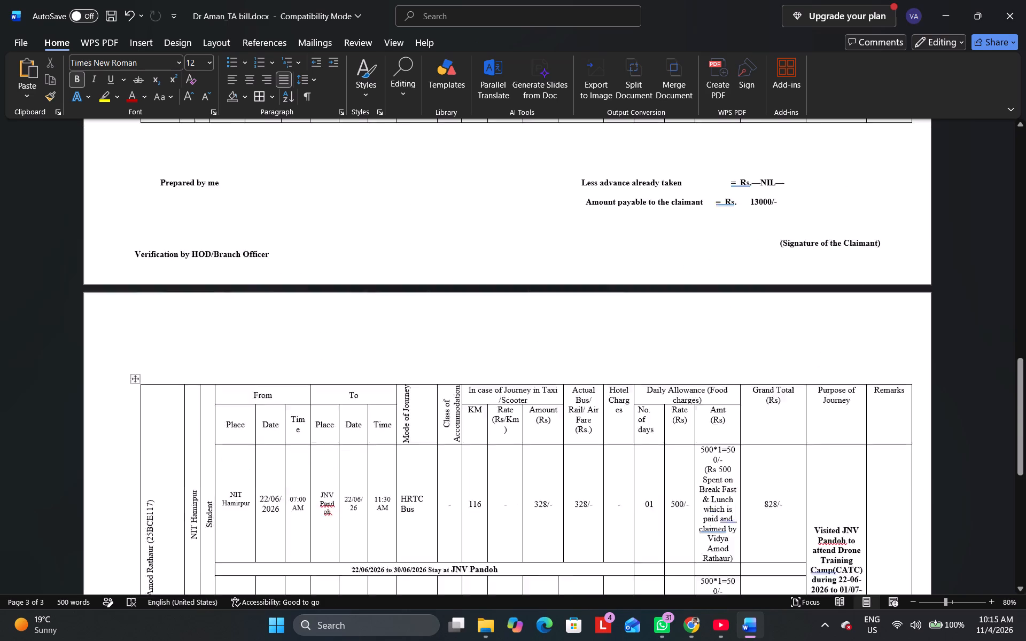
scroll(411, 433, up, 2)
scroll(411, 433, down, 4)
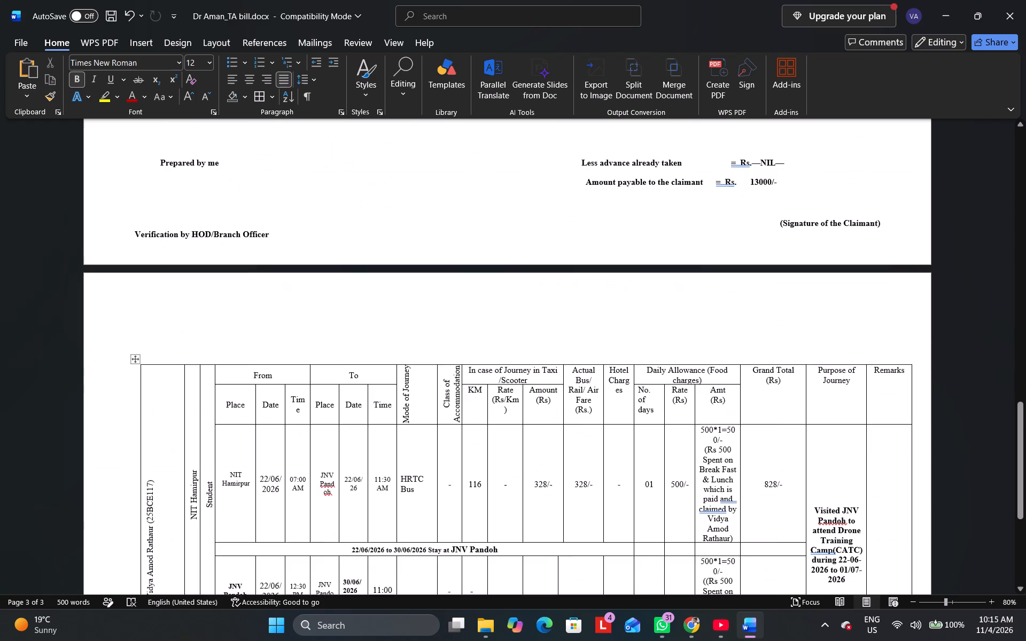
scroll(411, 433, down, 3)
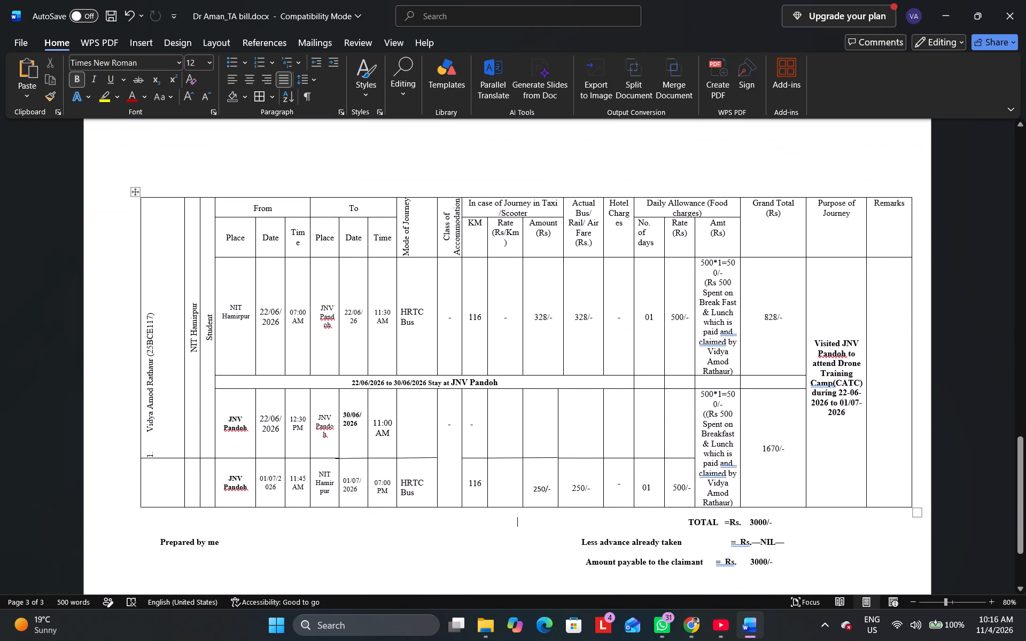
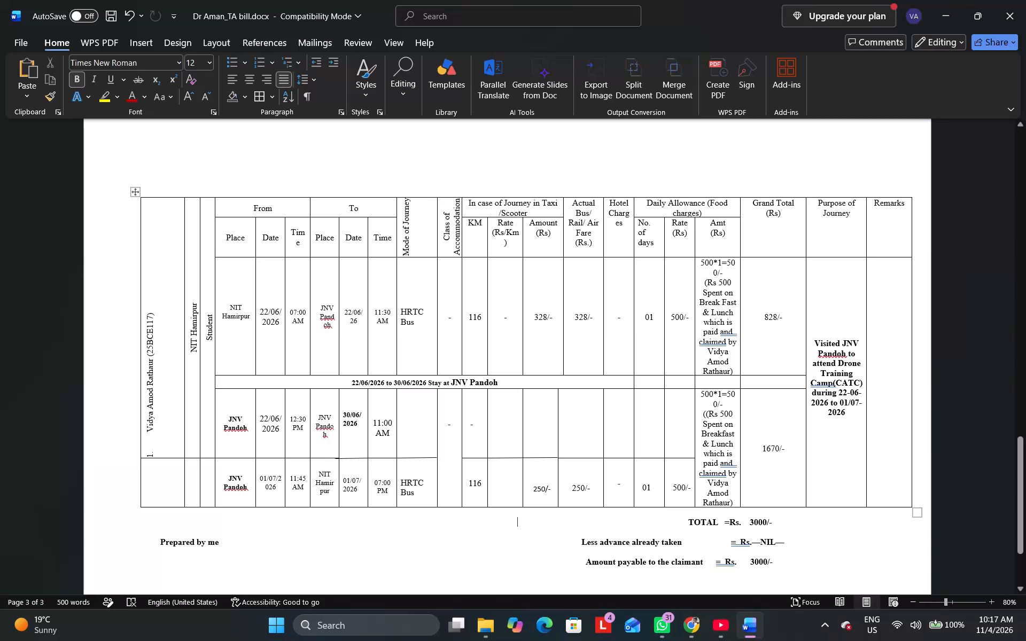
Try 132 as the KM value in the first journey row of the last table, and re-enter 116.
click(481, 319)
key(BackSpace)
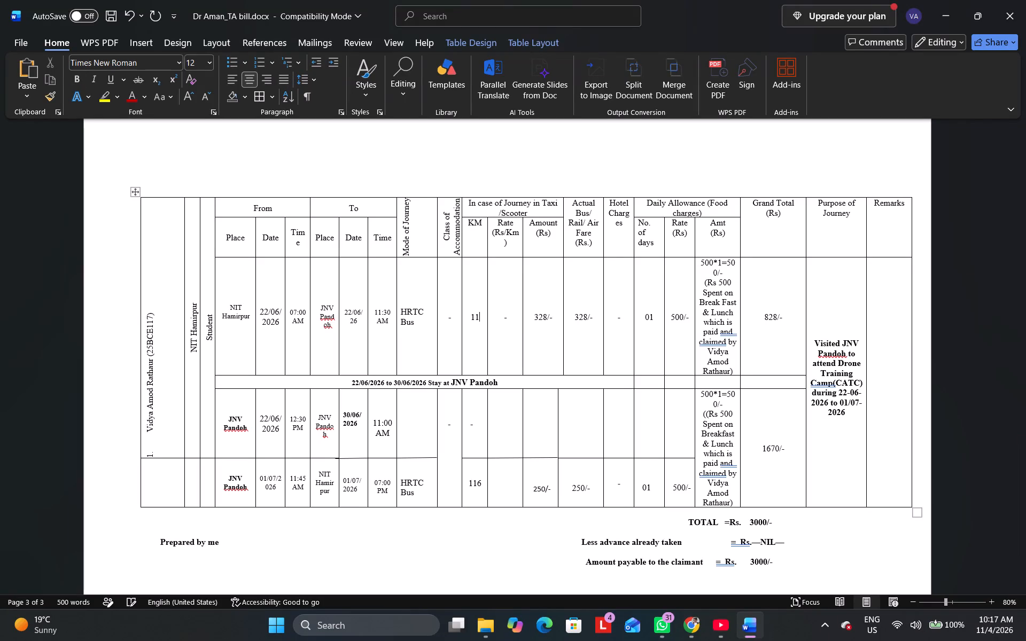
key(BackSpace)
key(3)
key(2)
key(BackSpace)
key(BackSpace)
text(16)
Set the Grand Total for the return journey rows in the last table to 750/-.
click(778, 448)
key(BackSpace)
key(BackSpace)
key(BackSpace)
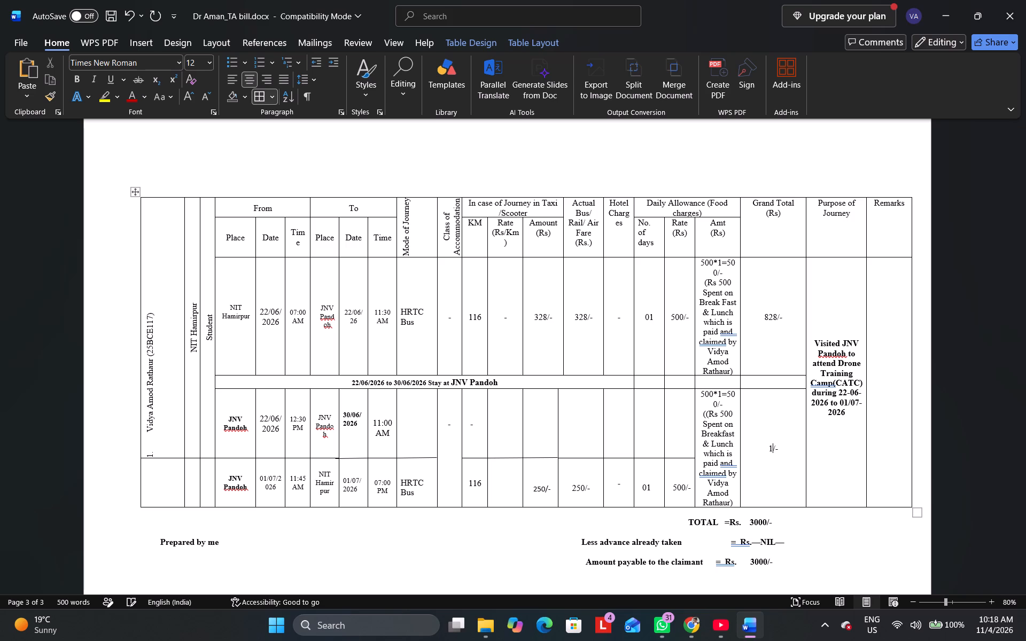
key(BackSpace)
text(750)
Set the TOTAL amount below the last table to Rs. 1578/-.
click(765, 524)
key(BackSpace)
key(BackSpace)
key(BackSpace)
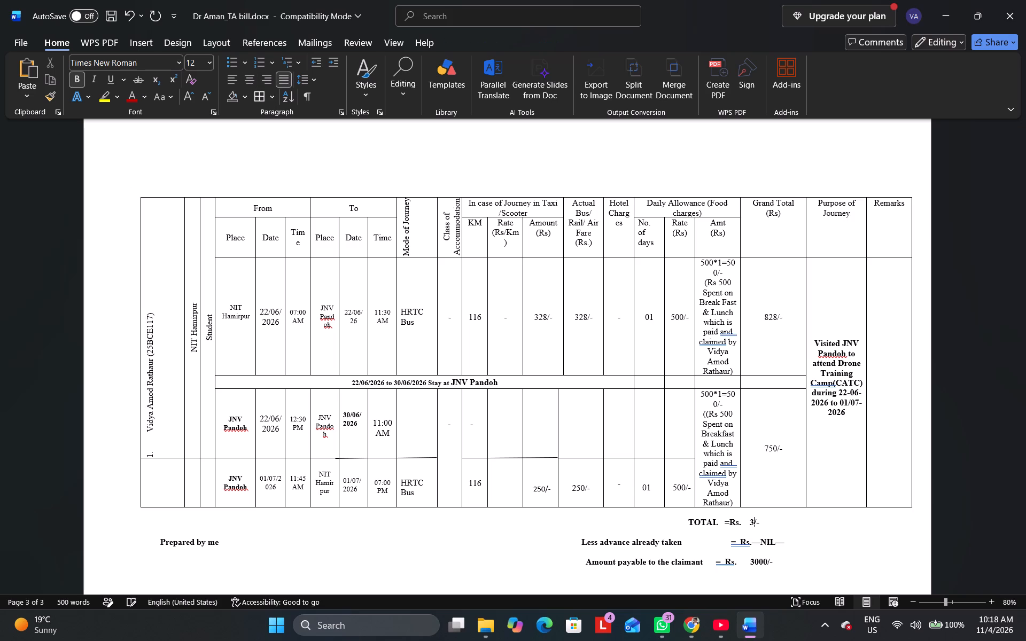
key(BackSpace)
text(15)
text(78)
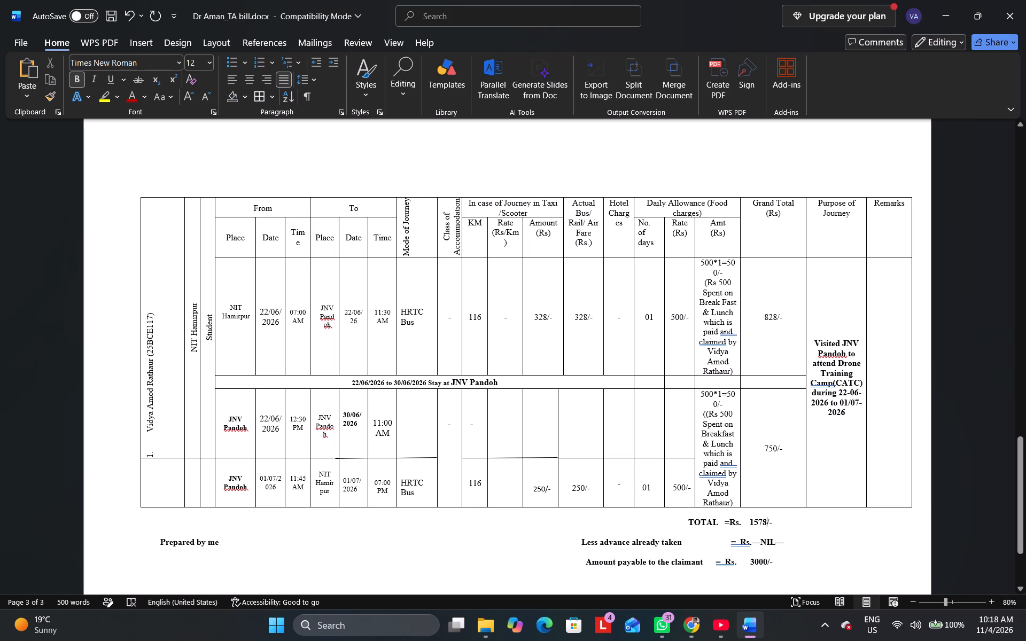
Set the amount payable to the claimant on the last page to Rs. 1578/-.
click(765, 564)
key(Right)
key(BackSpace)
key(BackSpace)
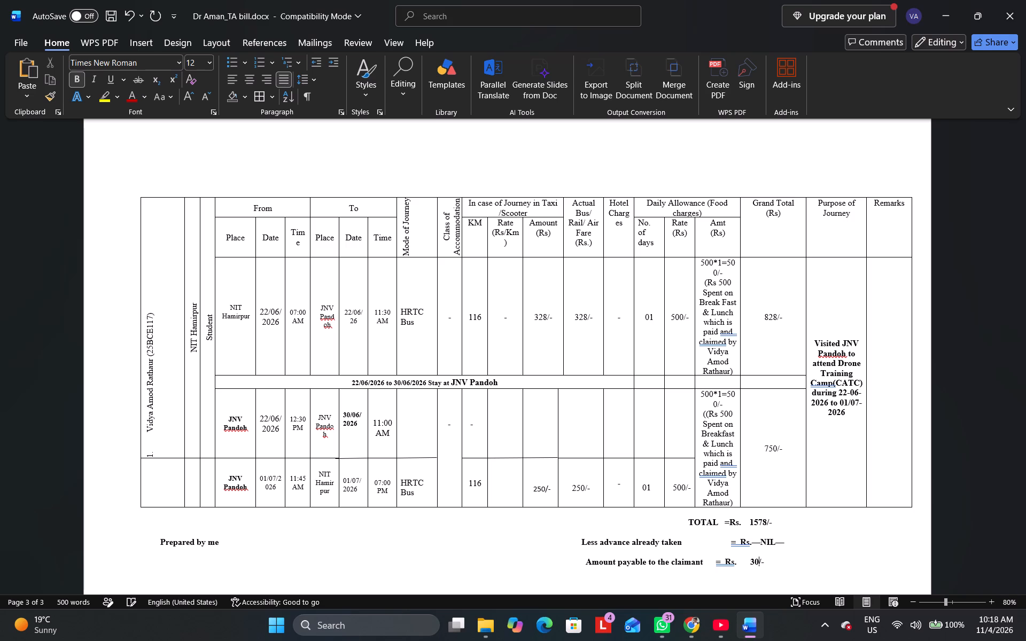
key(BackSpace)
key(BackSpace)
text(15)
text(78)
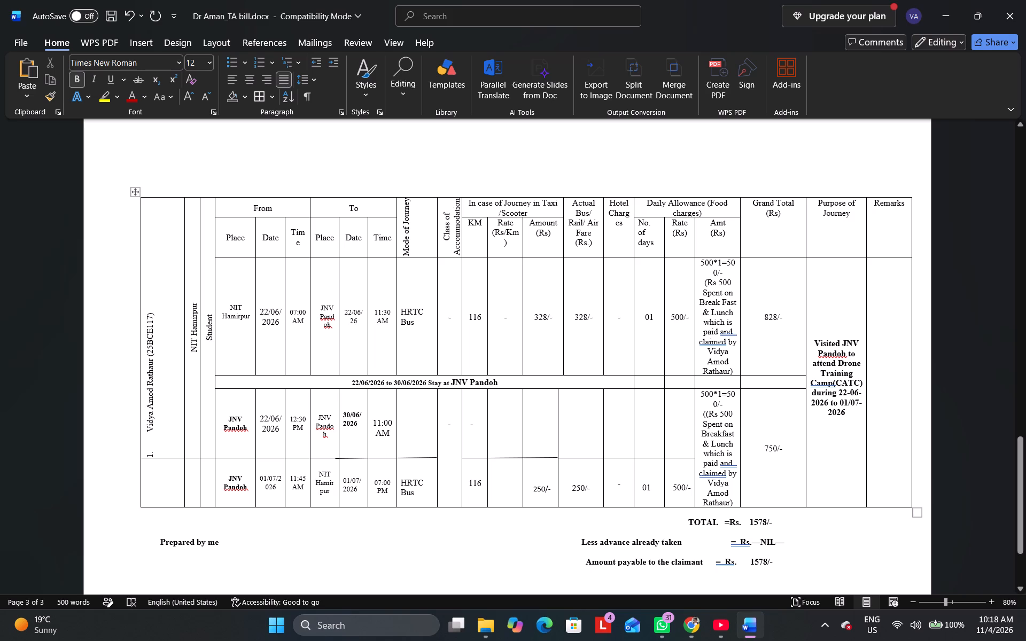
Review the TA bill's pages, comparing the edited last page with the cover page and the older Kullu trip table on page 2.
scroll(542, 525, down, 4)
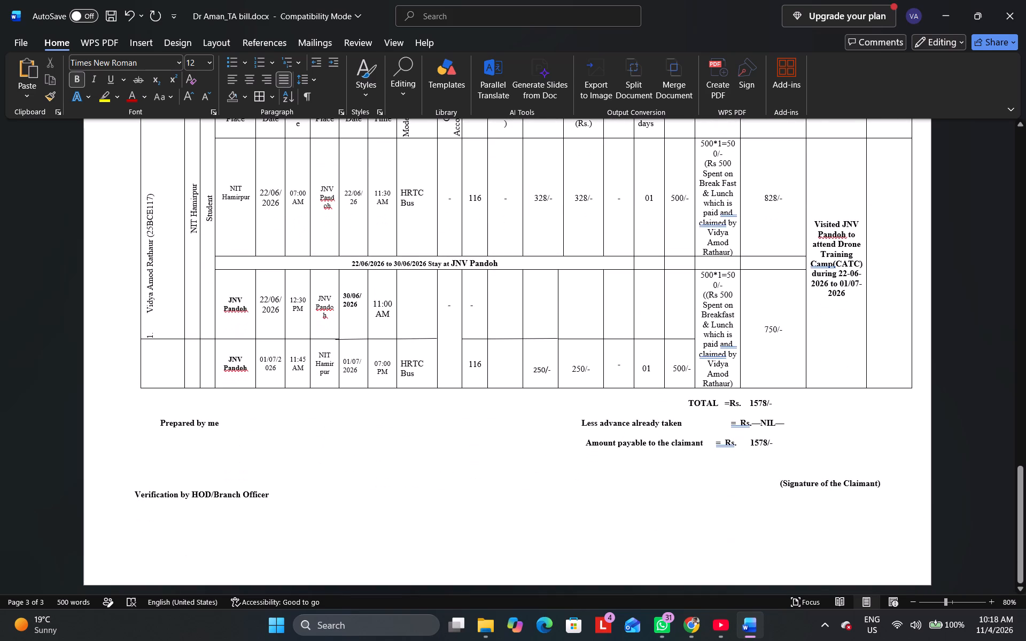
scroll(542, 525, down, 6)
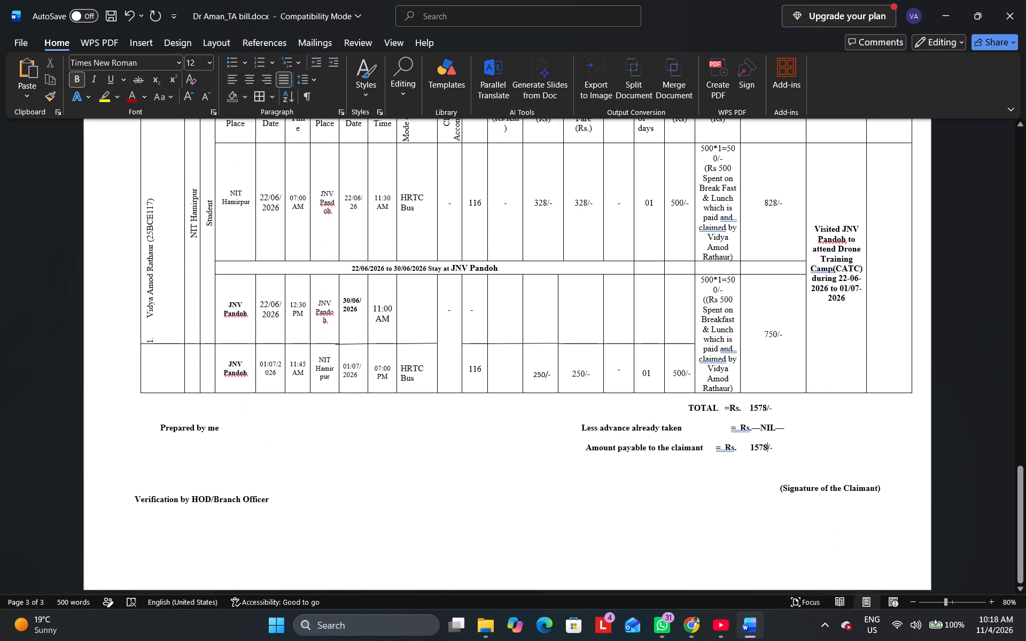
scroll(542, 525, down, 3)
scroll(542, 525, up, 3)
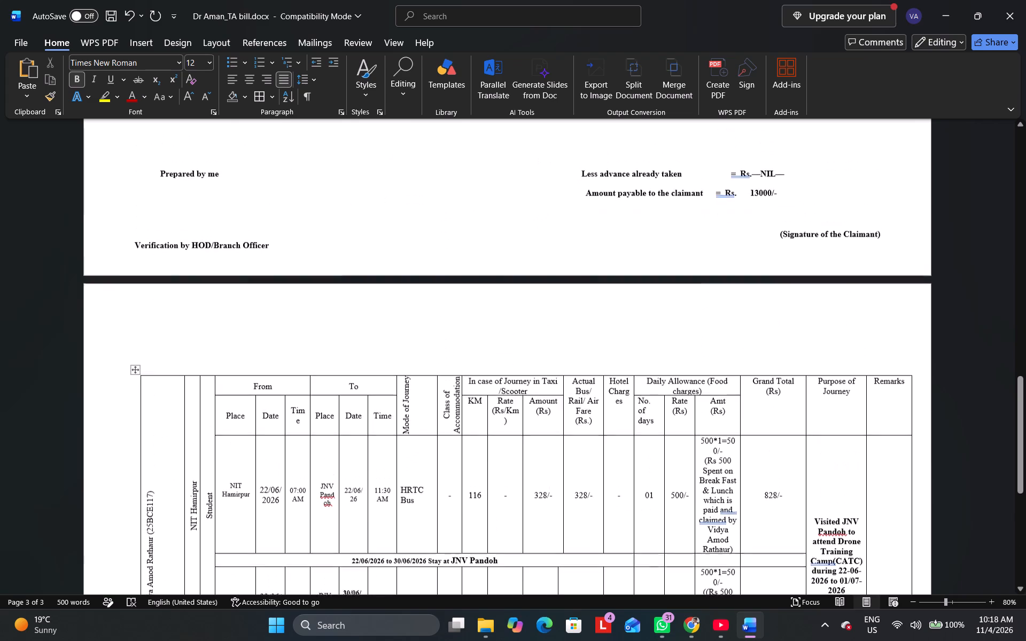
scroll(542, 525, up, 4)
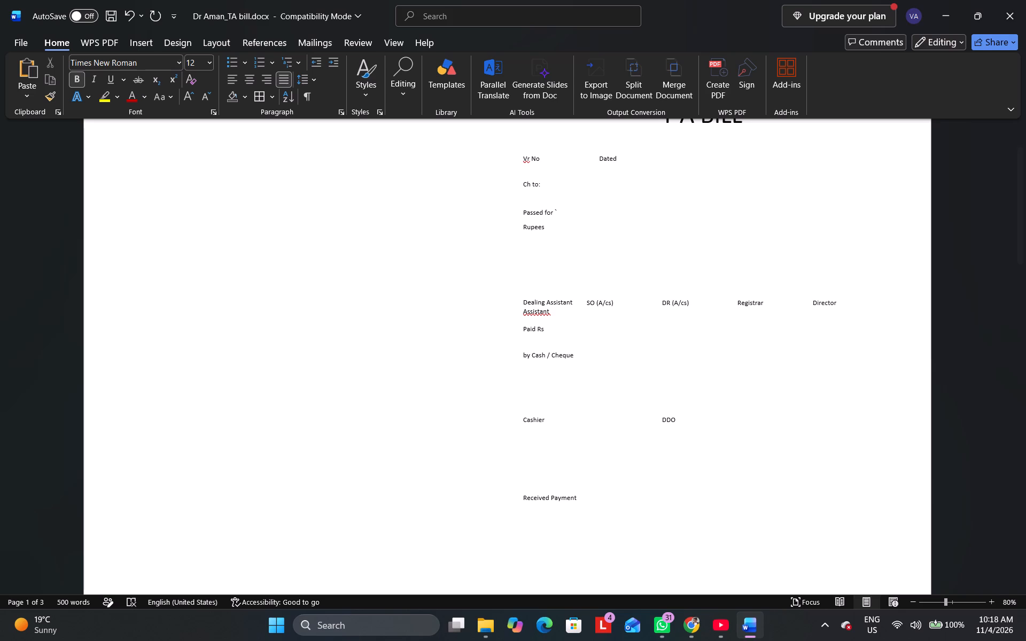
scroll(542, 525, up, 2)
scroll(542, 525, down, 6)
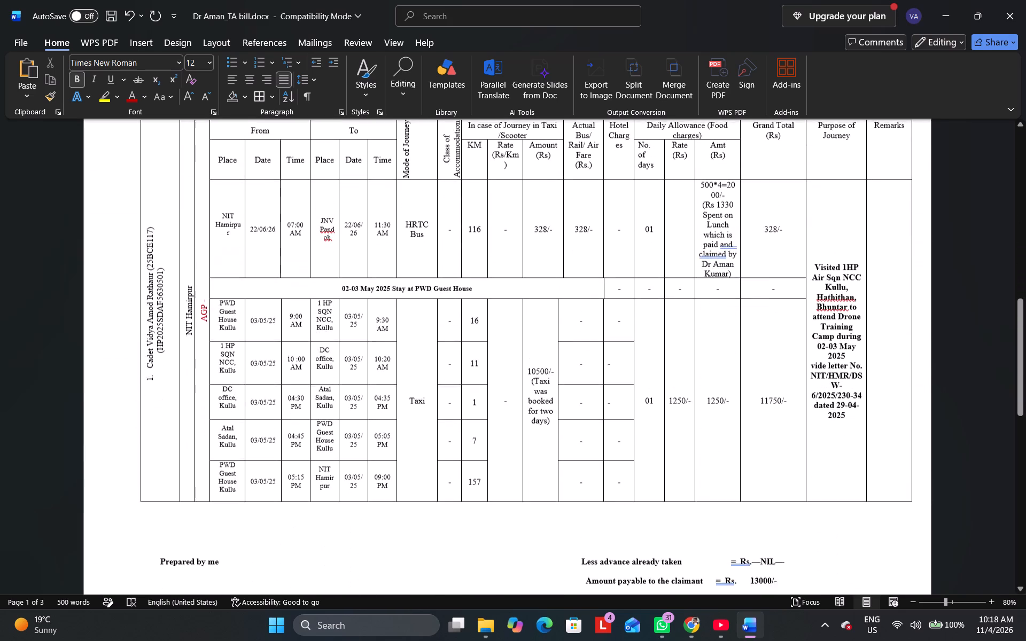
scroll(542, 525, down, 4)
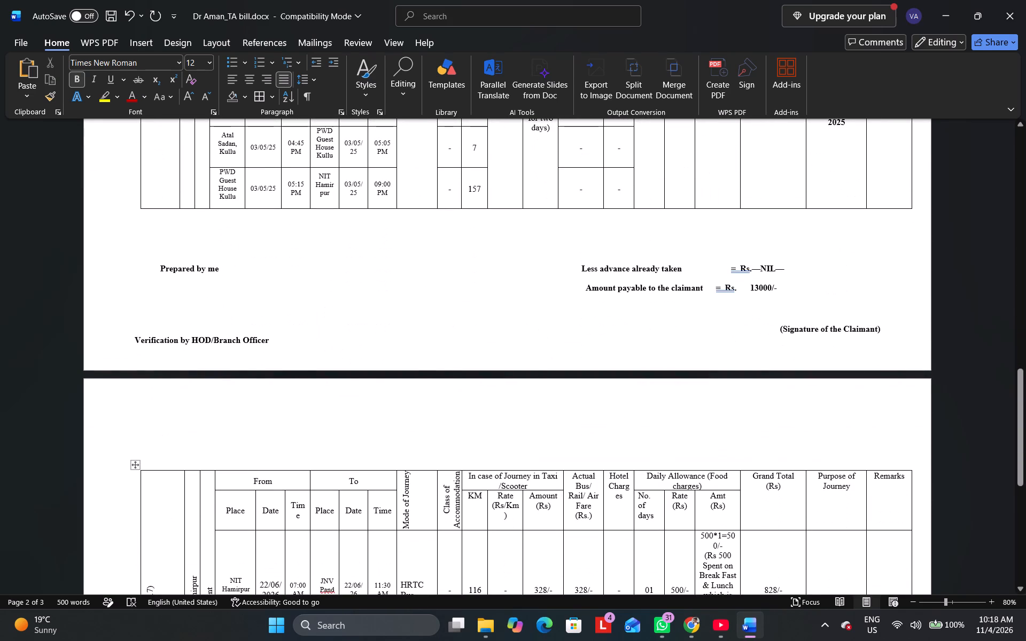
scroll(542, 525, up, 1)
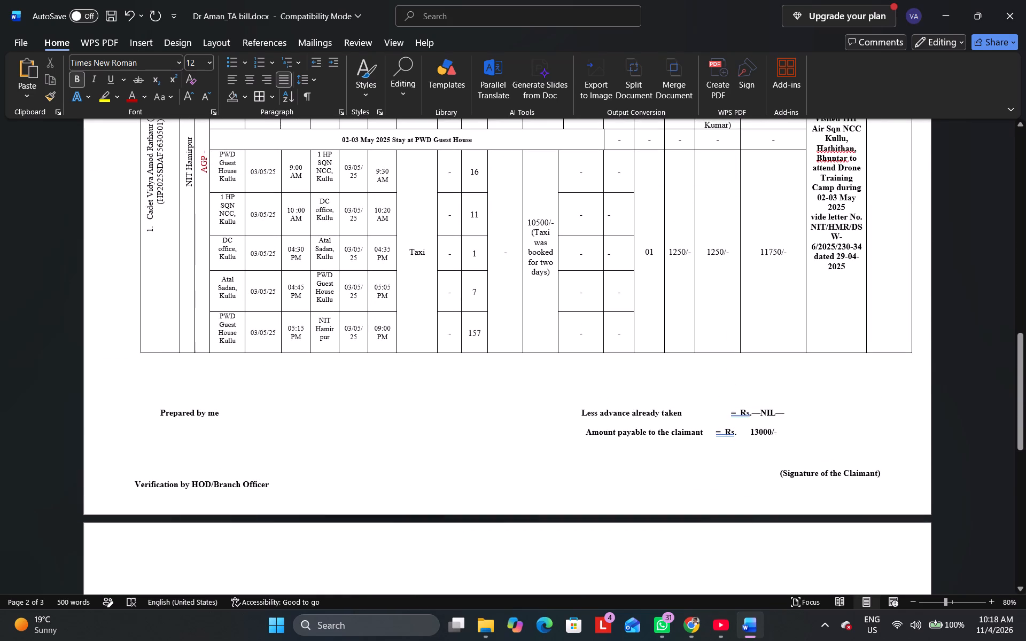
scroll(542, 525, up, 1)
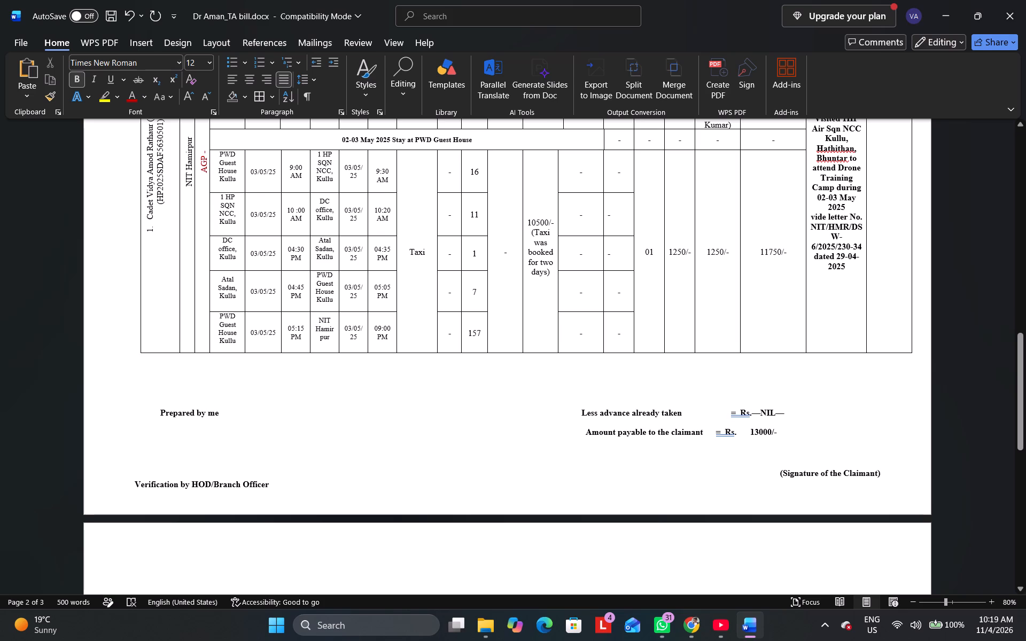
scroll(542, 525, up, 1)
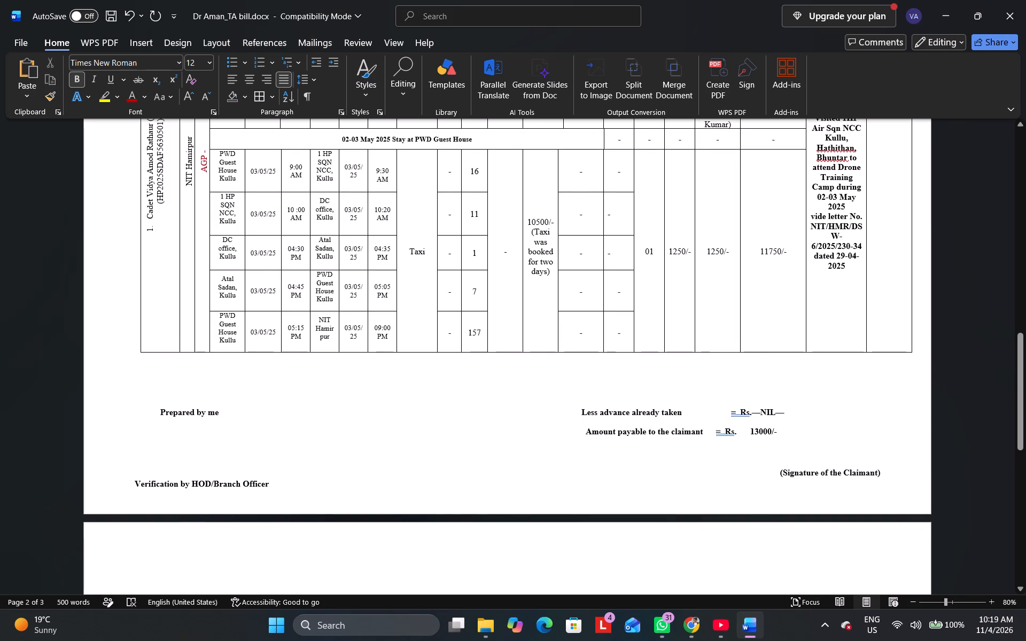
scroll(542, 525, up, 3)
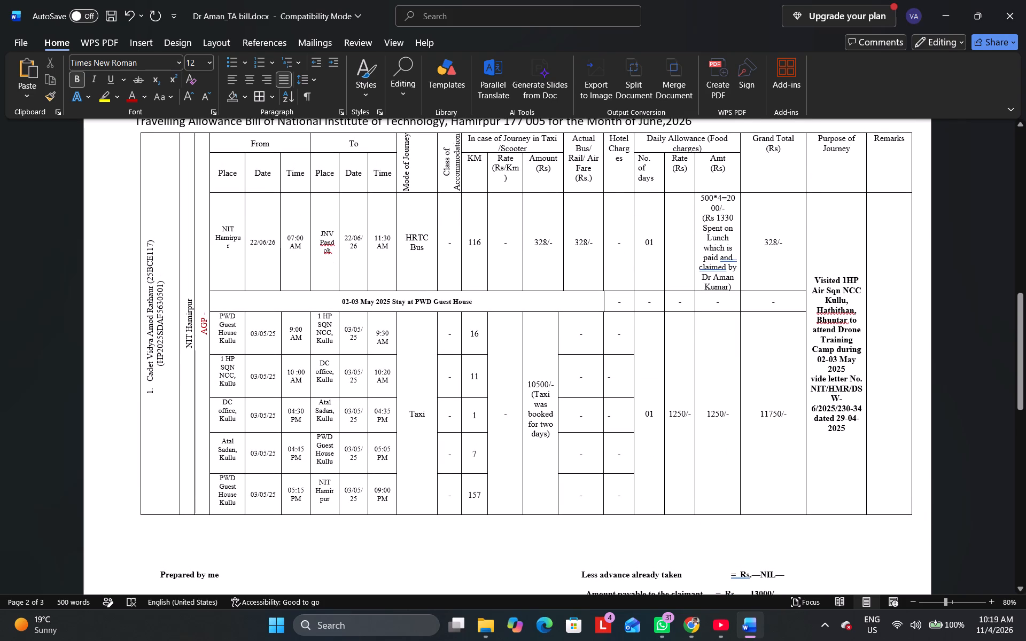
Delete the older travelling allowance bill on page 2, from its June 2026 title through the claimant signature line.
scroll(559, 417, down, 2)
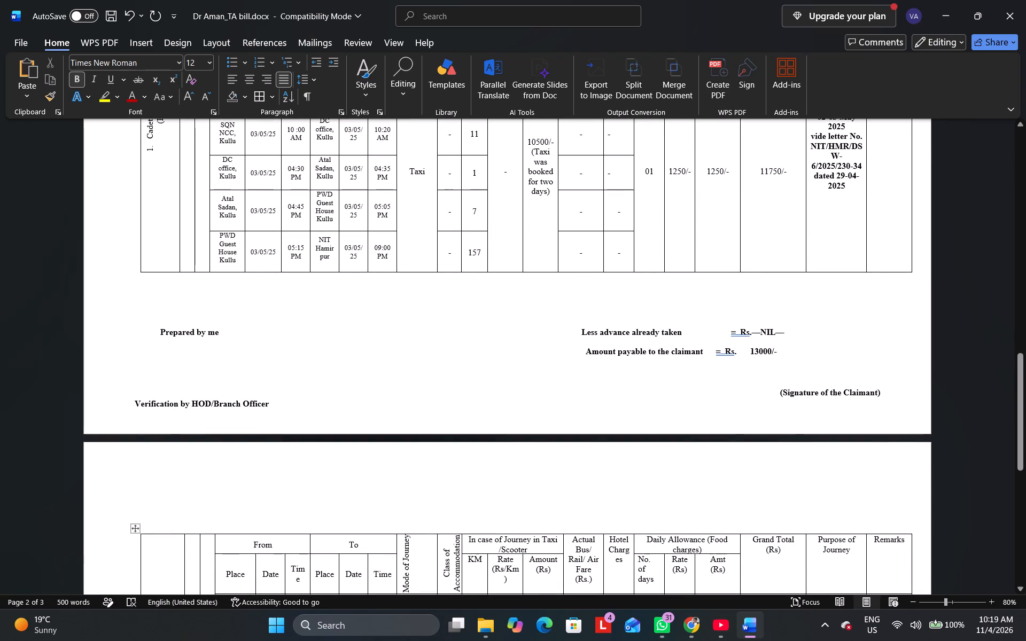
drag(897, 395, 203, 218)
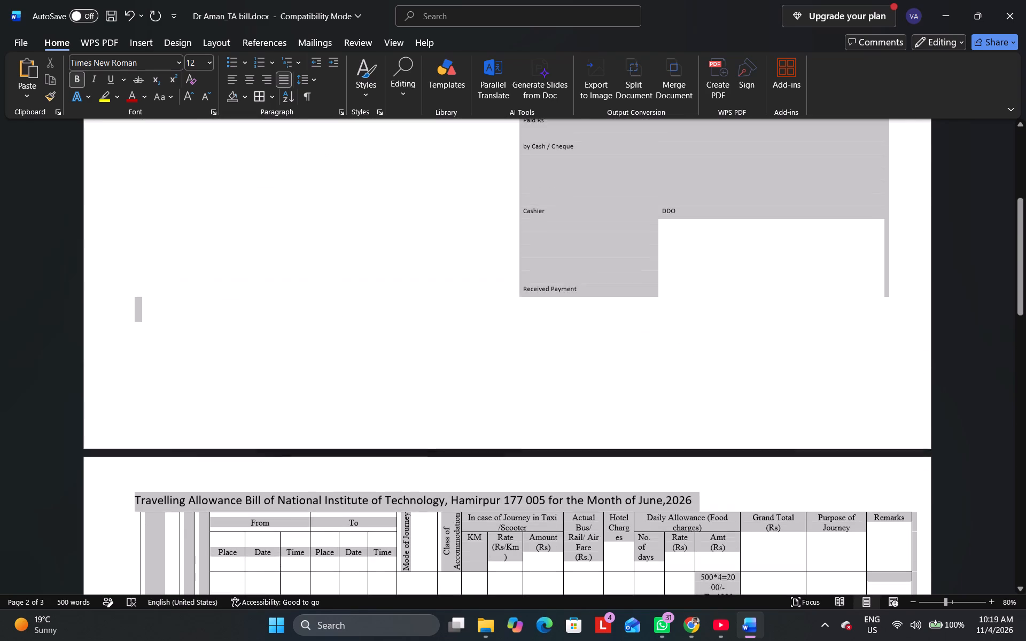
drag(203, 218, 182, 451)
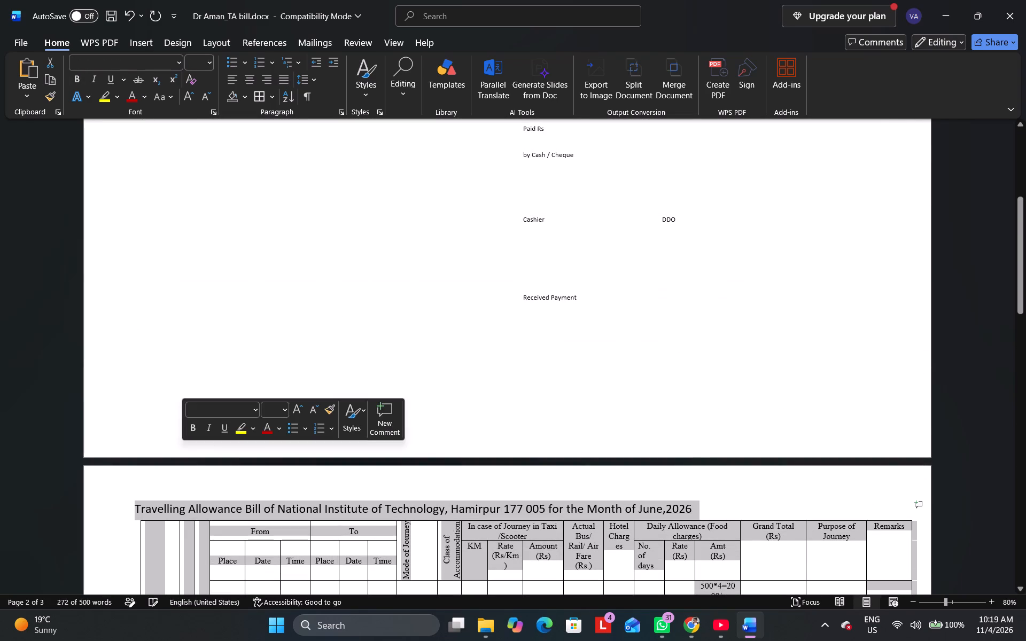
key(Delete)
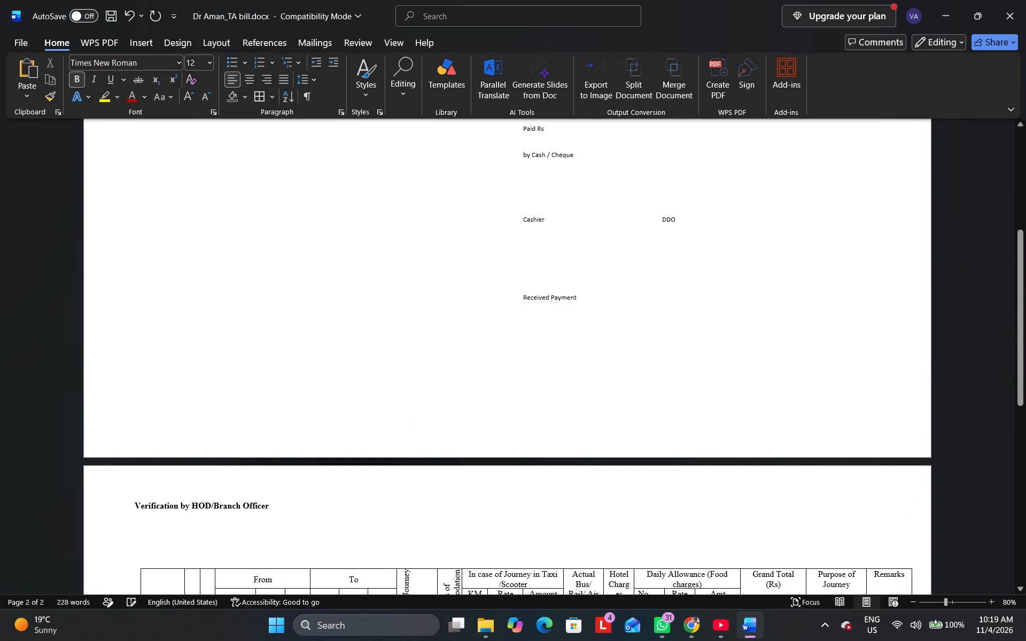
Widen the T A BILL form table on the first page slightly.
scroll(182, 451, down, 9)
scroll(182, 451, up, 4)
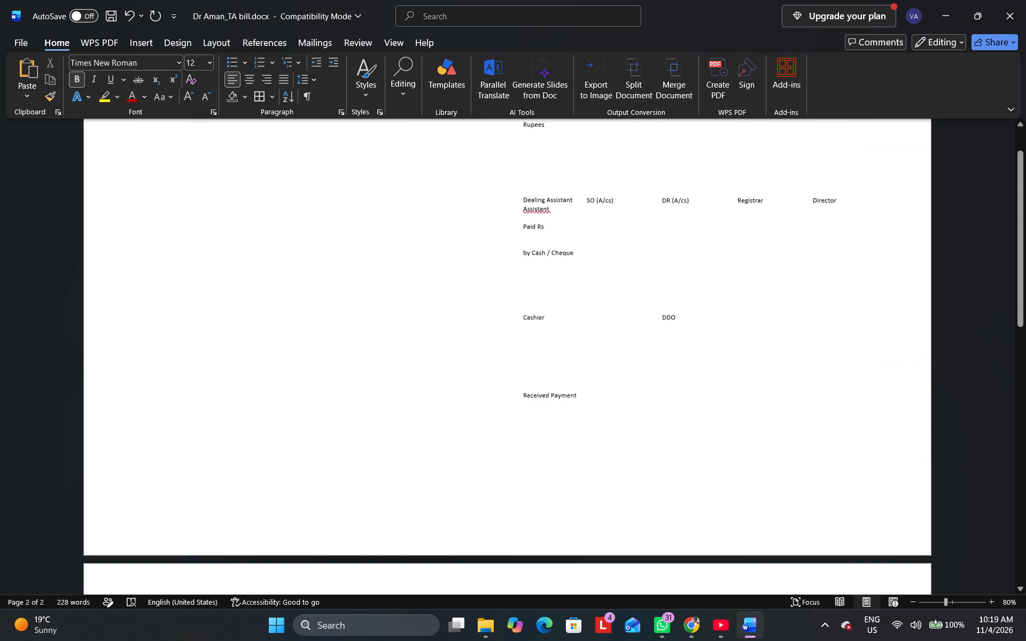
scroll(182, 451, up, 4)
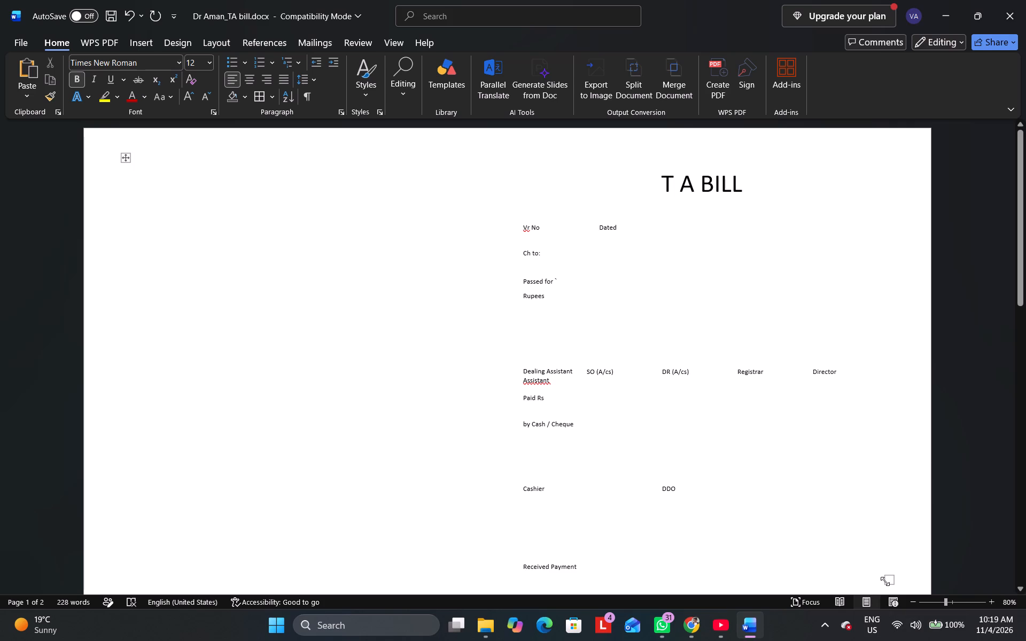
drag(885, 581, 912, 583)
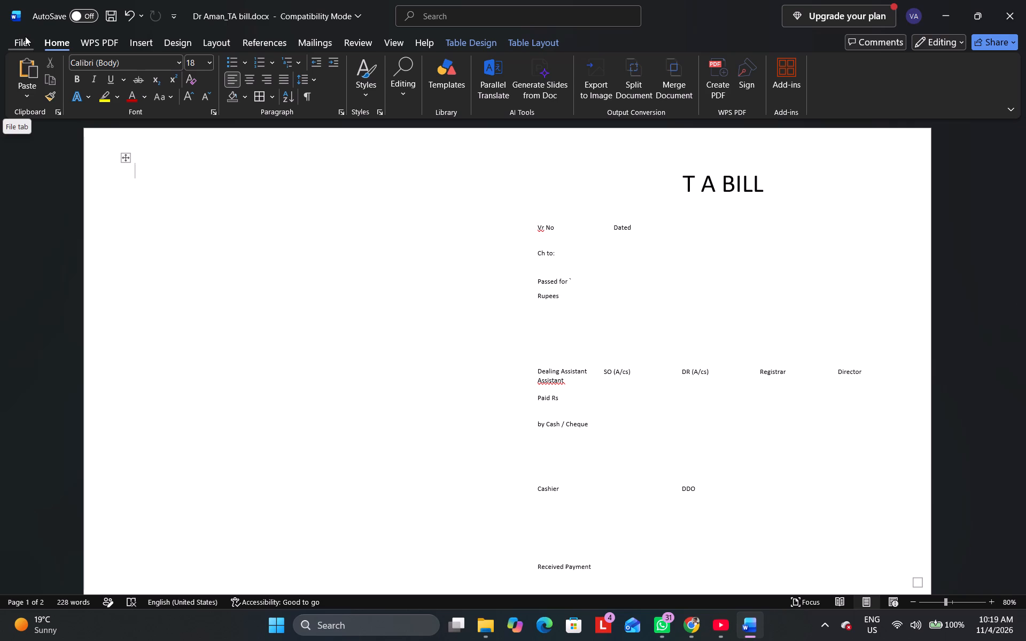
Save a copy of the document in the Documents folder under a new file name starting with CATC.
click(267, 14)
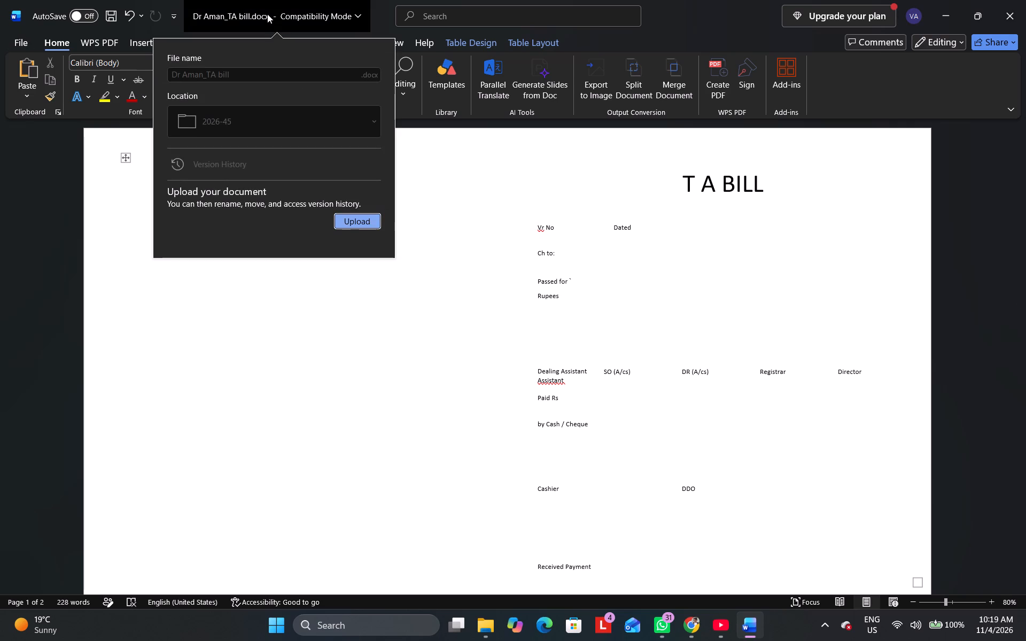
click(15, 41)
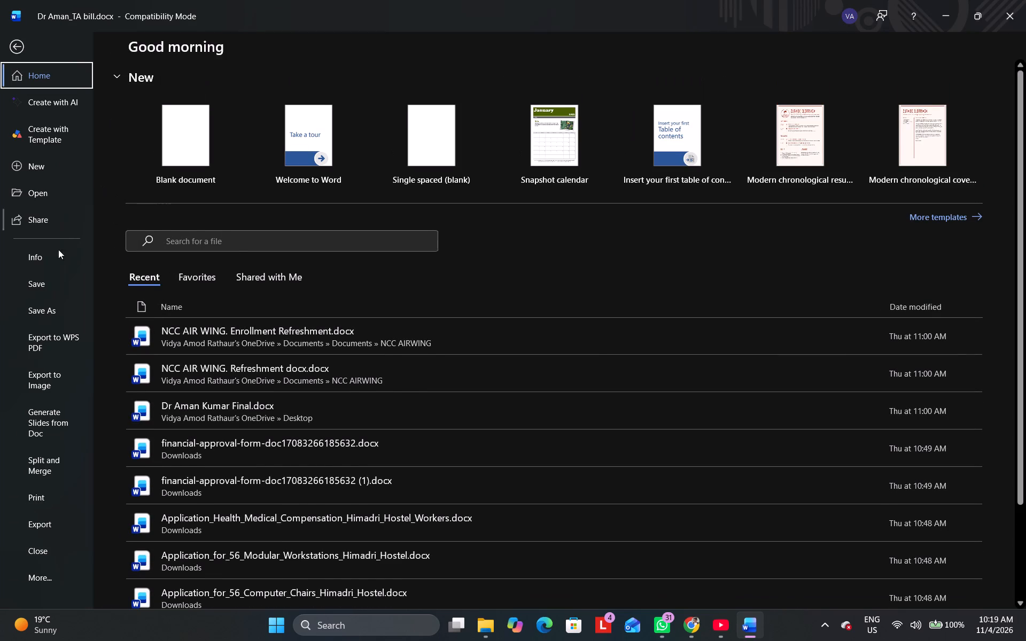
click(50, 308)
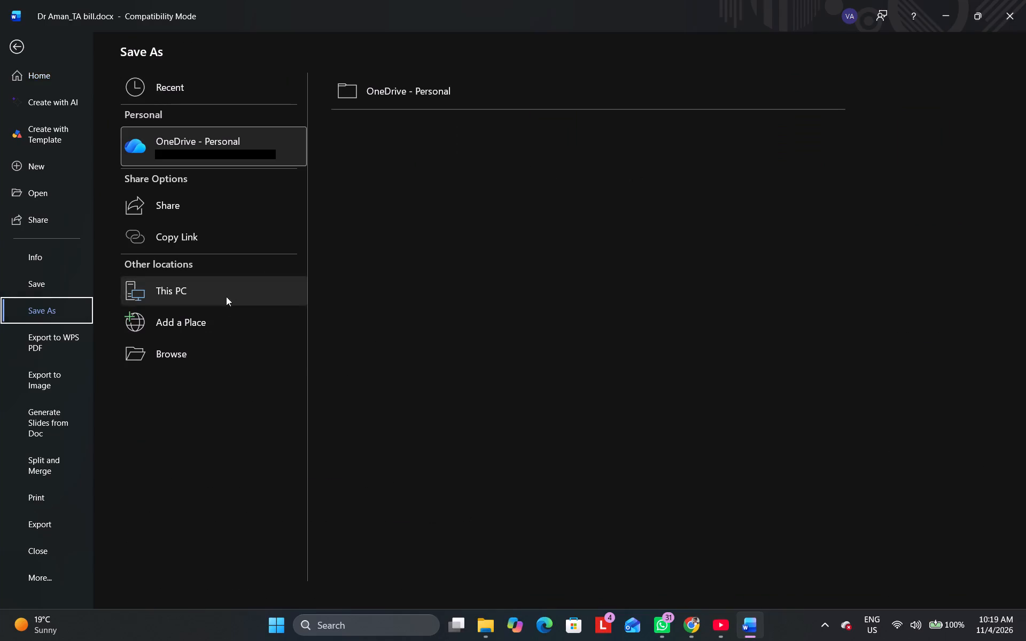
click(184, 349)
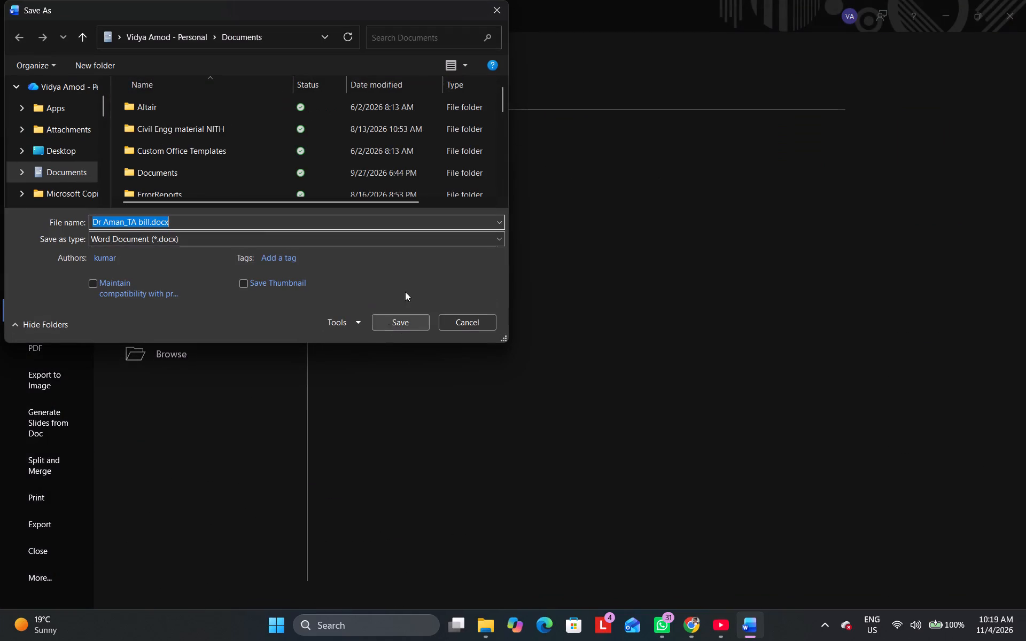
key(BackSpace)
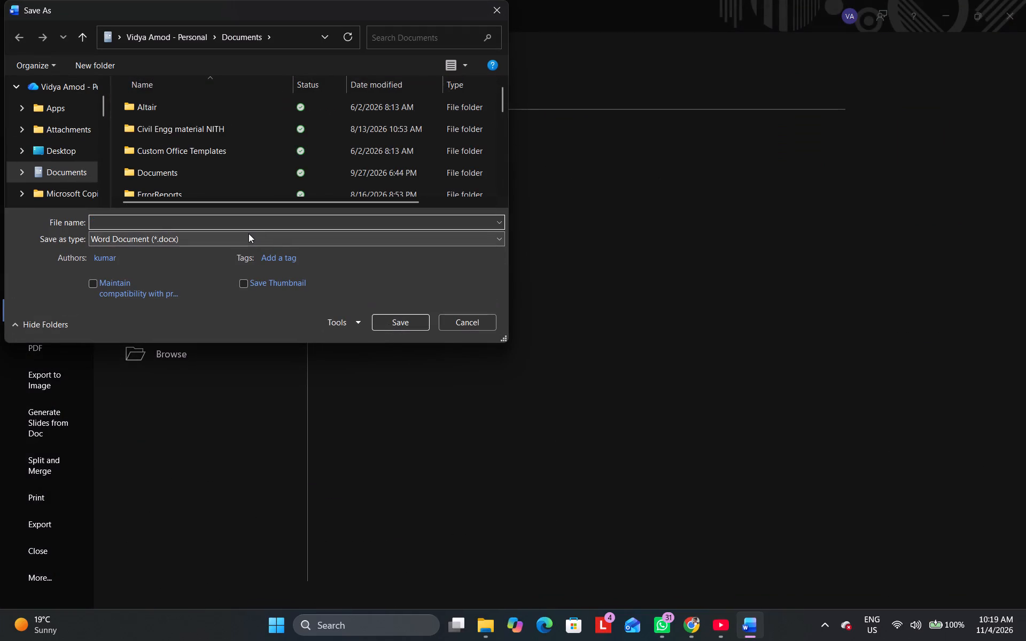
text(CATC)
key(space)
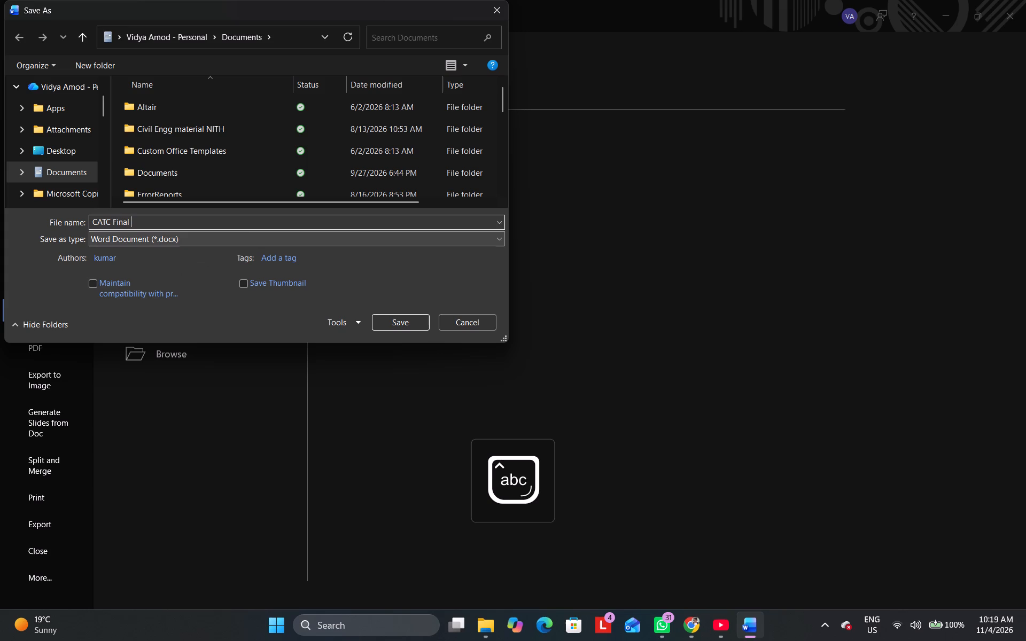
Complete the file name as CATC Final bill and save the Word document in the Personal folder inside NCC AIRWING.
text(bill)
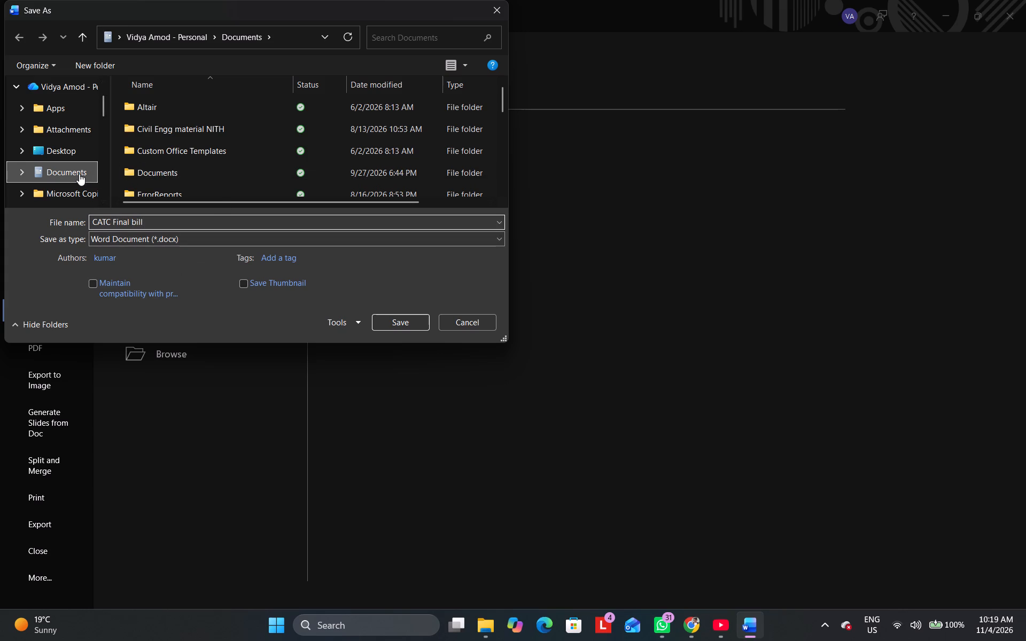
scroll(183, 157, down, 3)
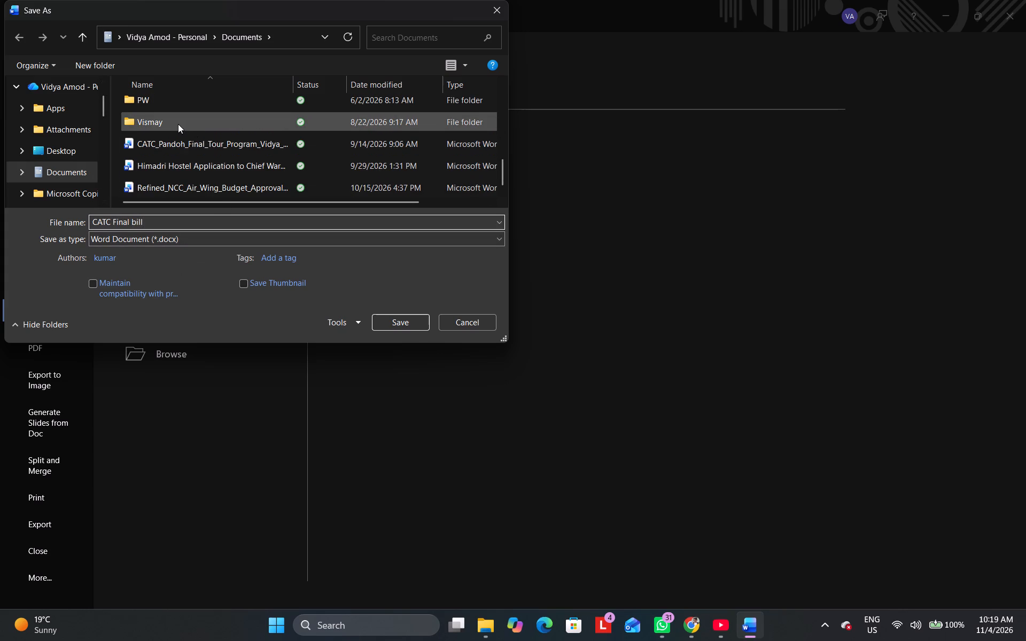
scroll(178, 124, down, 1)
scroll(178, 124, up, 1)
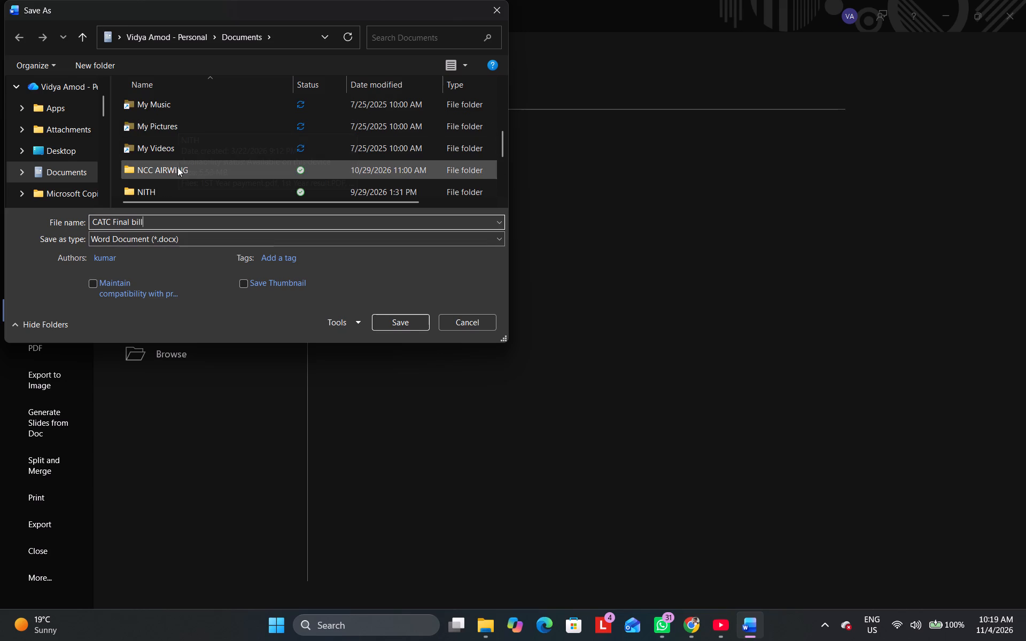
click(174, 169)
double_click(174, 169)
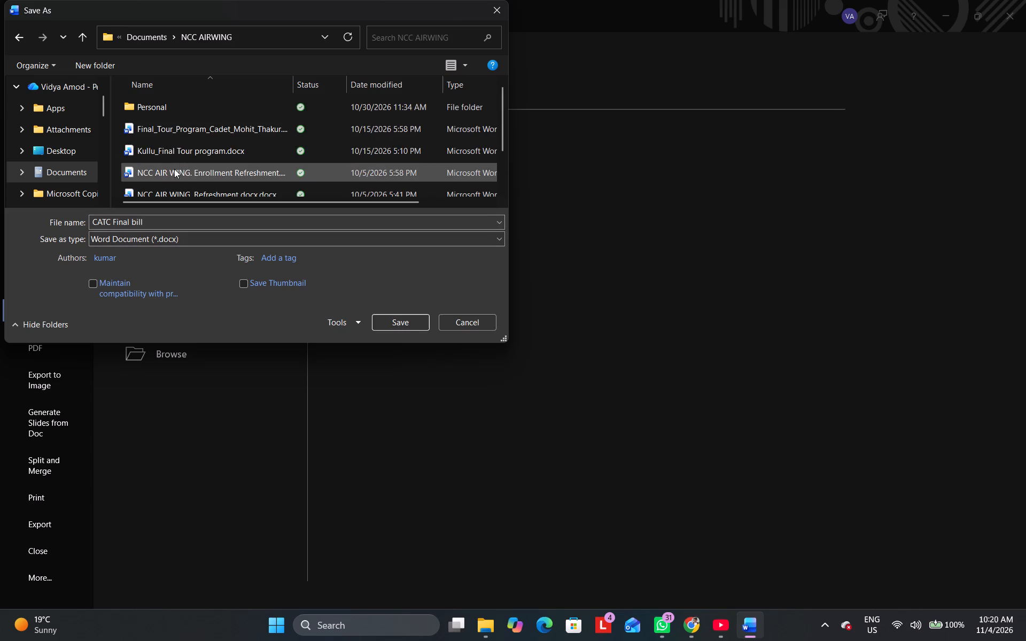
click(168, 105)
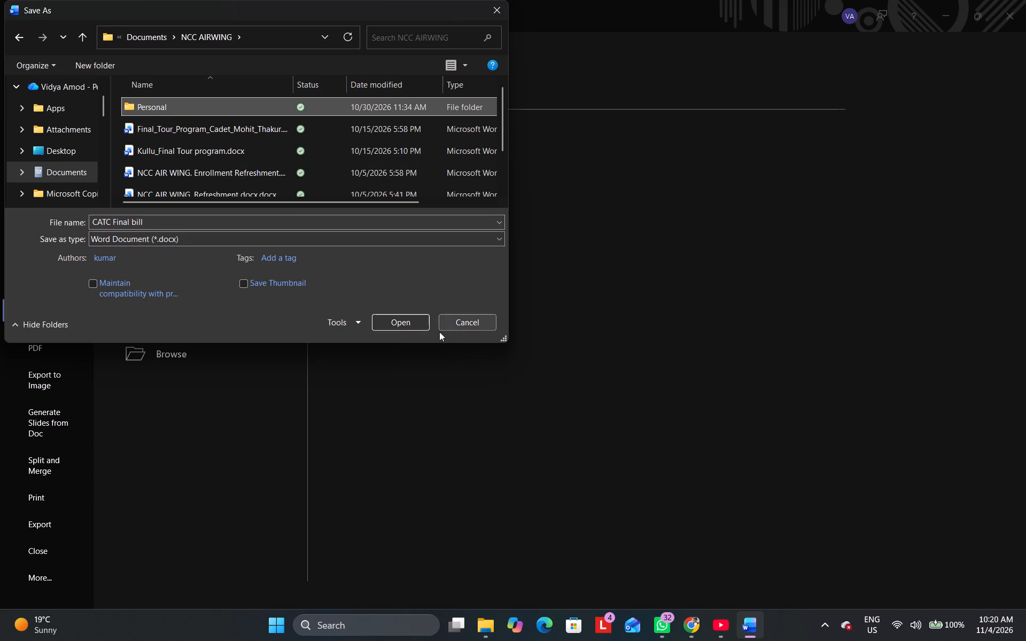
click(406, 320)
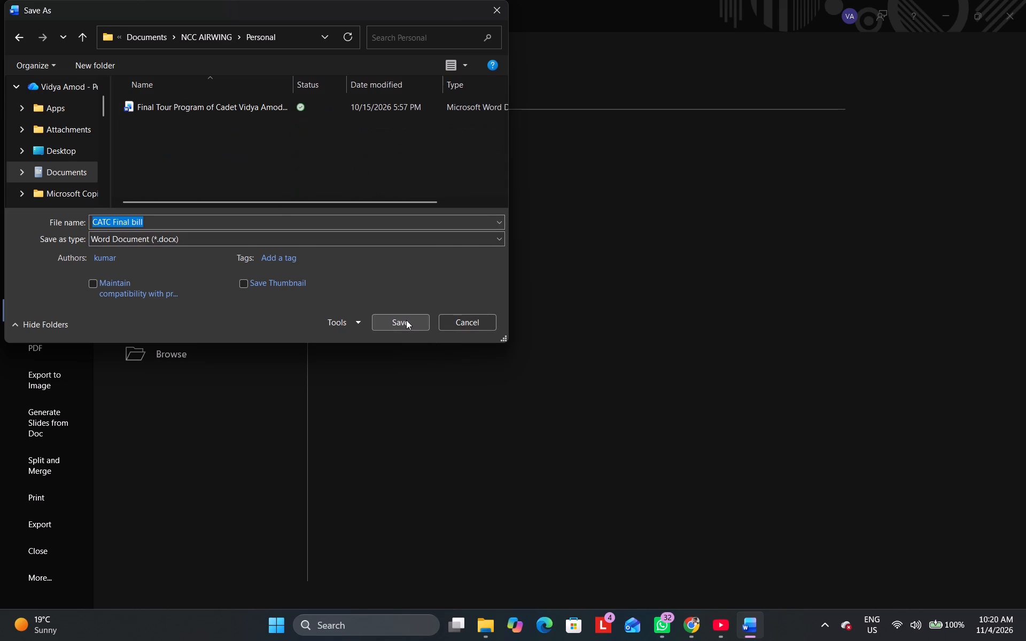
click(406, 320)
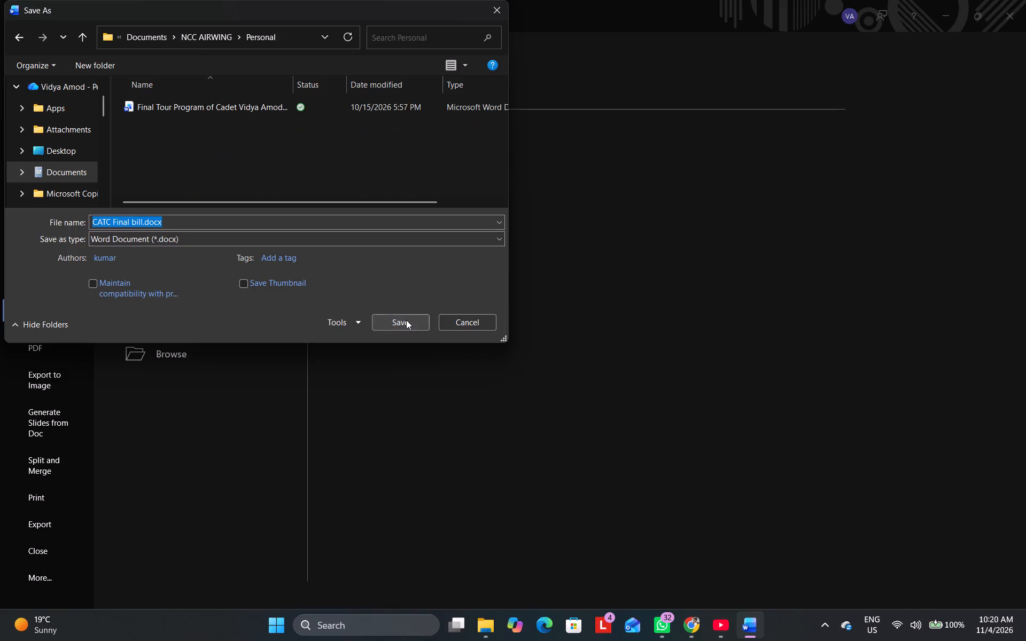
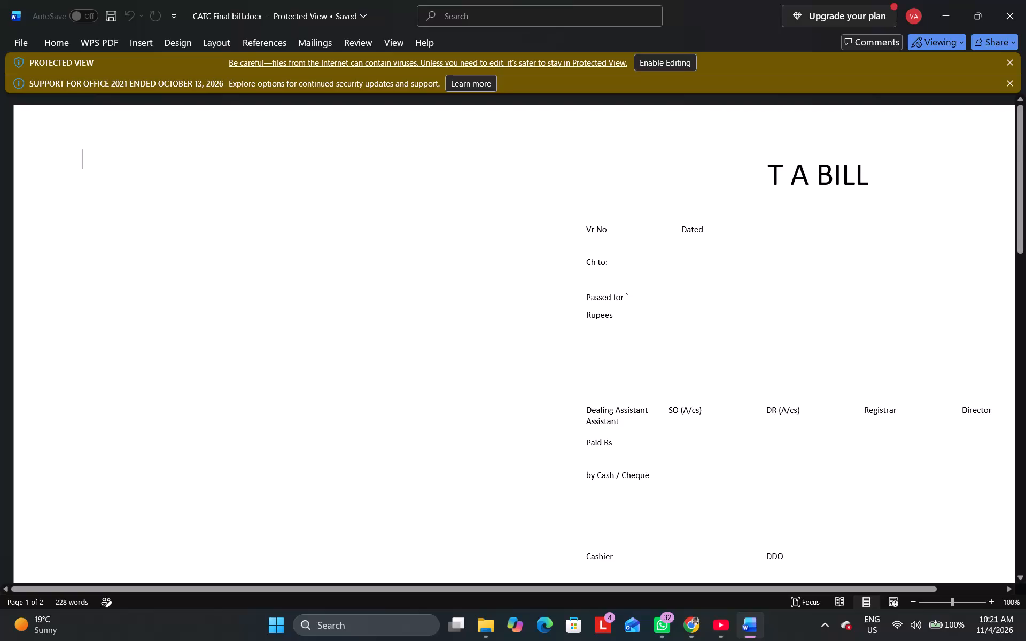
Review the CATC Final bill from the T A BILL form through the journey table and totals on page 2.
scroll(675, 526, down, 4)
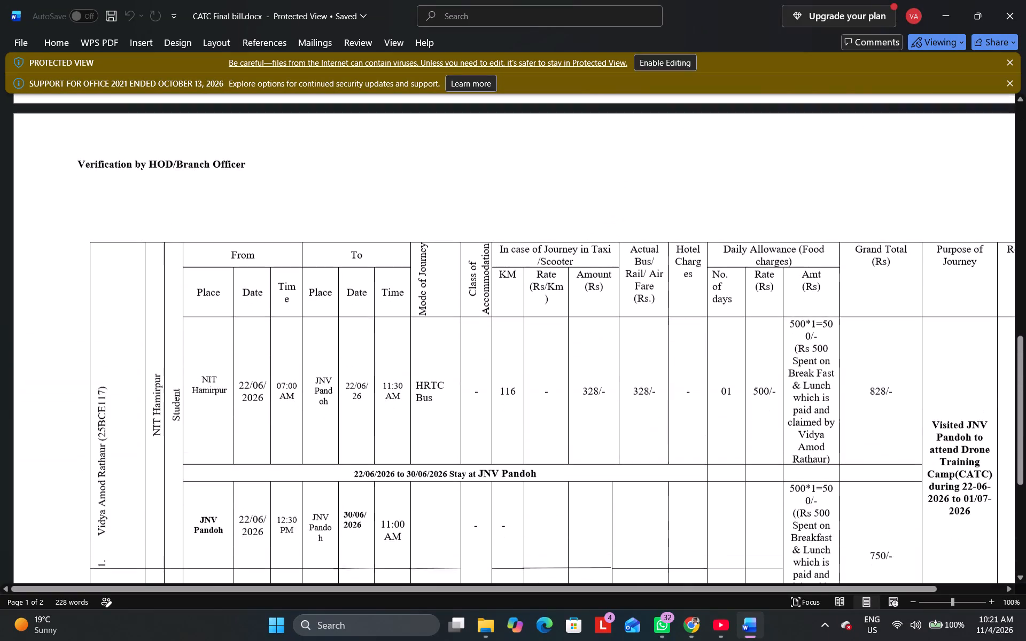
scroll(675, 526, down, 1)
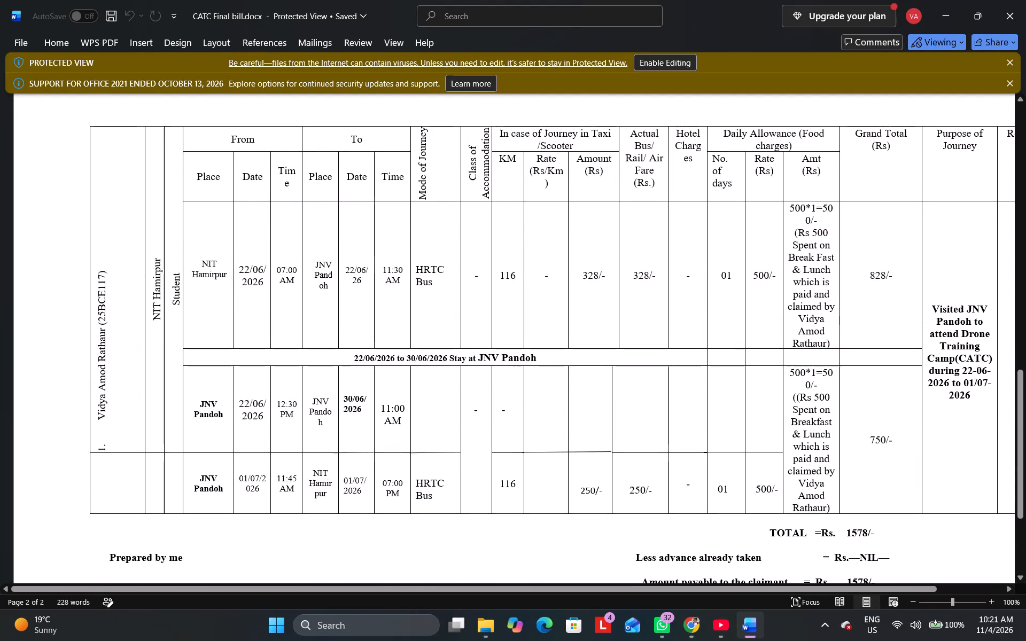